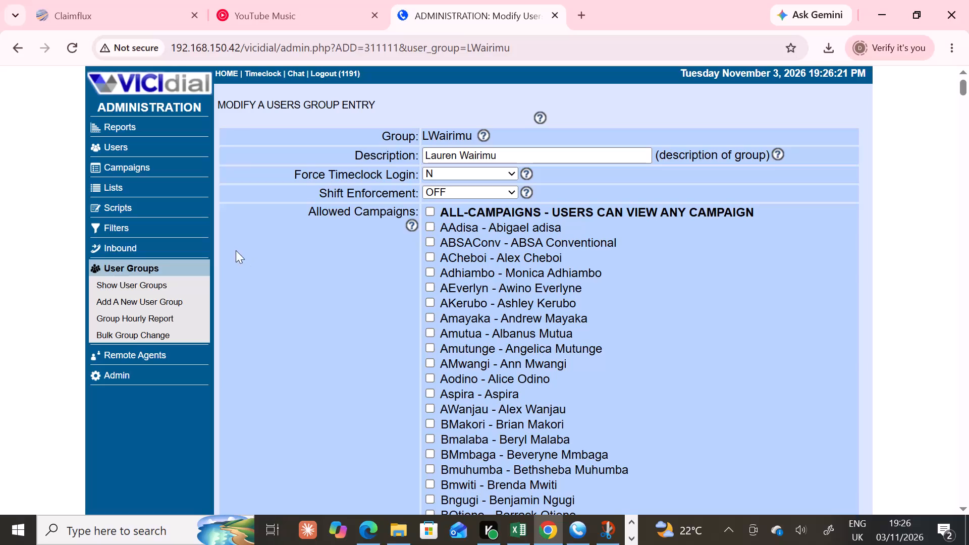
{"action": "left_click", "coordinate": [15, 49]}
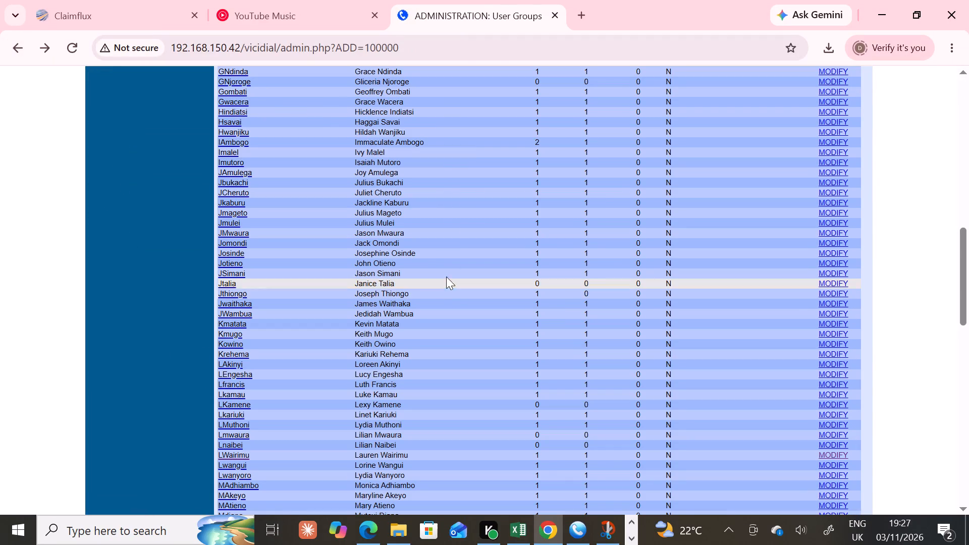
{"action": "left_click", "coordinate": [446, 266]}
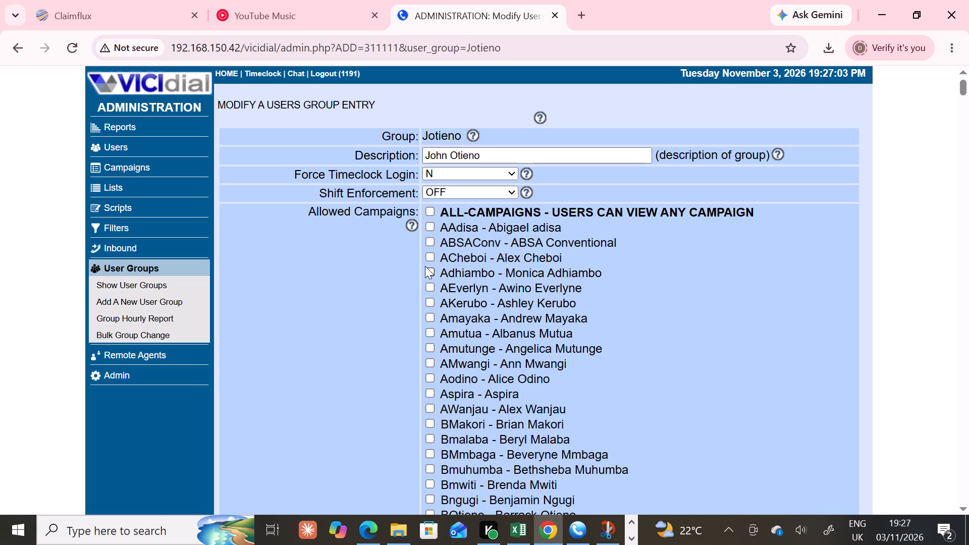
{"action": "scroll", "coordinate": [508, 244], "scroll_direction": "down", "scroll_amount": 8}
{"action": "scroll", "coordinate": [513, 298], "scroll_direction": "down", "scroll_amount": 3}
{"action": "scroll", "coordinate": [505, 230], "scroll_direction": "down", "scroll_amount": 3}
{"action": "scroll", "coordinate": [498, 333], "scroll_direction": "down", "scroll_amount": 1}
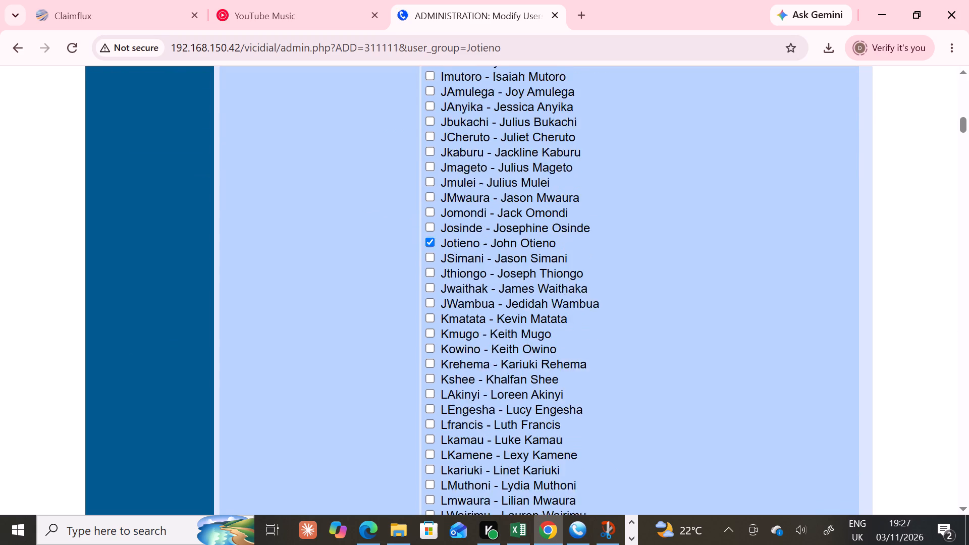
{"action": "scroll", "coordinate": [498, 333], "scroll_direction": "down", "scroll_amount": 4}
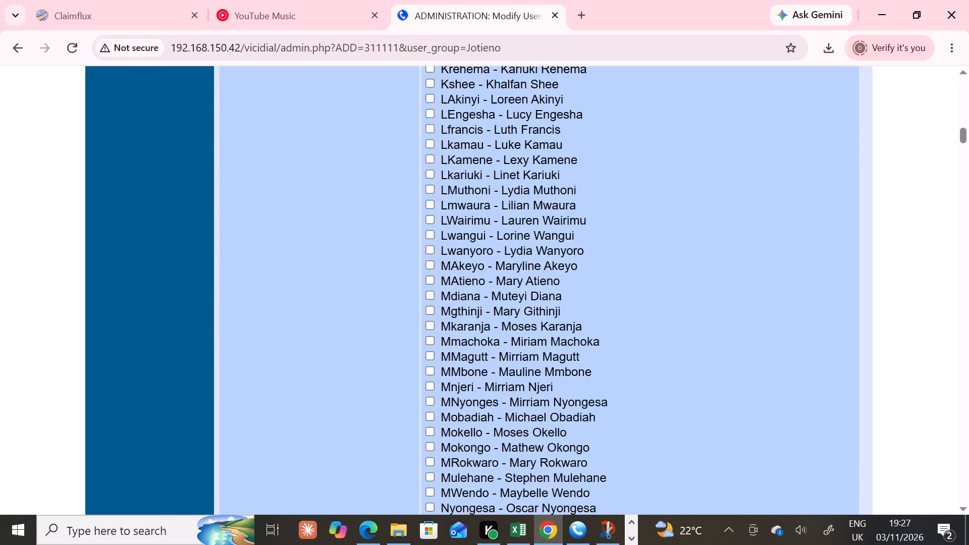
{"action": "scroll", "coordinate": [498, 335], "scroll_direction": "down", "scroll_amount": 6}
{"action": "scroll", "coordinate": [502, 339], "scroll_direction": "up", "scroll_amount": 1}
{"action": "scroll", "coordinate": [502, 339], "scroll_direction": "down", "scroll_amount": 2}
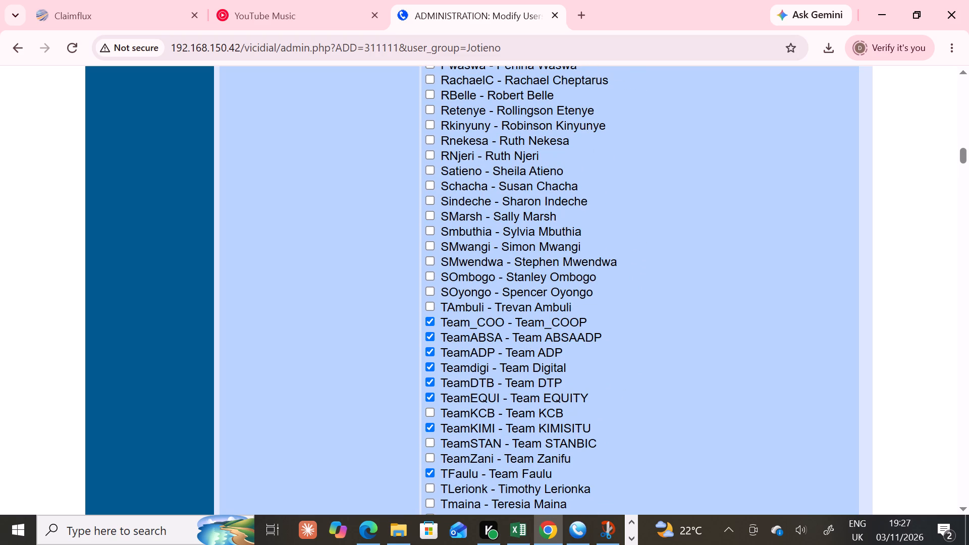
{"action": "scroll", "coordinate": [300, 399], "scroll_direction": "up", "scroll_amount": 4}
{"action": "scroll", "coordinate": [300, 347], "scroll_direction": "up", "scroll_amount": 9}
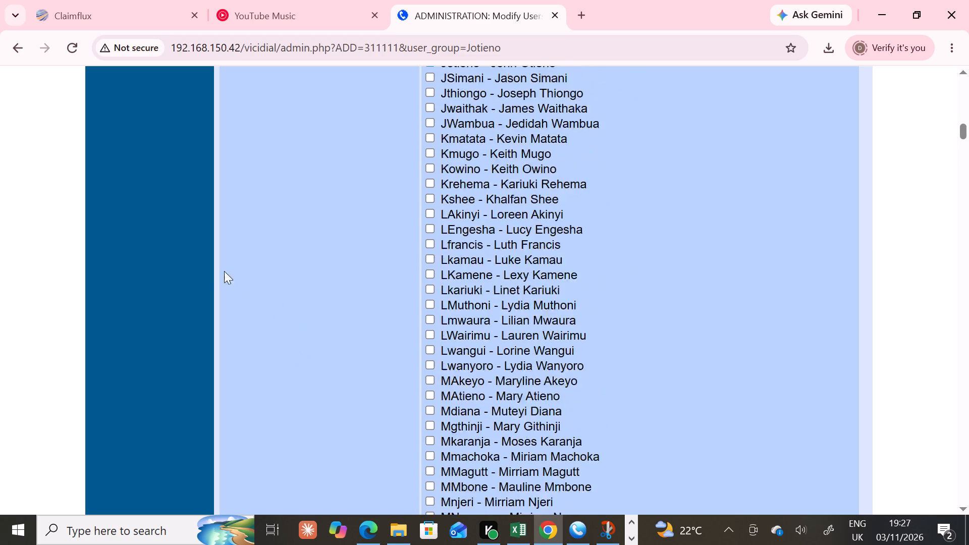
{"action": "scroll", "coordinate": [224, 271], "scroll_direction": "up", "scroll_amount": 12}
{"action": "scroll", "coordinate": [292, 236], "scroll_direction": "up", "scroll_amount": 5}
{"action": "scroll", "coordinate": [54, 168], "scroll_direction": "up", "scroll_amount": 2}
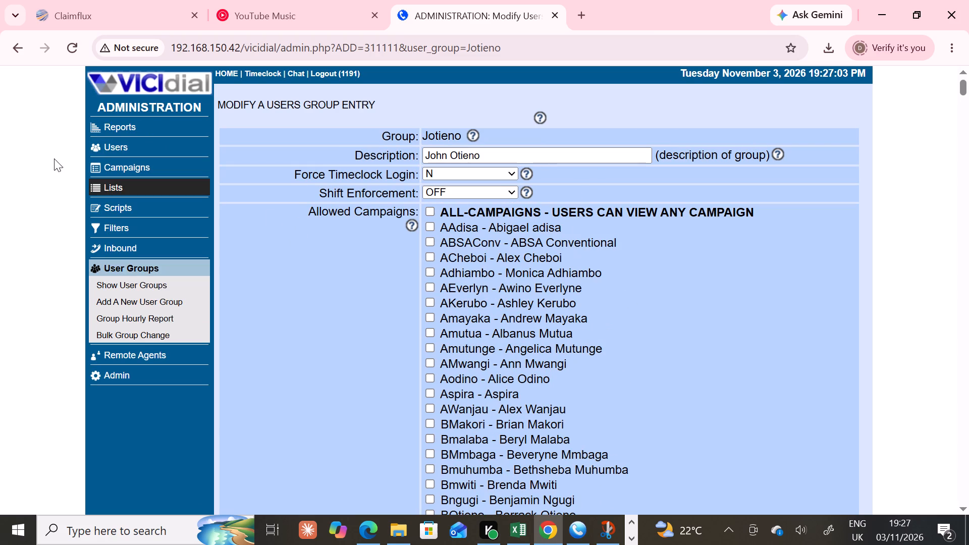
Go back to the user group listing and look through the remaining groups down to the end.
{"action": "left_click", "coordinate": [17, 36]}
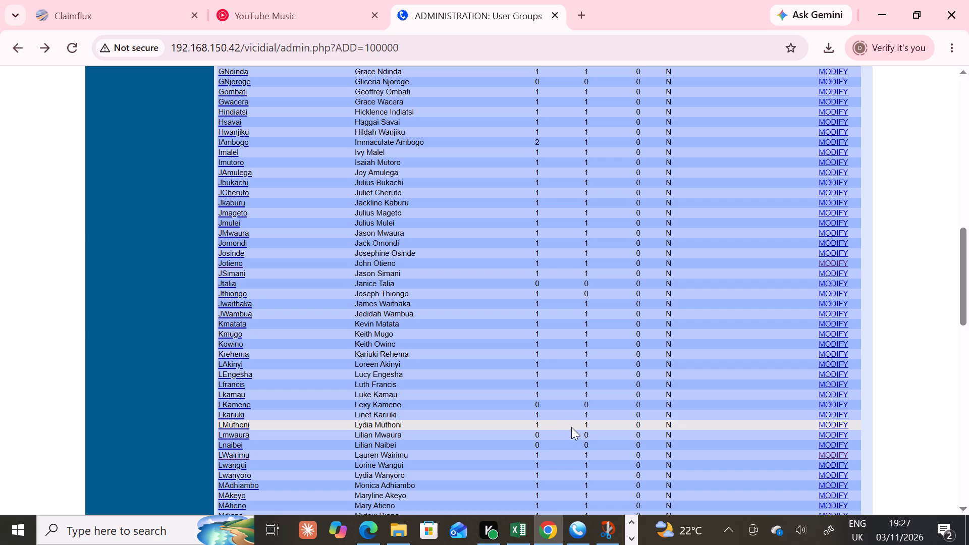
{"action": "scroll", "coordinate": [571, 427], "scroll_direction": "down", "scroll_amount": 2}
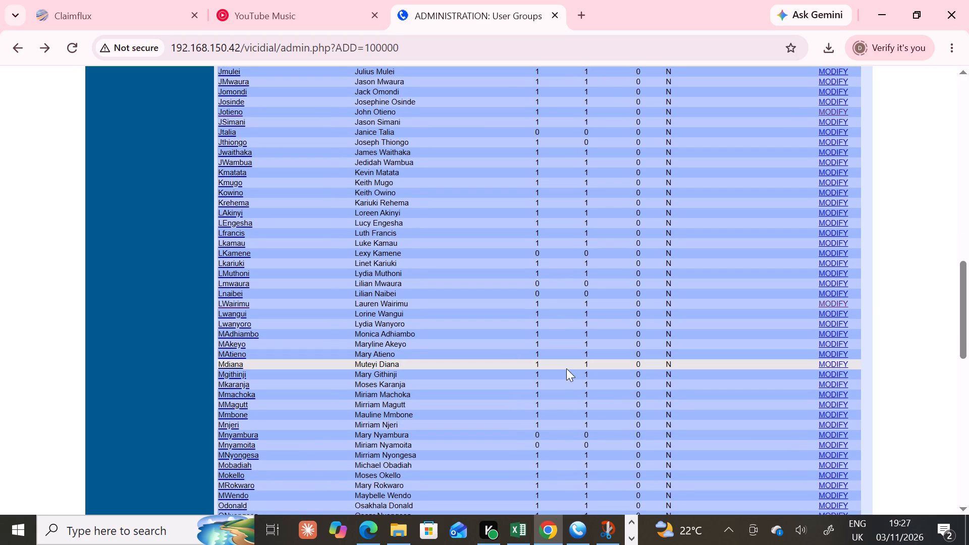
{"action": "scroll", "coordinate": [571, 380], "scroll_direction": "down", "scroll_amount": 1}
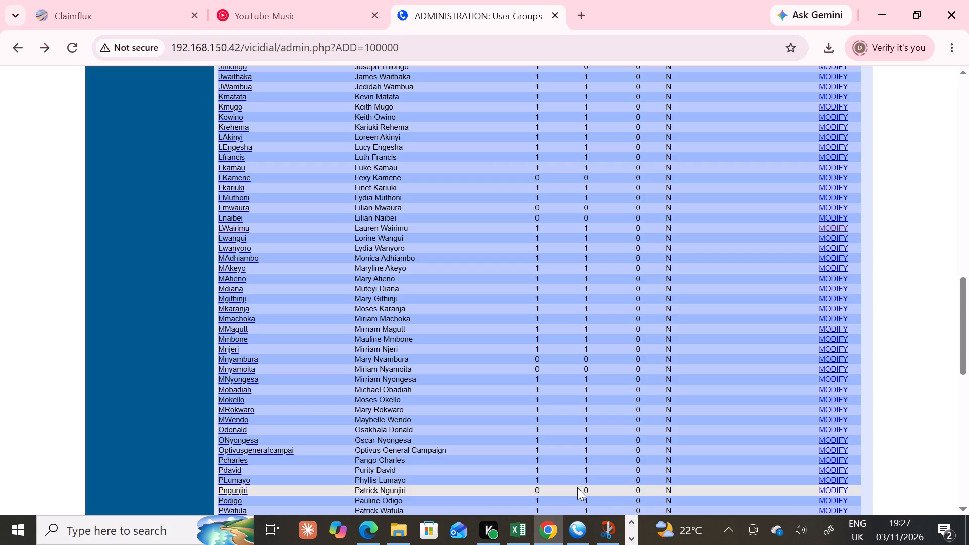
{"action": "scroll", "coordinate": [577, 488], "scroll_direction": "down", "scroll_amount": 1}
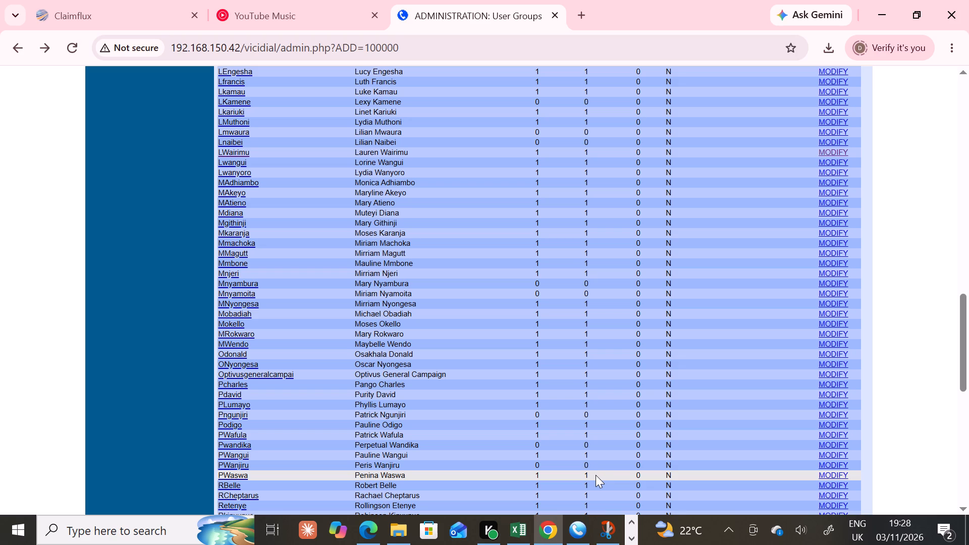
{"action": "scroll", "coordinate": [596, 475], "scroll_direction": "down", "scroll_amount": 1}
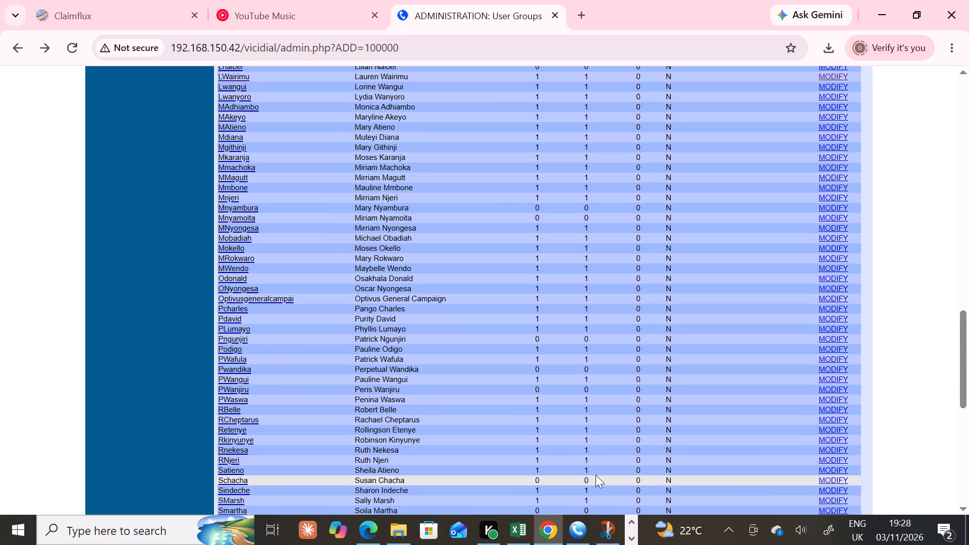
{"action": "scroll", "coordinate": [596, 475], "scroll_direction": "down", "scroll_amount": 1}
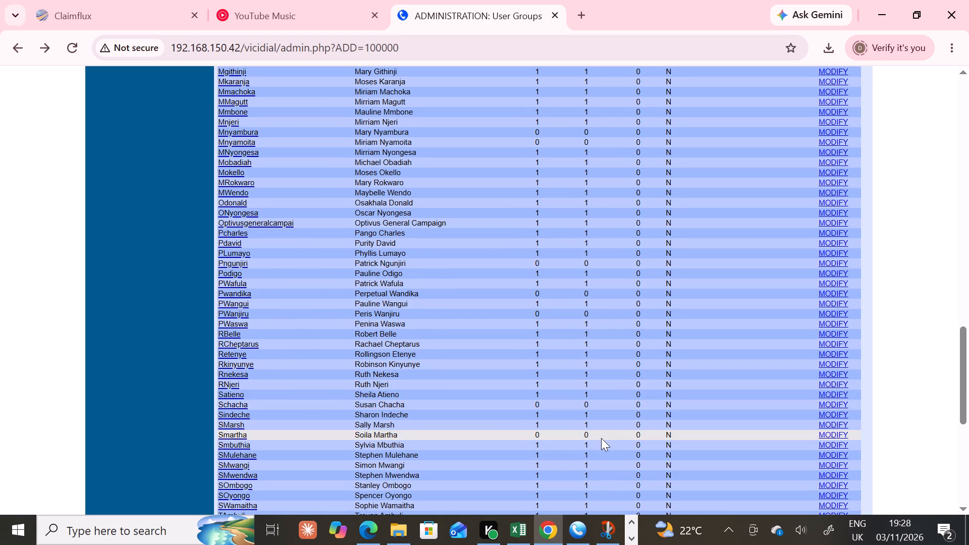
{"action": "scroll", "coordinate": [598, 469], "scroll_direction": "down", "scroll_amount": 1}
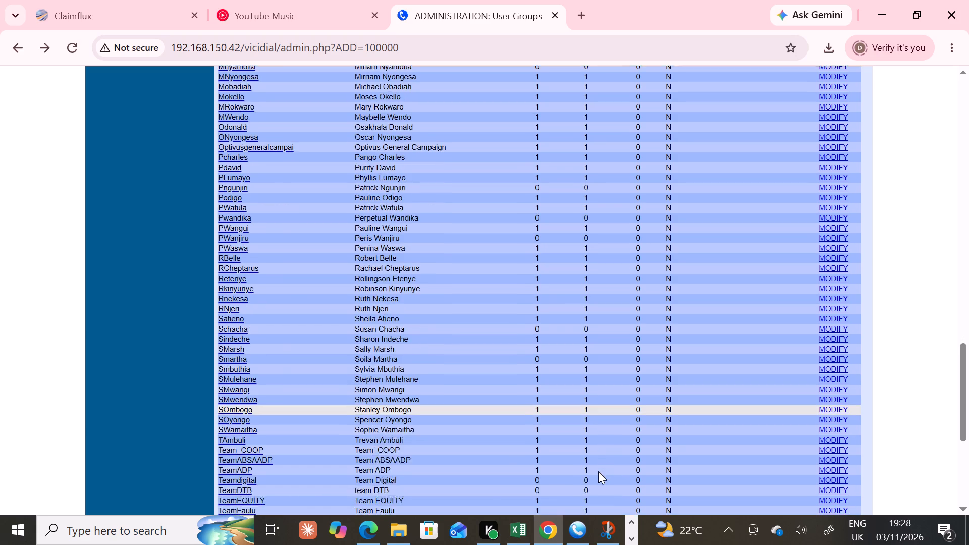
{"action": "scroll", "coordinate": [598, 471], "scroll_direction": "down", "scroll_amount": 3}
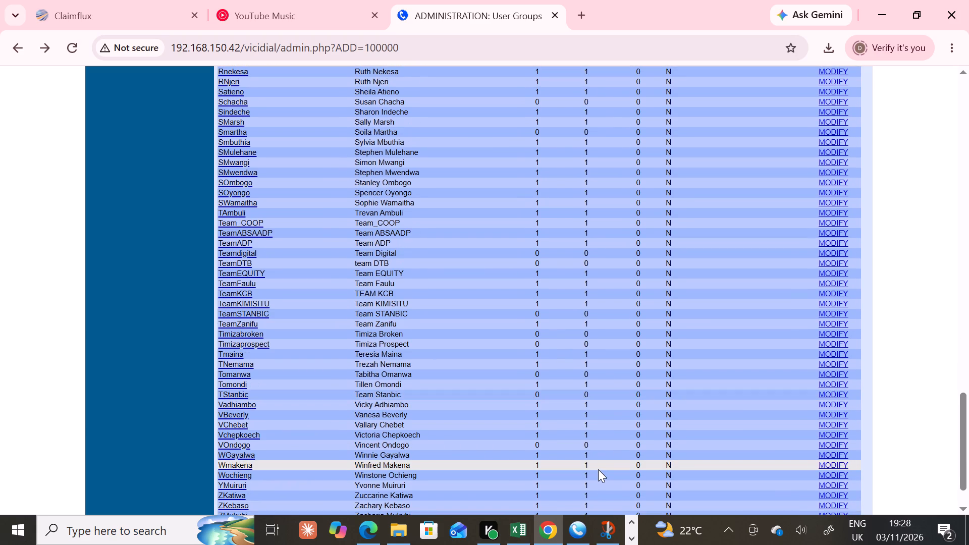
{"action": "scroll", "coordinate": [598, 469], "scroll_direction": "down", "scroll_amount": 2}
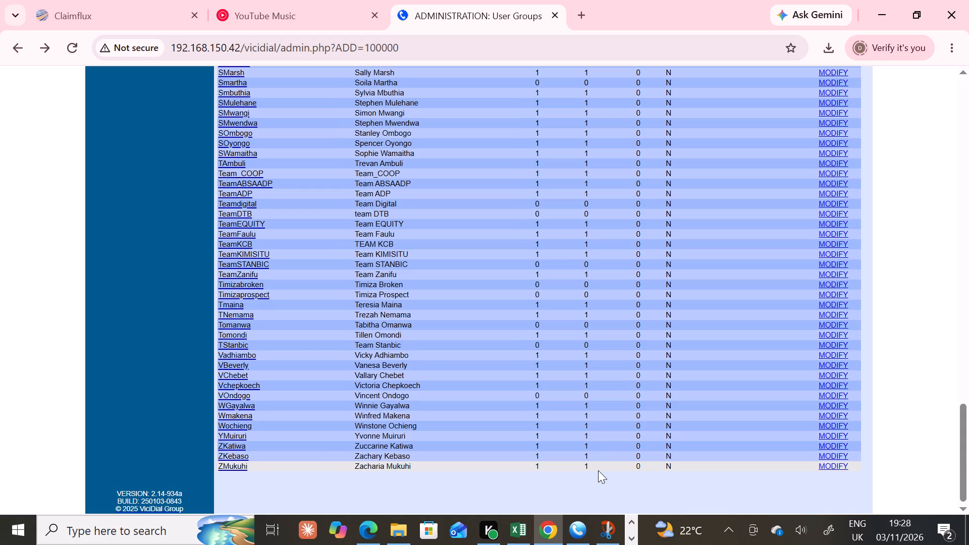
{"action": "scroll", "coordinate": [620, 184], "scroll_direction": "up", "scroll_amount": 5}
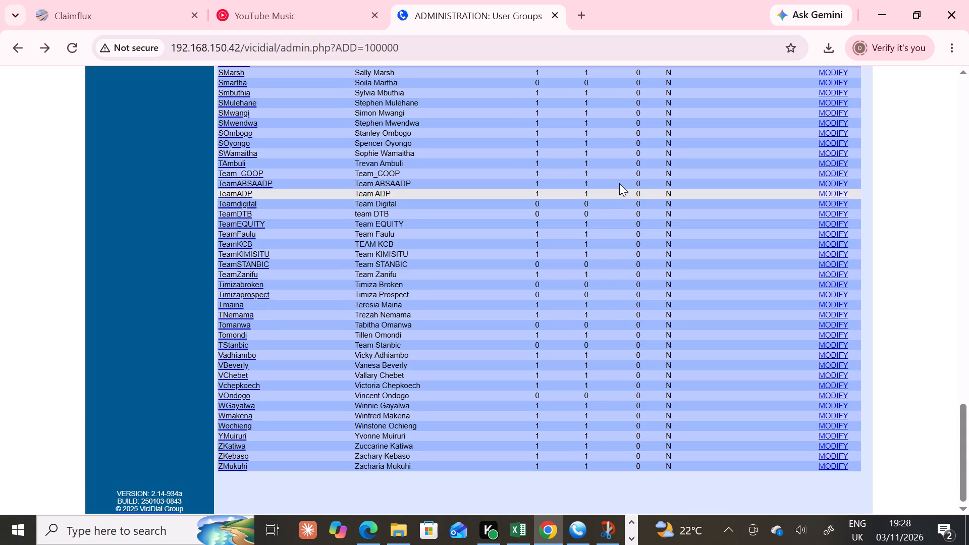
{"action": "scroll", "coordinate": [595, 167], "scroll_direction": "up", "scroll_amount": 1}
{"action": "scroll", "coordinate": [594, 167], "scroll_direction": "up", "scroll_amount": 20}
{"action": "scroll", "coordinate": [594, 167], "scroll_direction": "up", "scroll_amount": 1}
{"action": "right_click", "coordinate": [583, 171]}
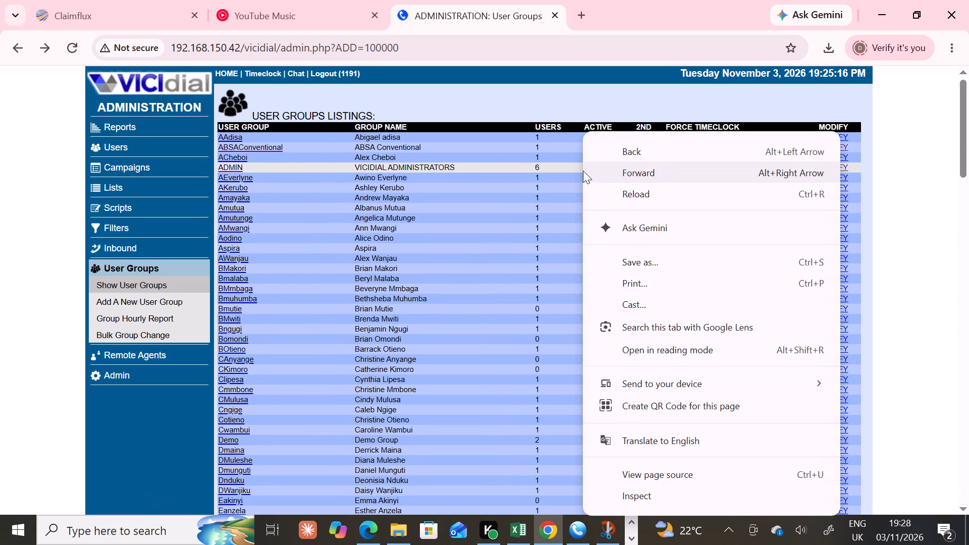
{"action": "left_click", "coordinate": [968, 141]}
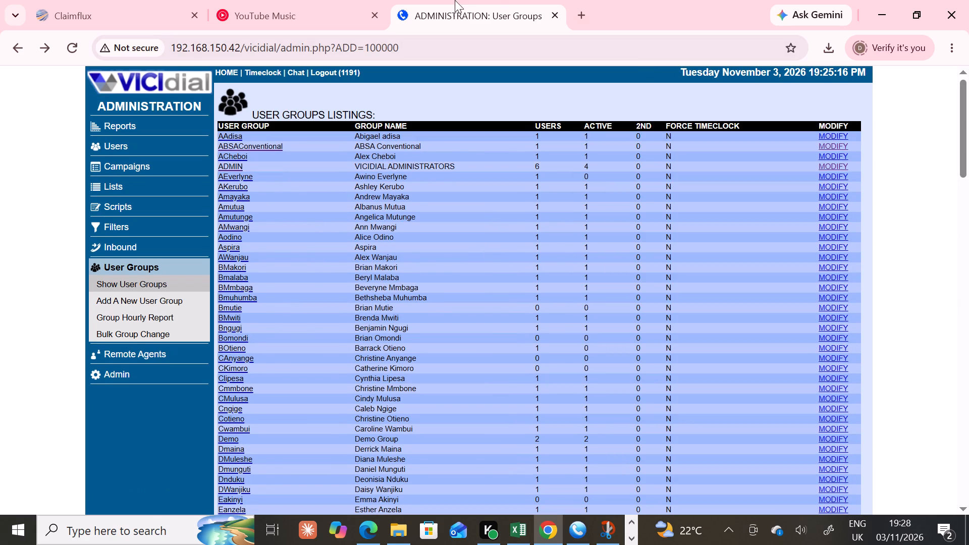
{"action": "left_click", "coordinate": [547, 14]}
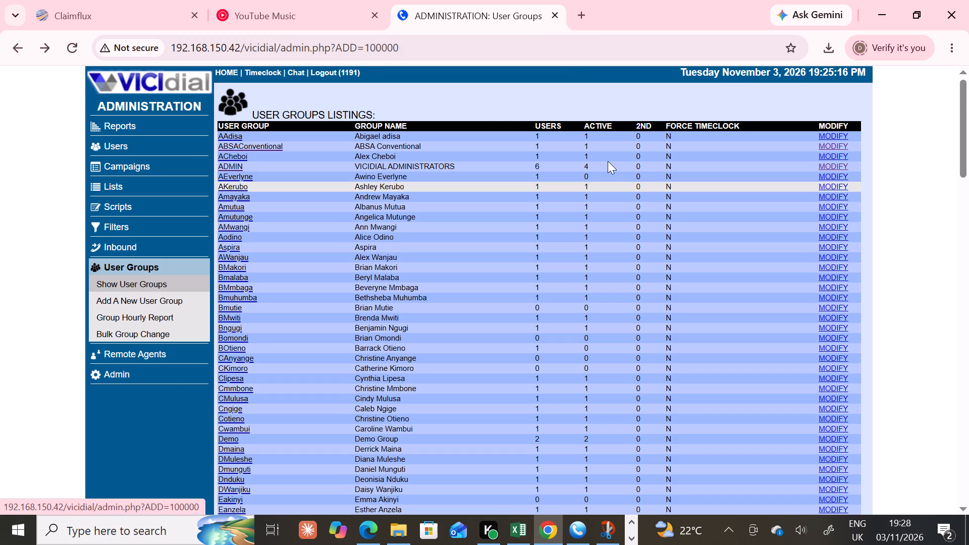
Step back through the previously visited administration pages to the agent's User Stats page.
{"action": "left_click", "coordinate": [10, 47]}
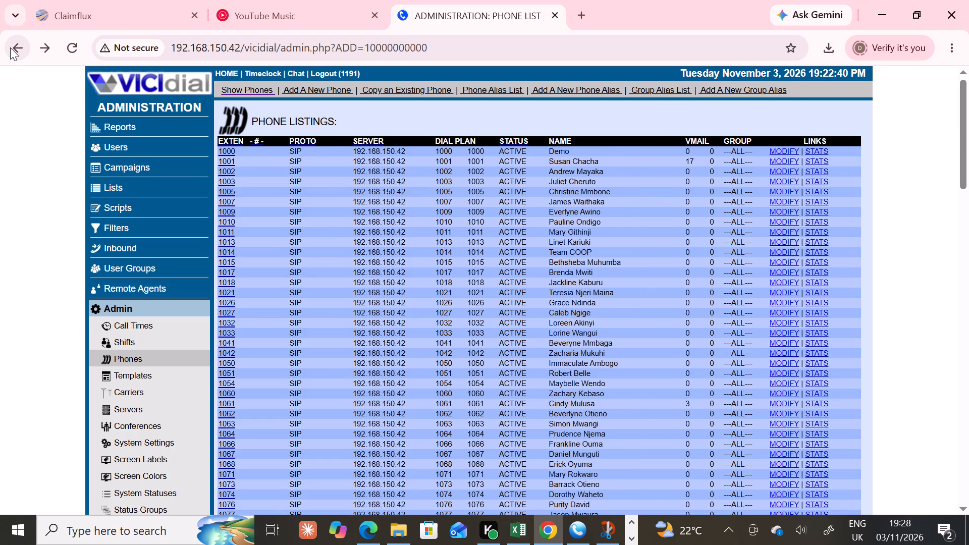
{"action": "left_click", "coordinate": [10, 47]}
{"action": "left_click", "coordinate": [10, 47]}
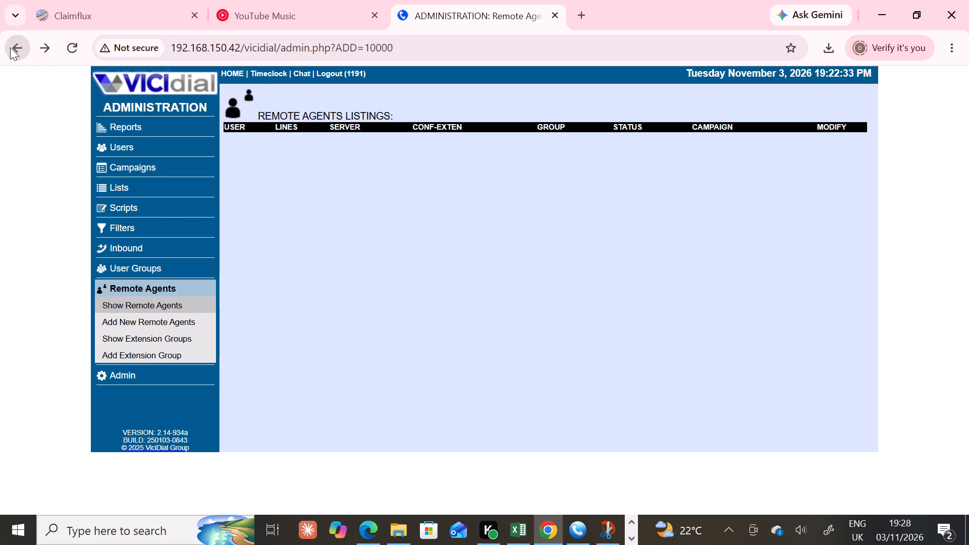
{"action": "left_click", "coordinate": [10, 47]}
{"action": "left_click", "coordinate": [10, 47]}
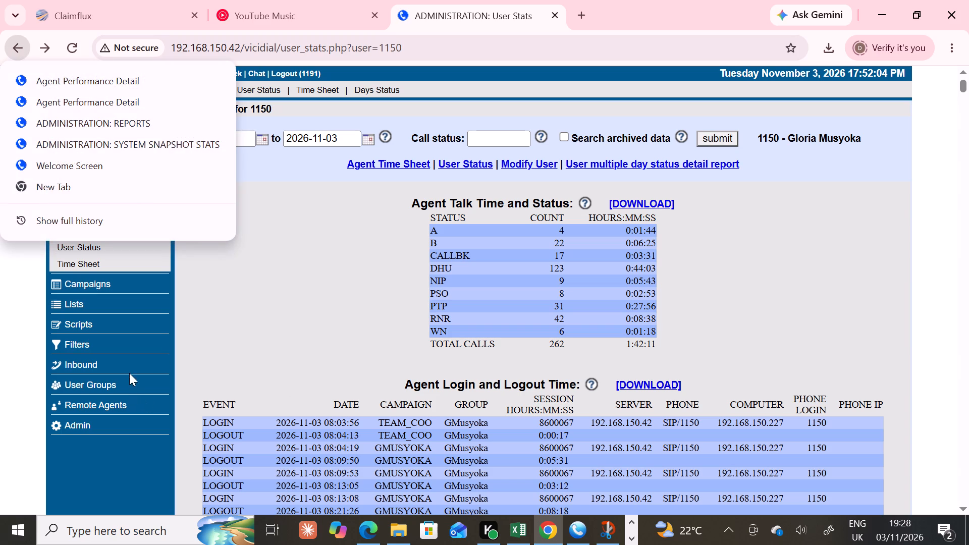
{"action": "left_click", "coordinate": [282, 304]}
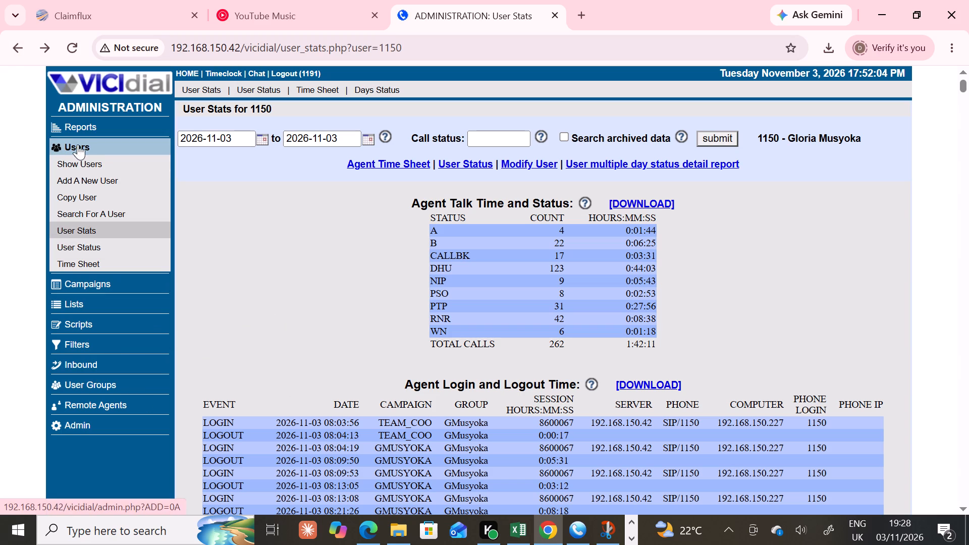
{"action": "left_click", "coordinate": [84, 131]}
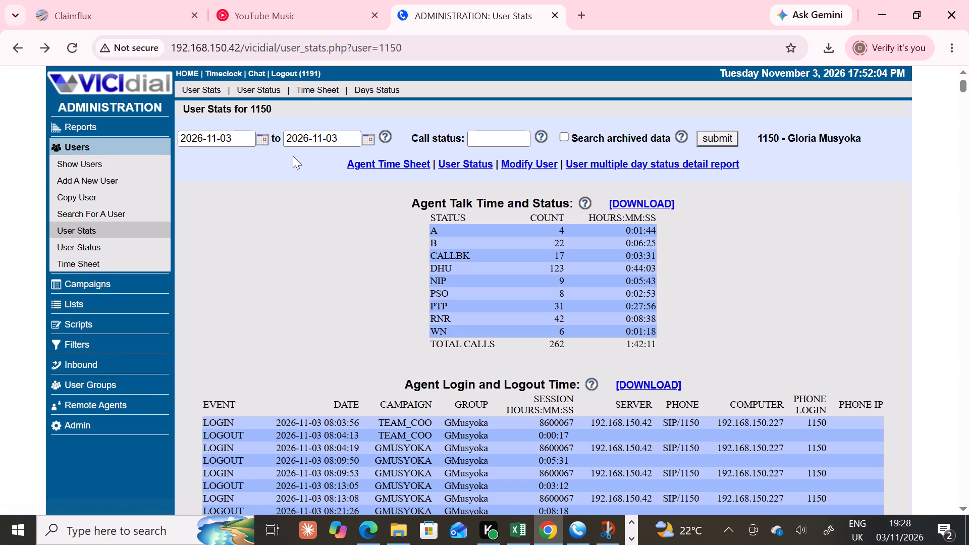
Reopen the user group listing and review the groups with their user and active counts.
{"action": "left_click", "coordinate": [118, 380]}
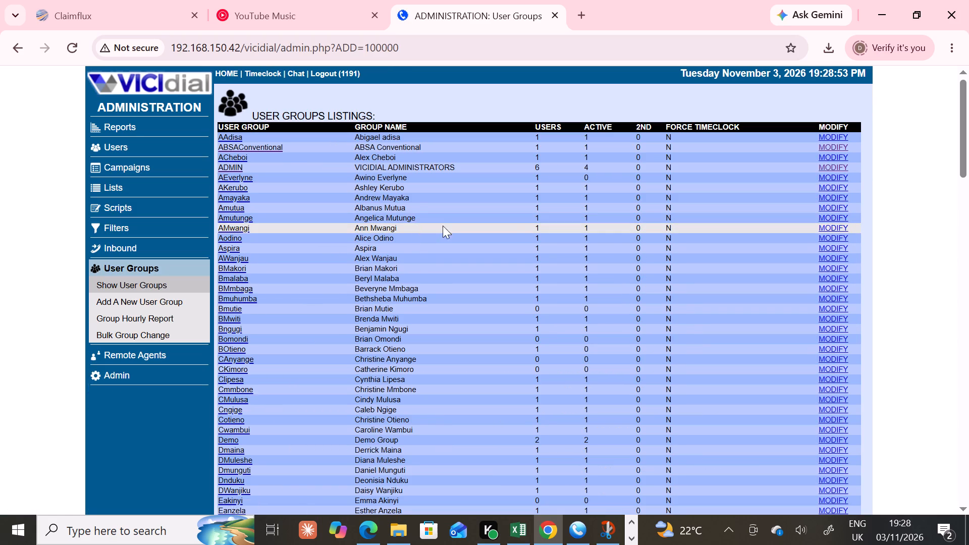
{"action": "scroll", "coordinate": [845, 251], "scroll_direction": "down", "scroll_amount": 6}
{"action": "scroll", "coordinate": [819, 459], "scroll_direction": "down", "scroll_amount": 8}
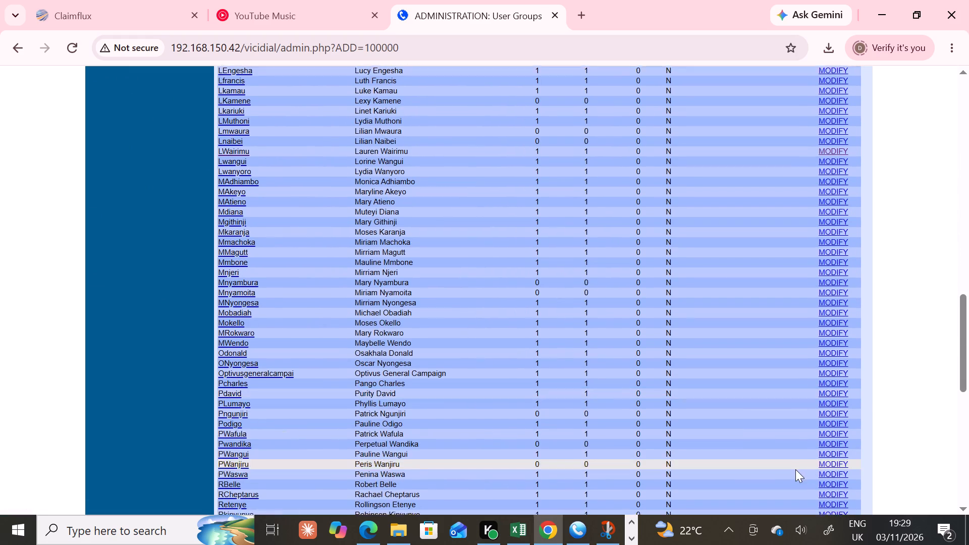
{"action": "scroll", "coordinate": [741, 473], "scroll_direction": "down", "scroll_amount": 4}
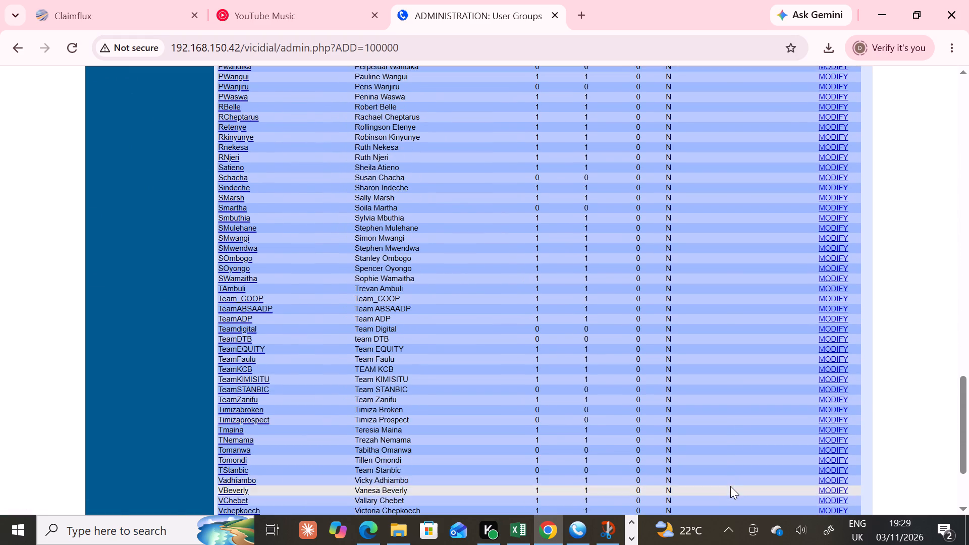
{"action": "scroll", "coordinate": [730, 484], "scroll_direction": "down", "scroll_amount": 5}
{"action": "scroll", "coordinate": [726, 468], "scroll_direction": "up", "scroll_amount": 3}
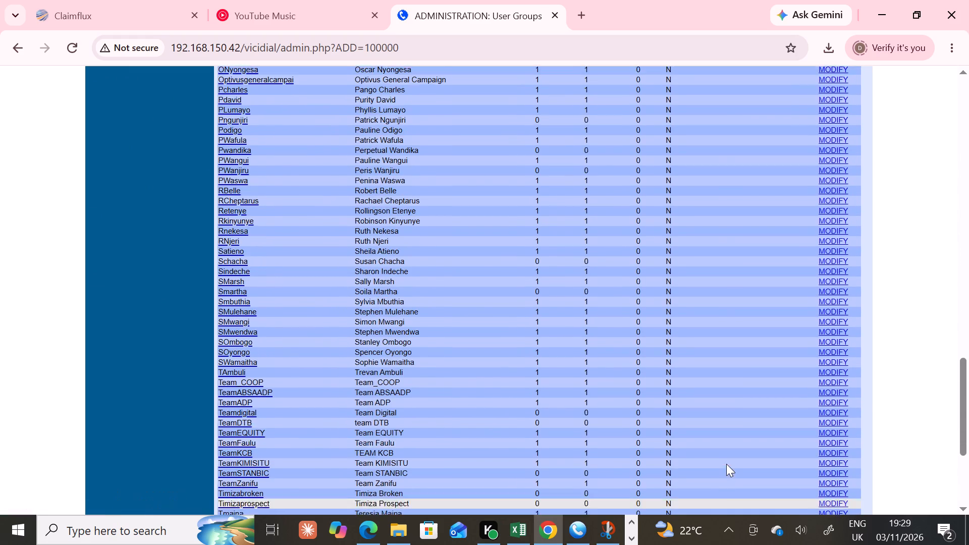
{"action": "scroll", "coordinate": [717, 464], "scroll_direction": "up", "scroll_amount": 8}
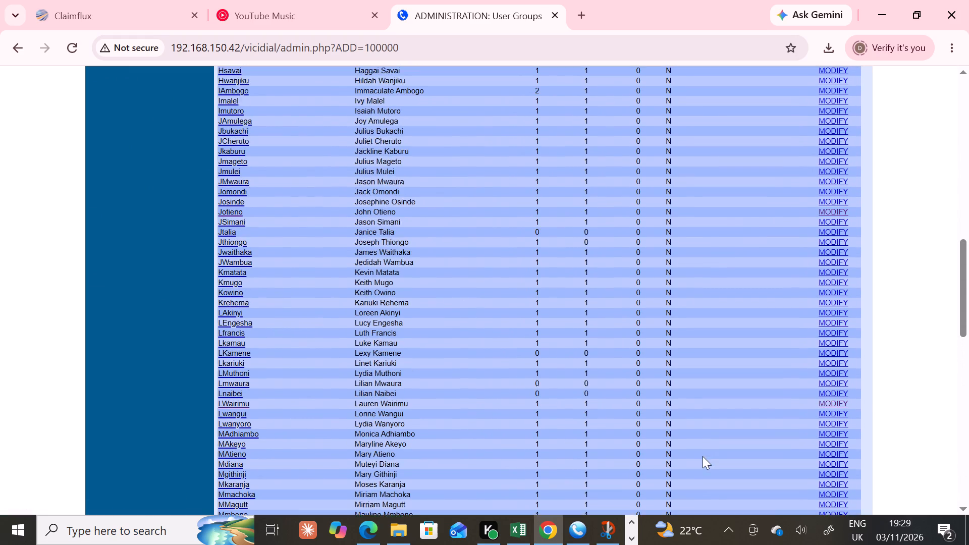
{"action": "scroll", "coordinate": [703, 456], "scroll_direction": "up", "scroll_amount": 7}
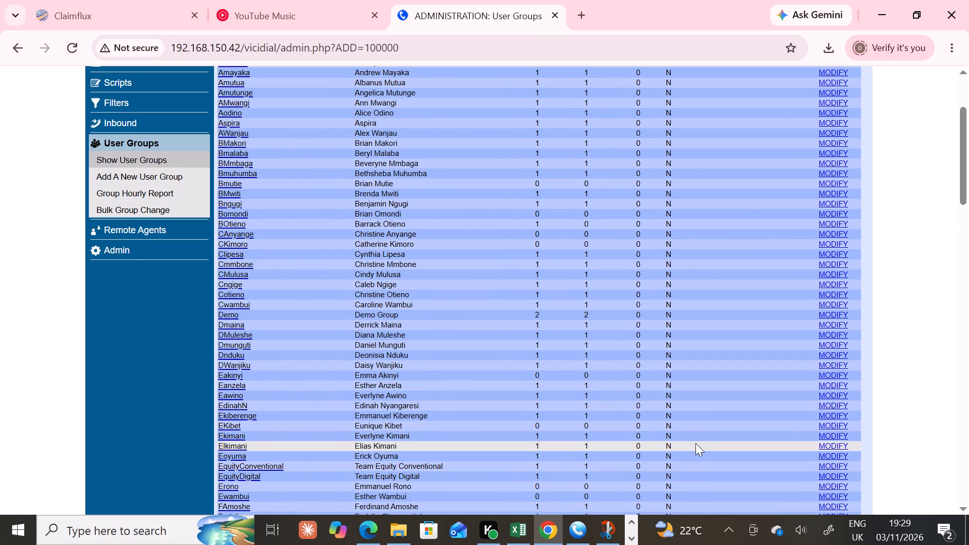
{"action": "scroll", "coordinate": [693, 443], "scroll_direction": "up", "scroll_amount": 6}
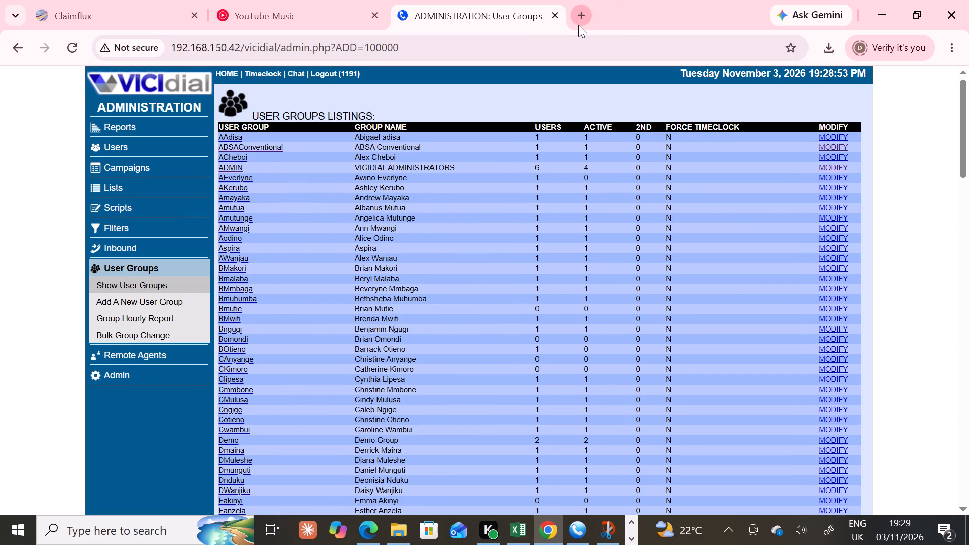
Open a new browser tab and close the YouTube Music tab.
{"action": "left_click", "coordinate": [578, 9]}
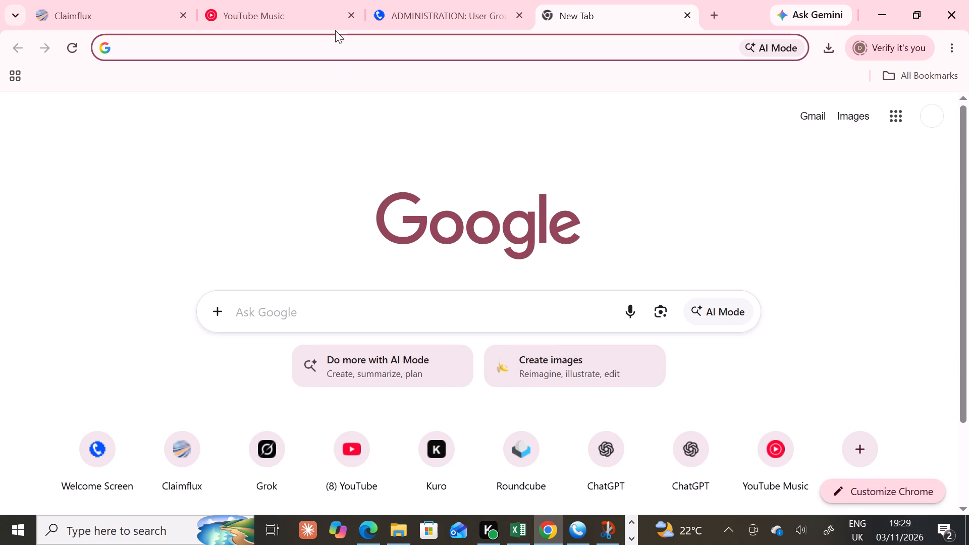
{"action": "left_click", "coordinate": [354, 18]}
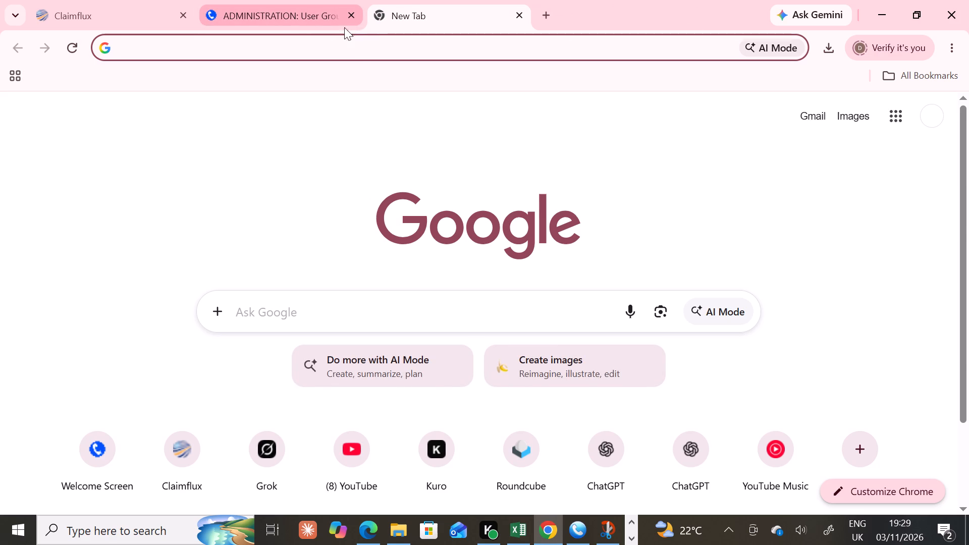
Switch to the Claimflux tab and open the MTD payments list.
{"action": "left_click", "coordinate": [151, 9]}
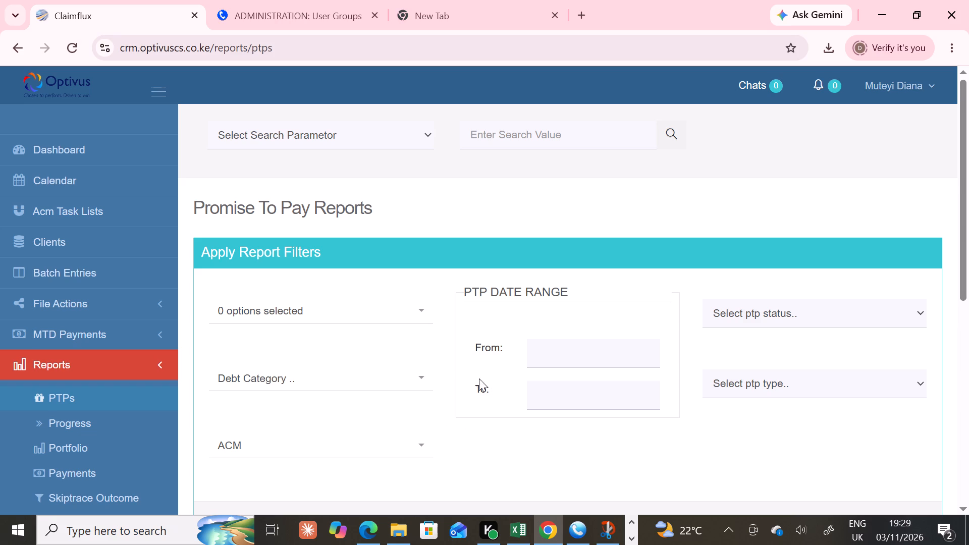
{"action": "left_click", "coordinate": [104, 338]}
{"action": "left_click", "coordinate": [117, 317]}
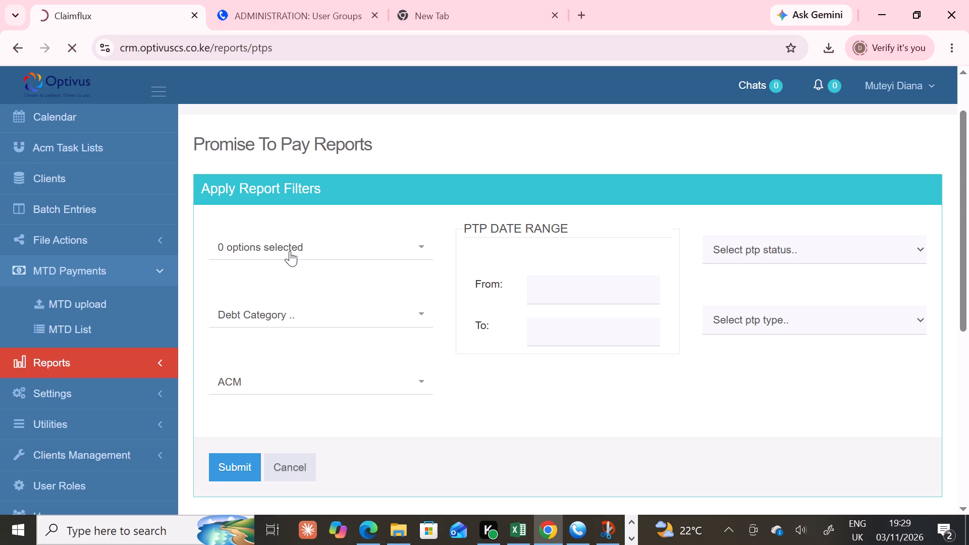
Filter the MTD report to client CIM Credit with payment dates from 2026-11-01 to 2026-11-03 and submit it.
{"action": "left_click", "coordinate": [282, 306]}
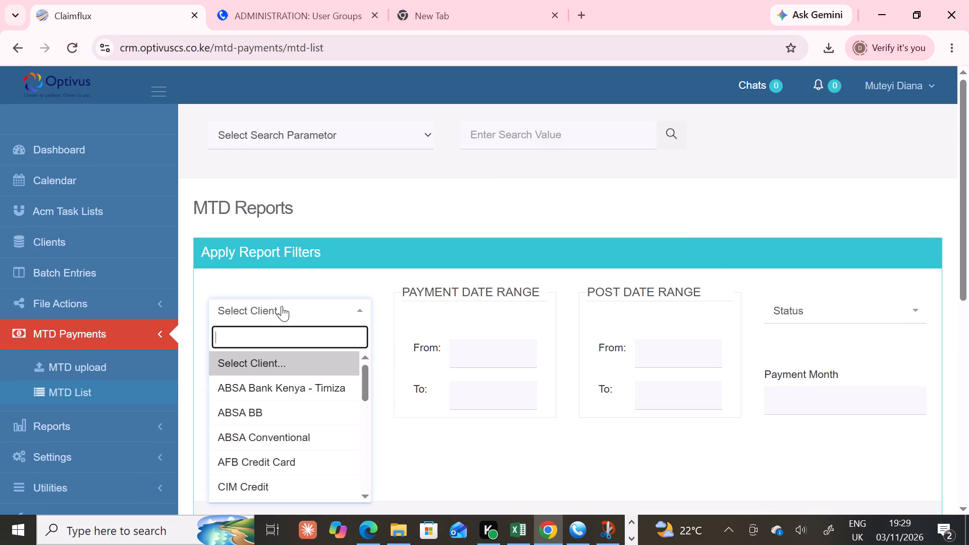
{"action": "left_click", "coordinate": [287, 495]}
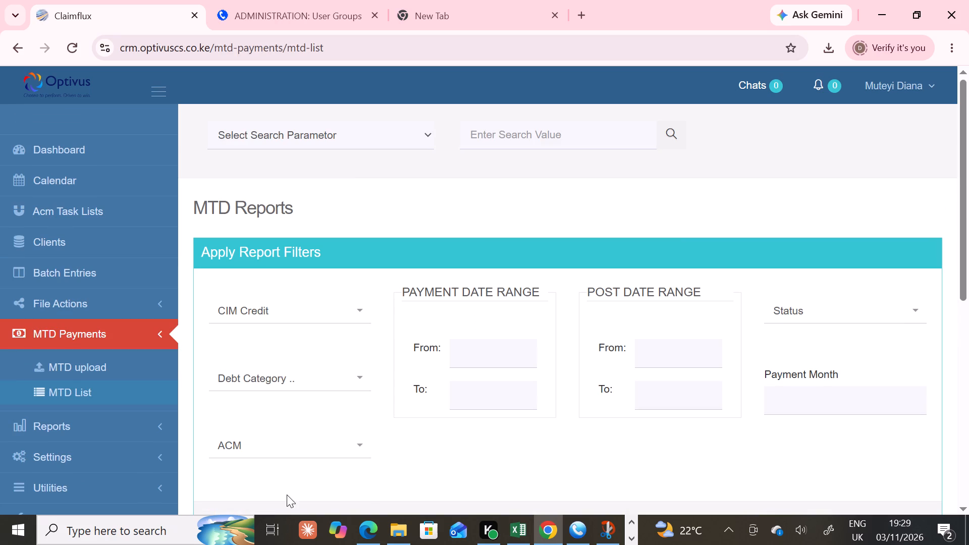
{"action": "left_click", "coordinate": [504, 354]}
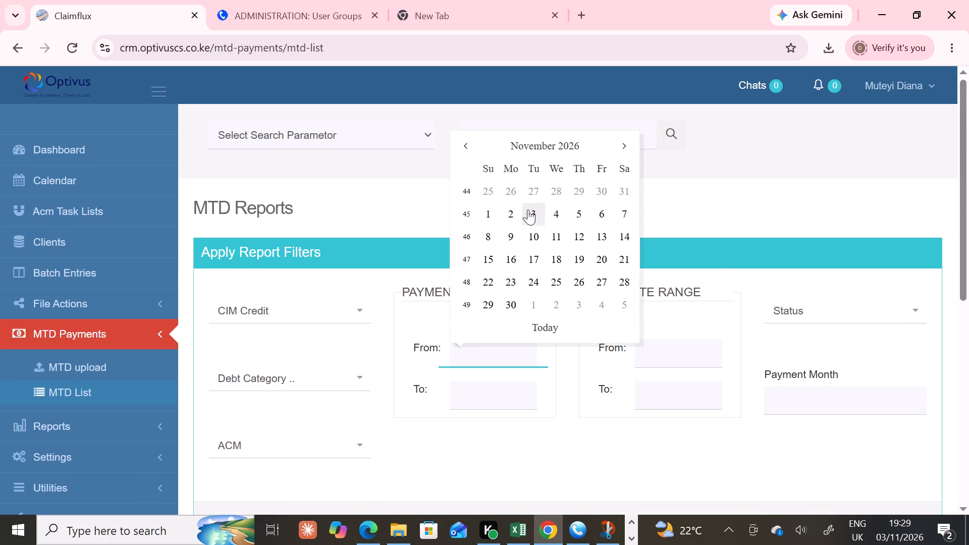
{"action": "left_click", "coordinate": [492, 209]}
{"action": "left_click", "coordinate": [494, 398]}
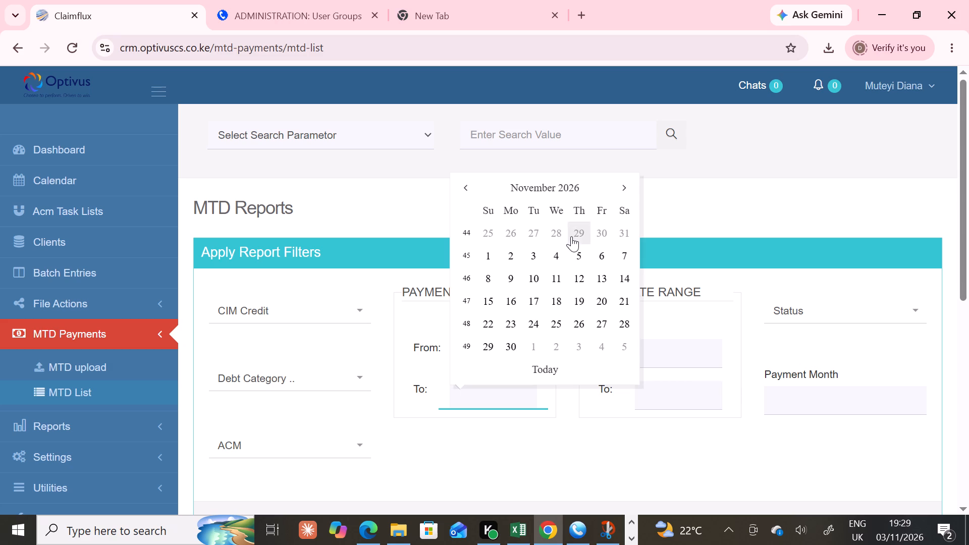
{"action": "left_click", "coordinate": [535, 255]}
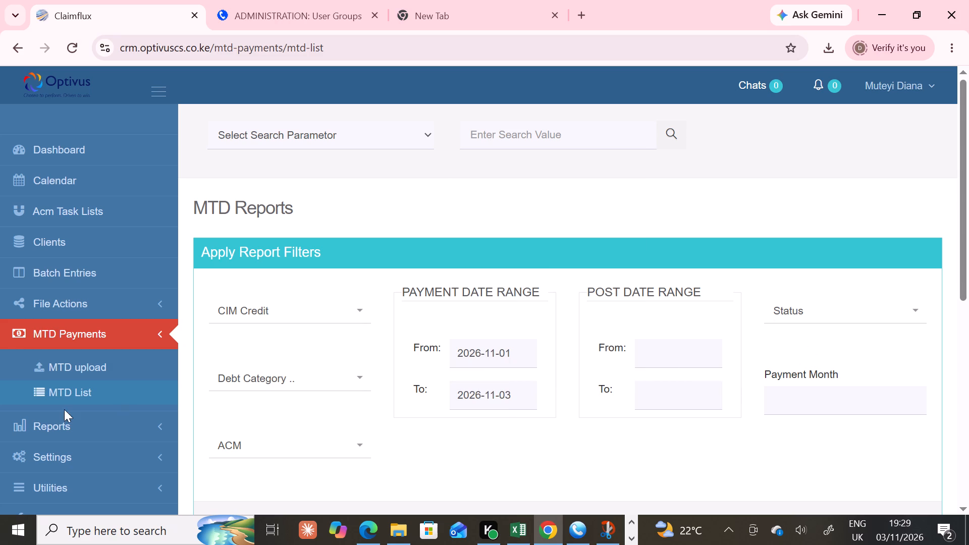
{"action": "scroll", "coordinate": [267, 391], "scroll_direction": "down", "scroll_amount": 4}
{"action": "left_click", "coordinate": [244, 228]}
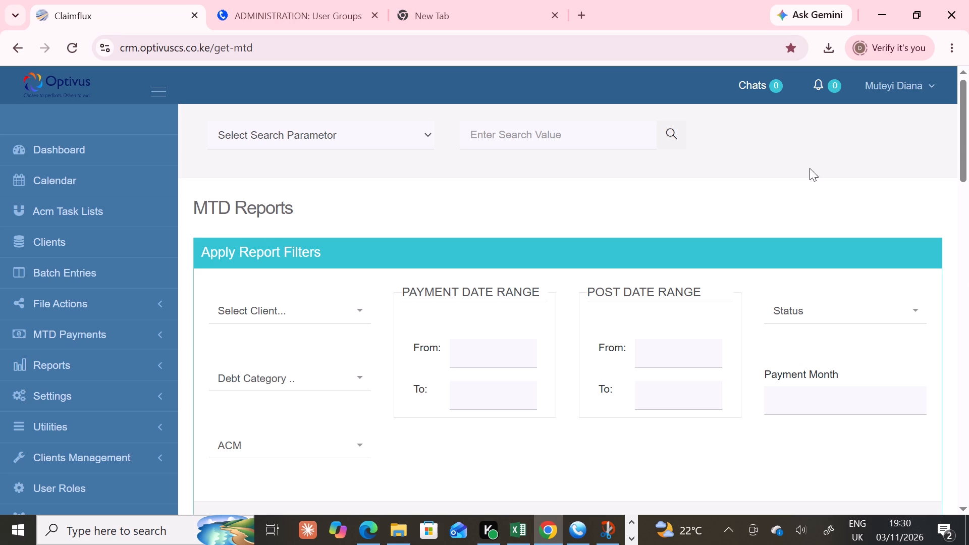
Look through the listed payments with their customers, debt categories, and unconfirmed and confirmed amounts.
{"action": "scroll", "coordinate": [767, 233], "scroll_direction": "down", "scroll_amount": 3}
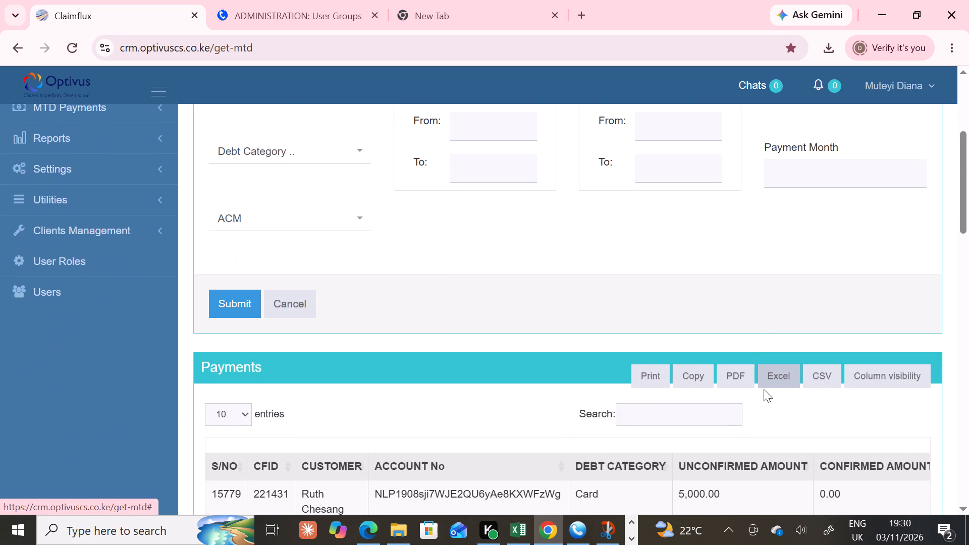
{"action": "scroll", "coordinate": [789, 385], "scroll_direction": "down", "scroll_amount": 3}
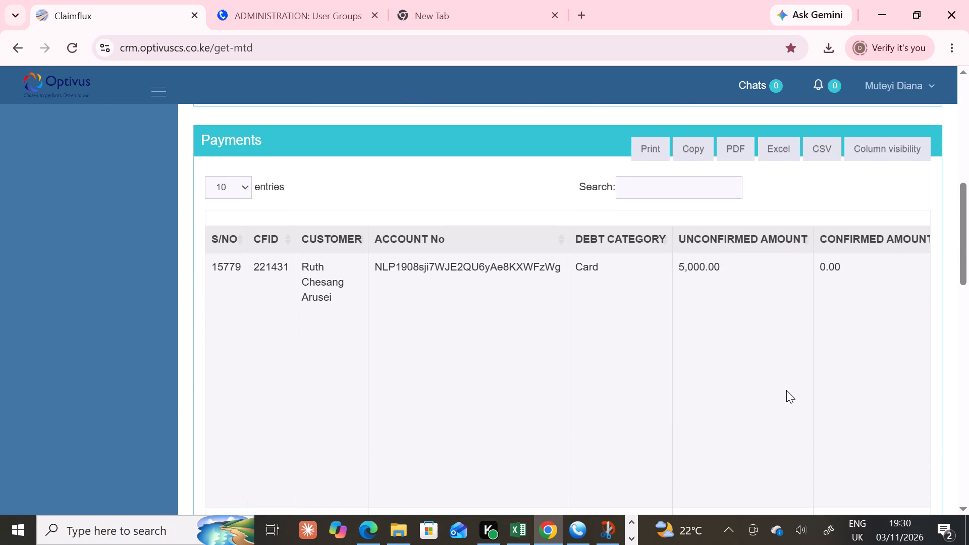
{"action": "scroll", "coordinate": [786, 390], "scroll_direction": "down", "scroll_amount": 1}
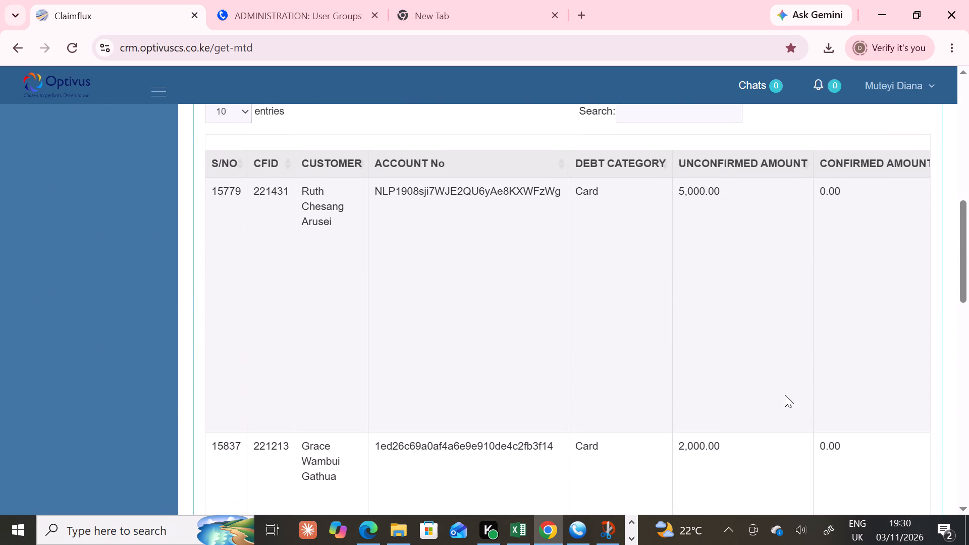
{"action": "scroll", "coordinate": [784, 399], "scroll_direction": "down", "scroll_amount": 4}
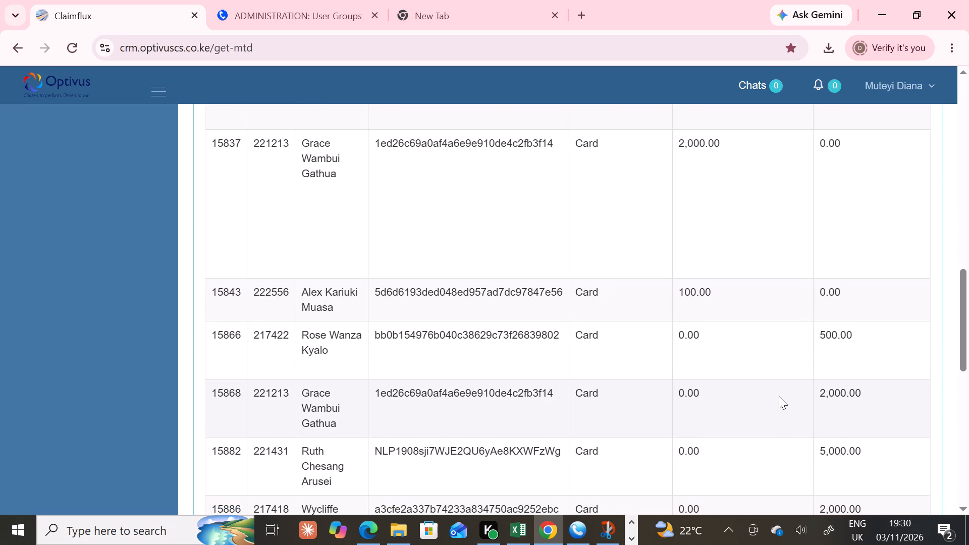
{"action": "scroll", "coordinate": [779, 396], "scroll_direction": "up", "scroll_amount": 5}
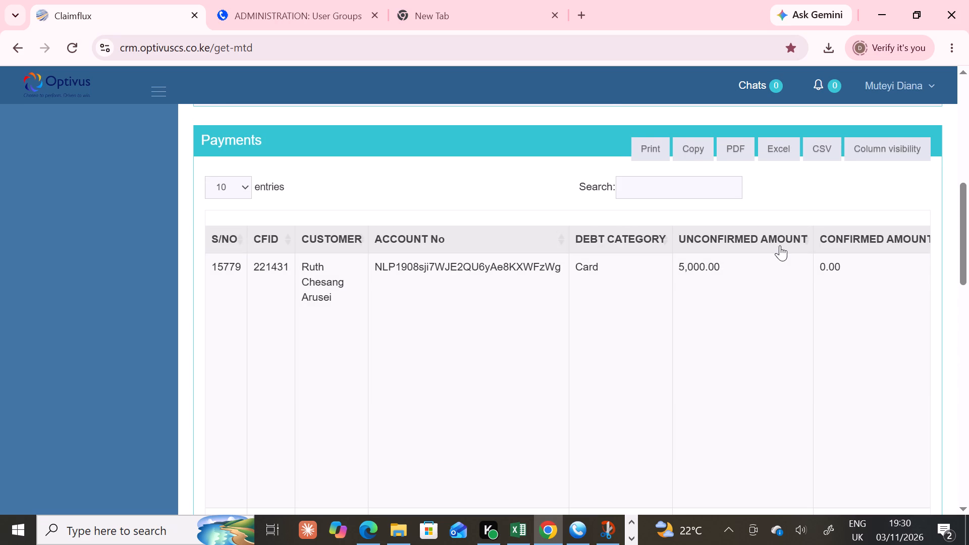
Export the payments table to Excel, open the downloaded workbook and enable editing.
{"action": "left_click", "coordinate": [799, 154]}
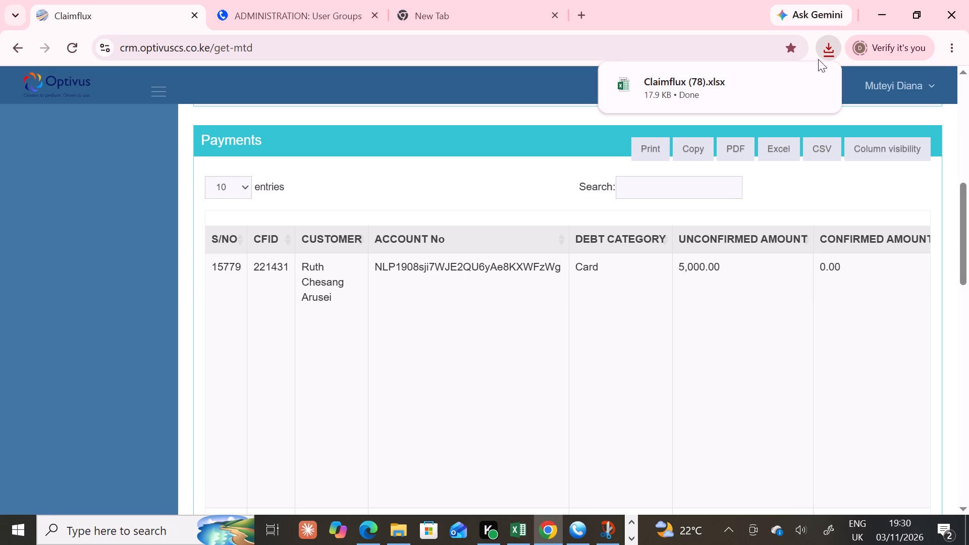
{"action": "left_click", "coordinate": [732, 88]}
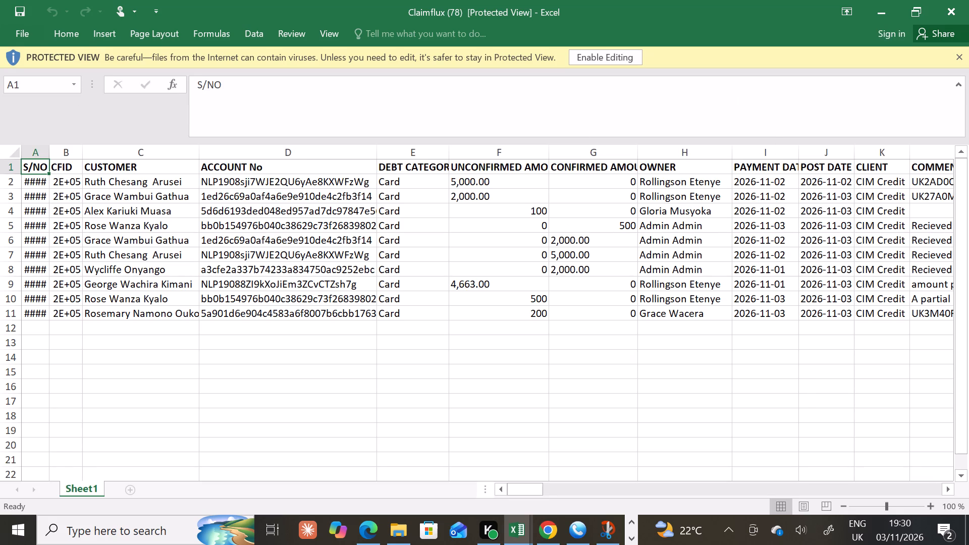
{"action": "left_click", "coordinate": [479, 153]}
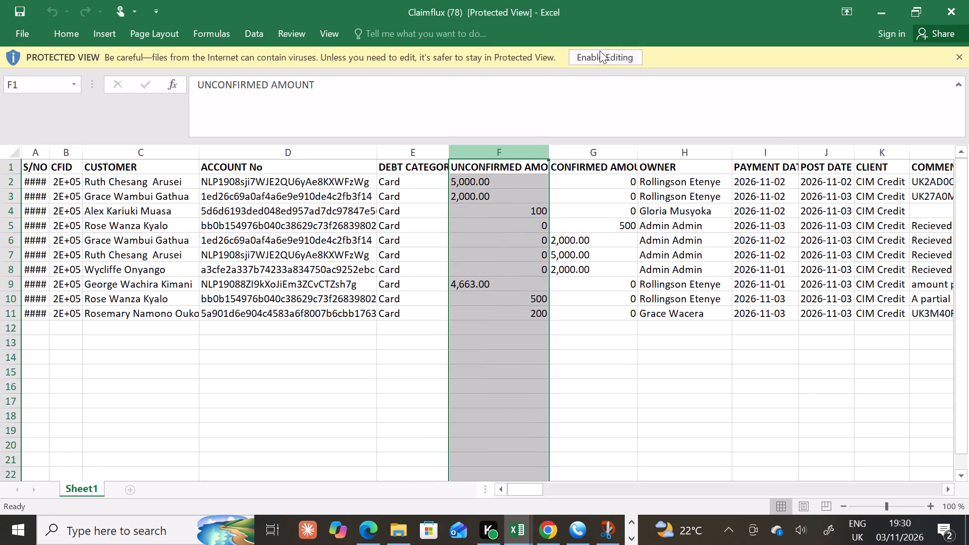
{"action": "left_click", "coordinate": [600, 52]}
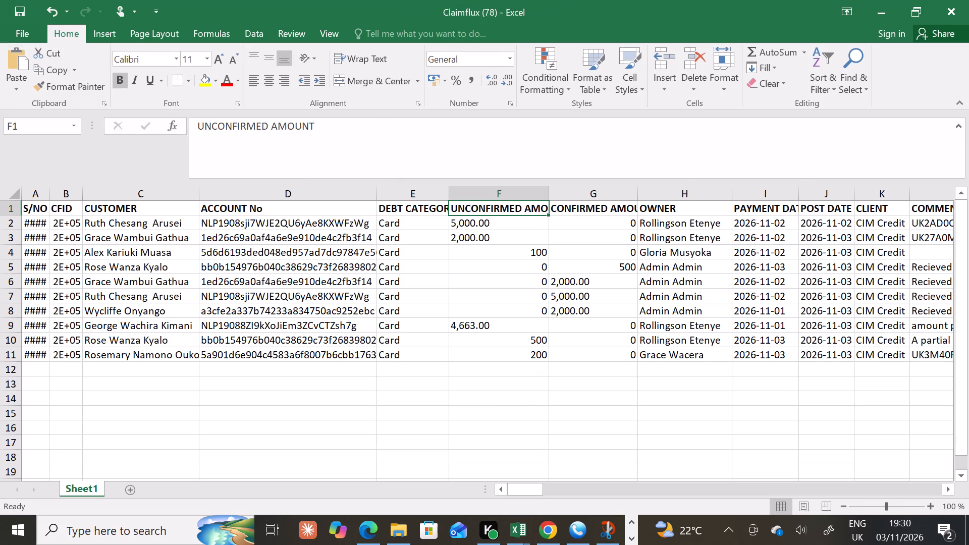
Apply the Ksh accounting number format to the Unconfirmed Amount and Confirmed Amount columns.
{"action": "left_click", "coordinate": [515, 194]}
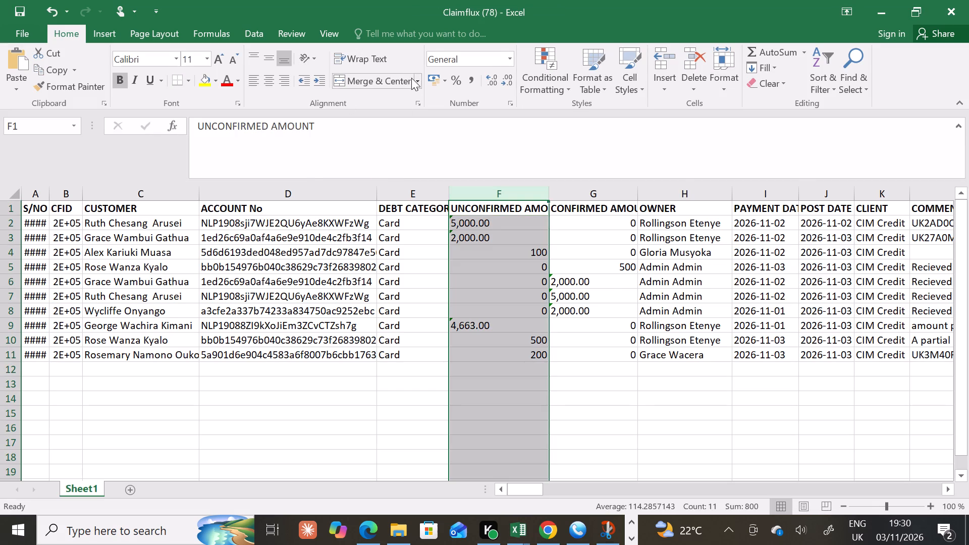
{"action": "left_click", "coordinate": [428, 76]}
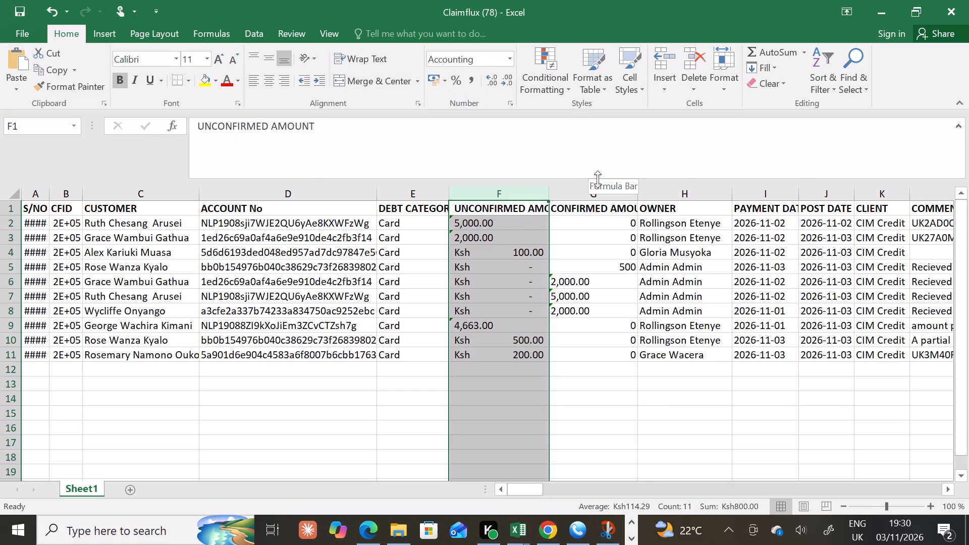
{"action": "left_click", "coordinate": [611, 188]}
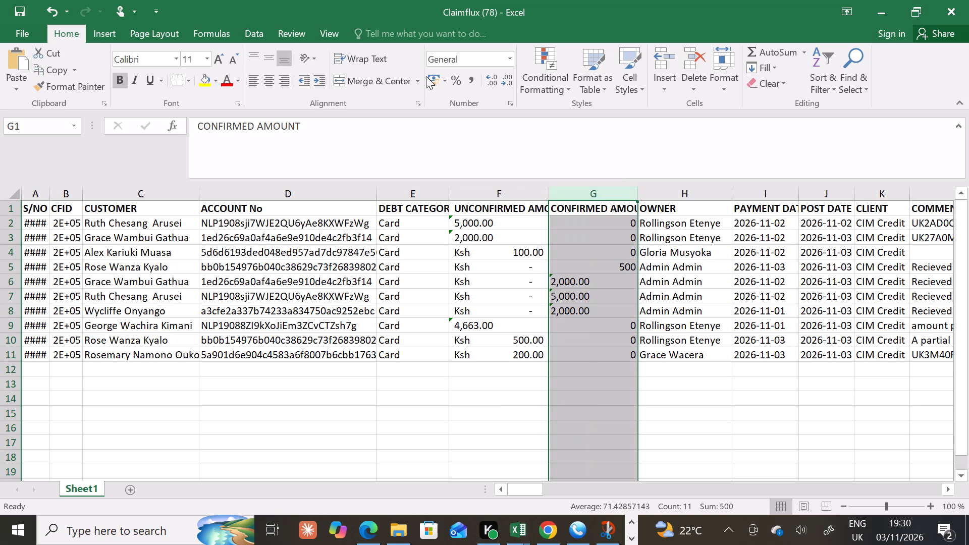
{"action": "left_click", "coordinate": [426, 76]}
{"action": "left_click", "coordinate": [426, 76]}
{"action": "left_click", "coordinate": [433, 82]}
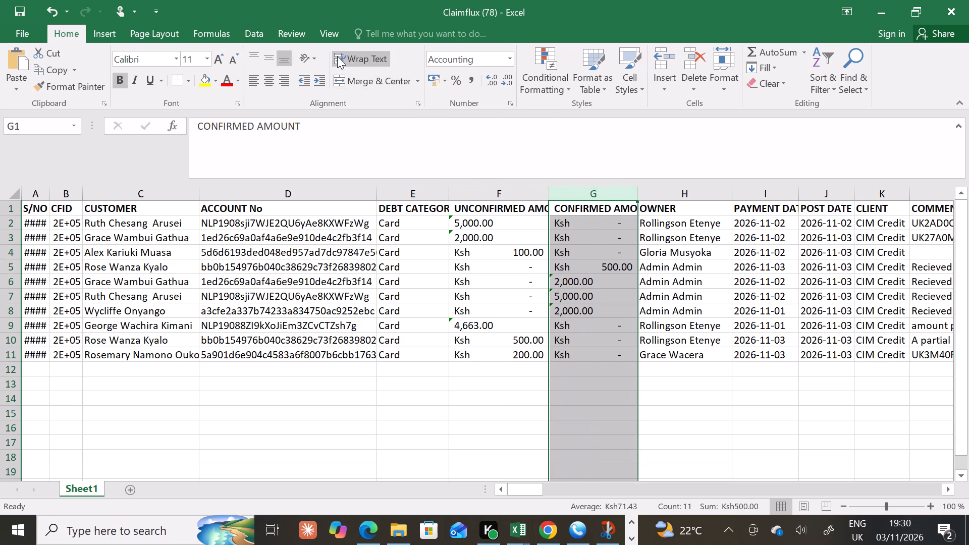
Convert the Confirmed Amount column's text values to numbers with Text to Columns, using Delimited and General format.
{"action": "left_click", "coordinate": [250, 30]}
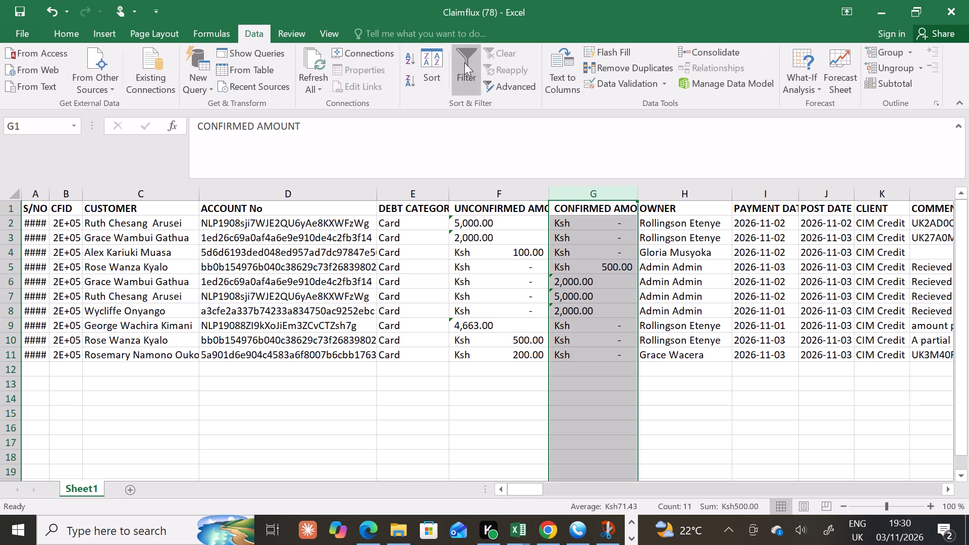
{"action": "left_click", "coordinate": [555, 73]}
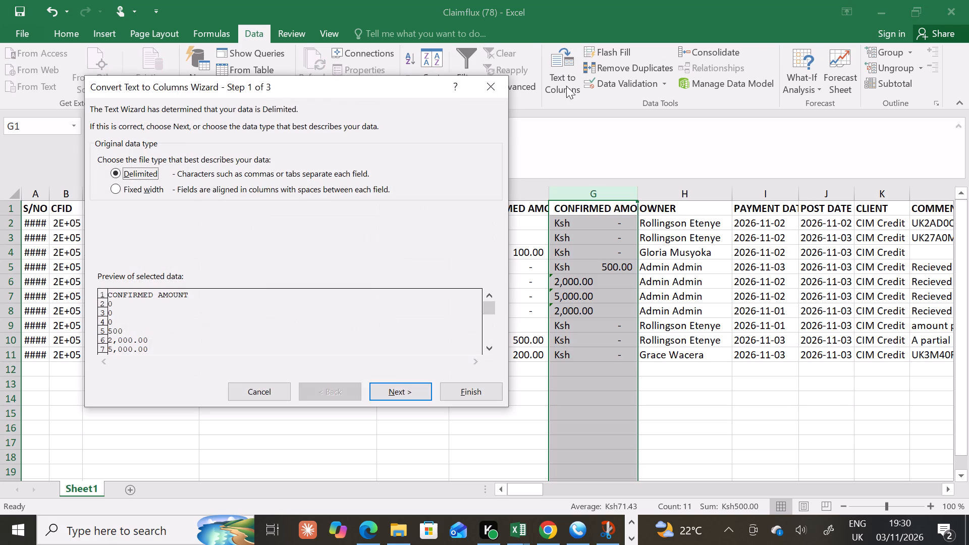
{"action": "left_click", "coordinate": [422, 385]}
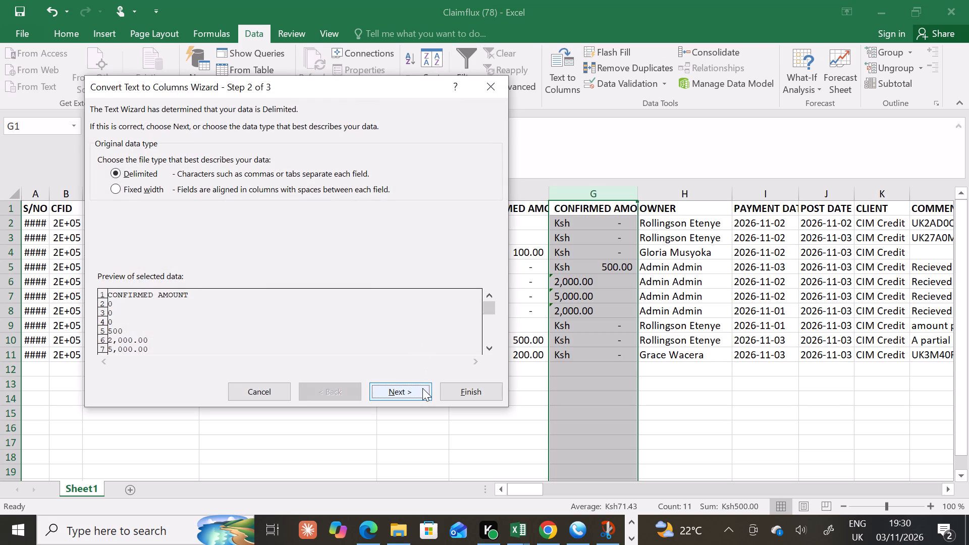
{"action": "left_click", "coordinate": [422, 396]}
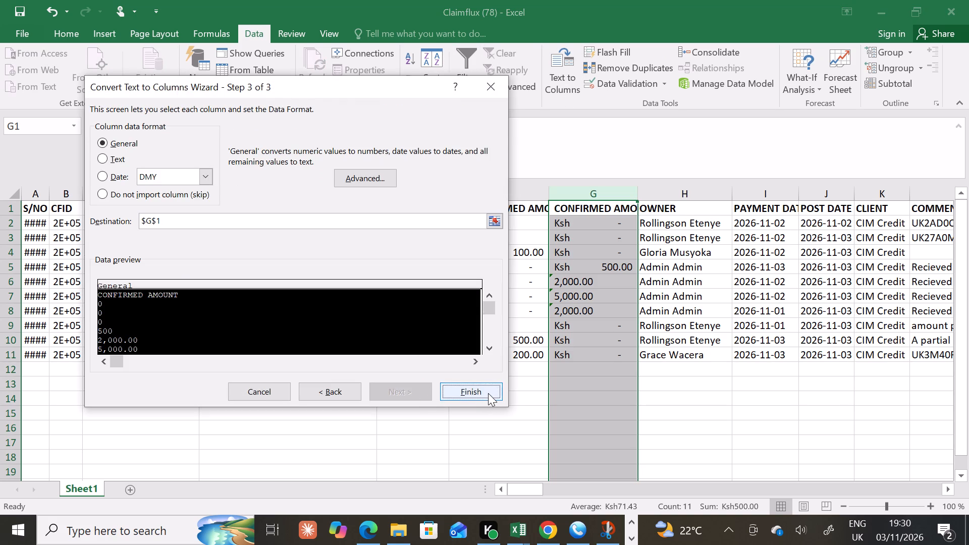
{"action": "left_click", "coordinate": [490, 391]}
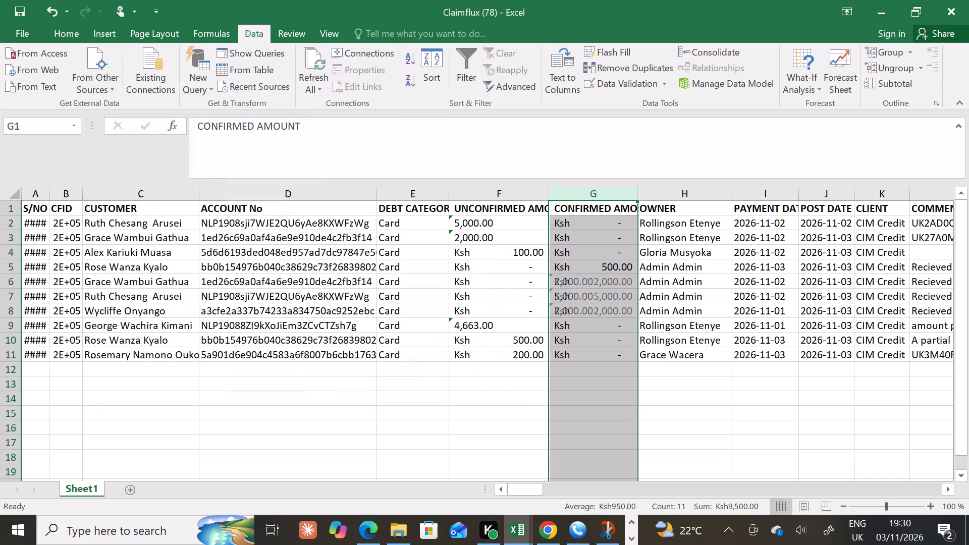
Convert the Unconfirmed Amount column's text values to numbers with Text to Columns, using Delimited and General format.
{"action": "left_click", "coordinate": [491, 195]}
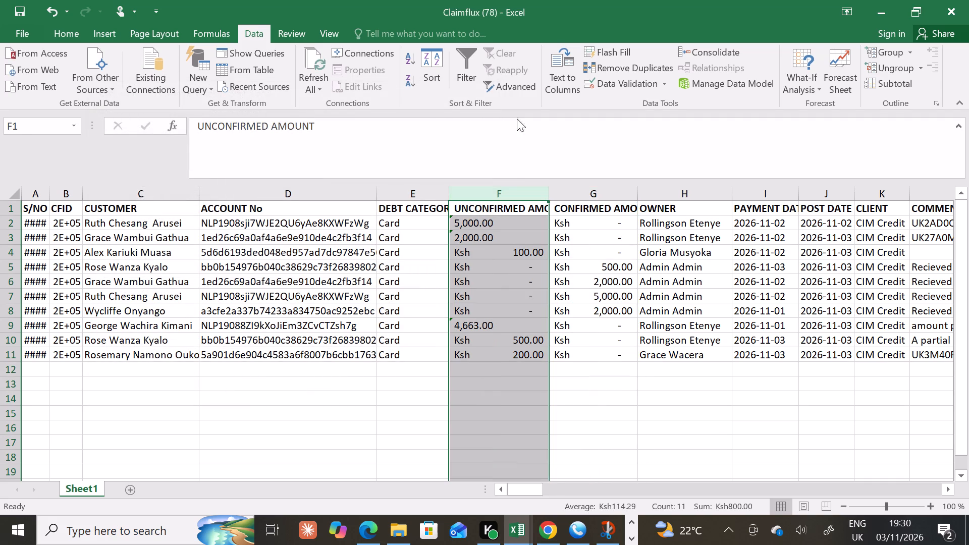
{"action": "left_click", "coordinate": [570, 76]}
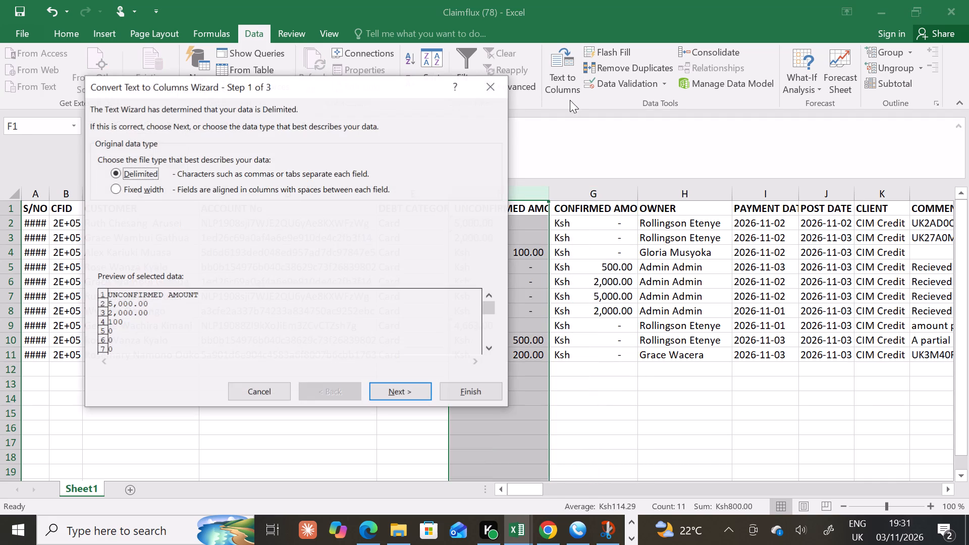
{"action": "left_click", "coordinate": [425, 389]}
{"action": "left_click", "coordinate": [425, 395]}
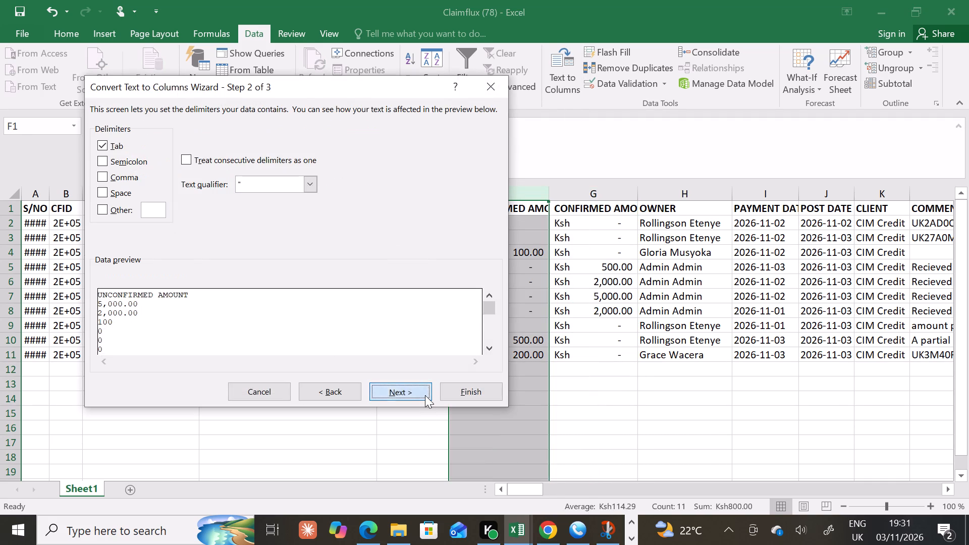
{"action": "left_click", "coordinate": [479, 390]}
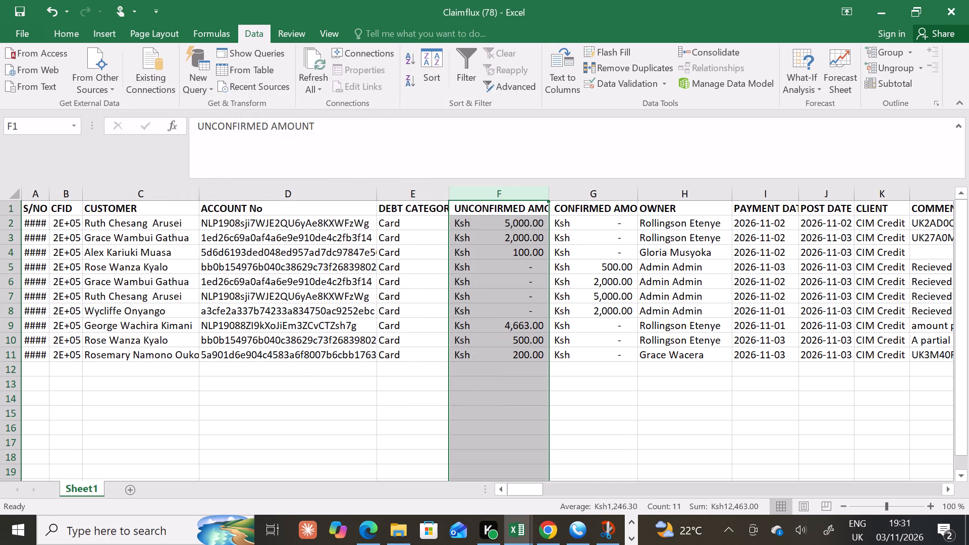
Check the sums of the Confirmed Amount and Unconfirmed Amount columns in turn.
{"action": "left_click", "coordinate": [605, 191]}
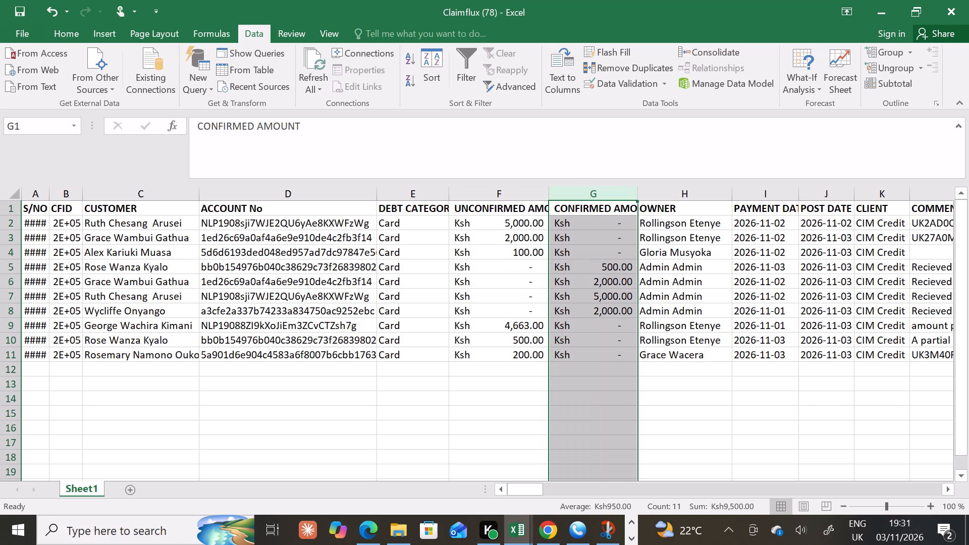
{"action": "left_click", "coordinate": [510, 199]}
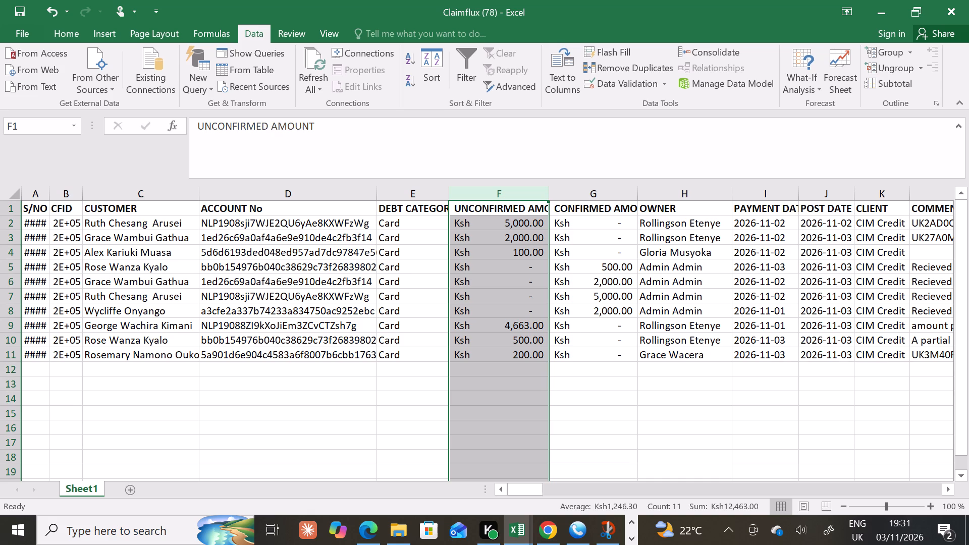
Add a filter to the Owner column.
{"action": "left_click_drag", "start_coordinate": [714, 188], "coordinate": [715, 194]}
{"action": "left_click", "coordinate": [447, 66]}
{"action": "left_click_drag", "start_coordinate": [447, 79], "coordinate": [450, 74]}
{"action": "left_click", "coordinate": [450, 72]}
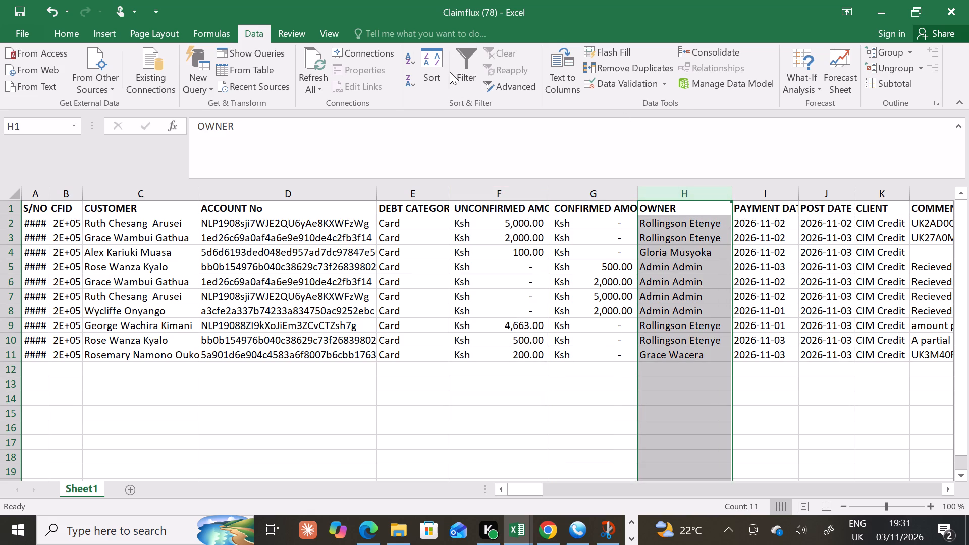
{"action": "left_click", "coordinate": [472, 72]}
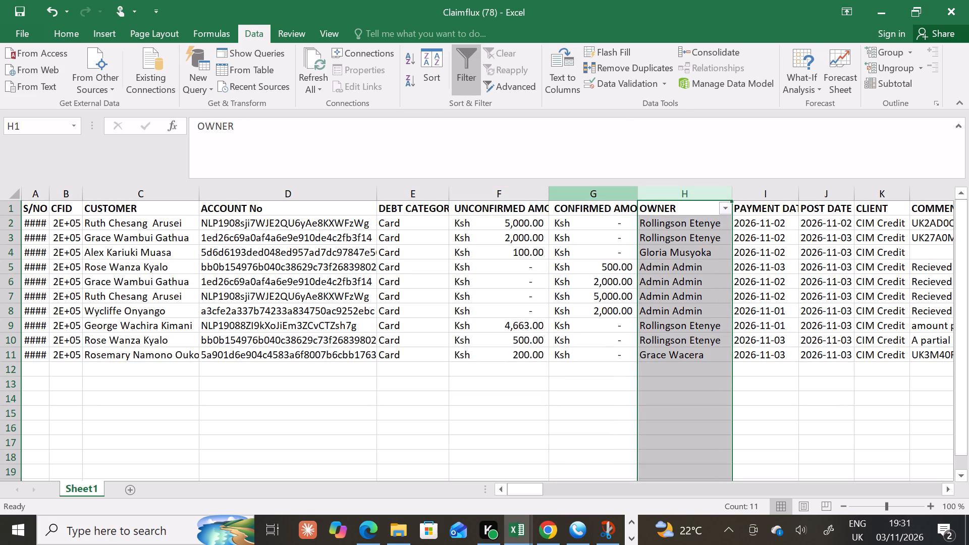
Filter the Owner column to show only Rollingson's payments.
{"action": "left_click", "coordinate": [725, 214]}
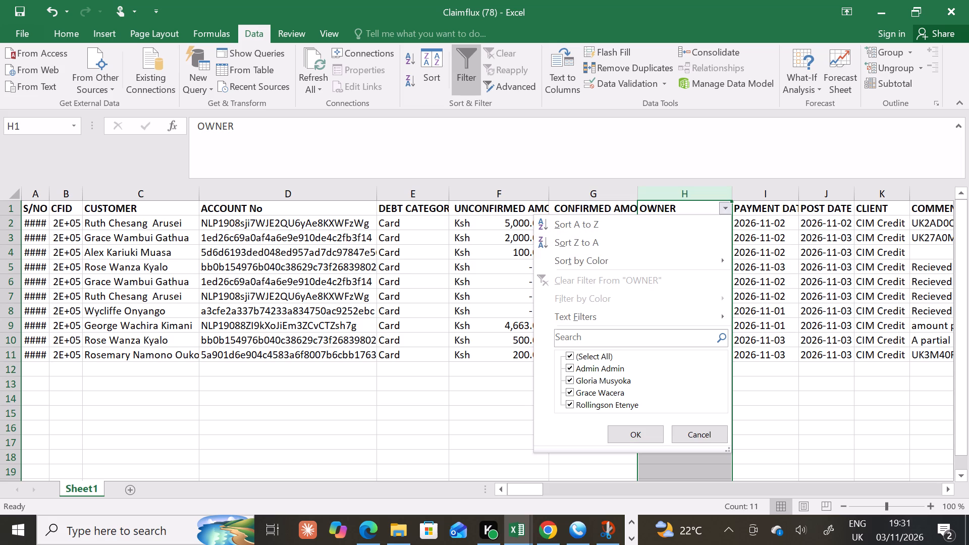
{"action": "left_click", "coordinate": [614, 354]}
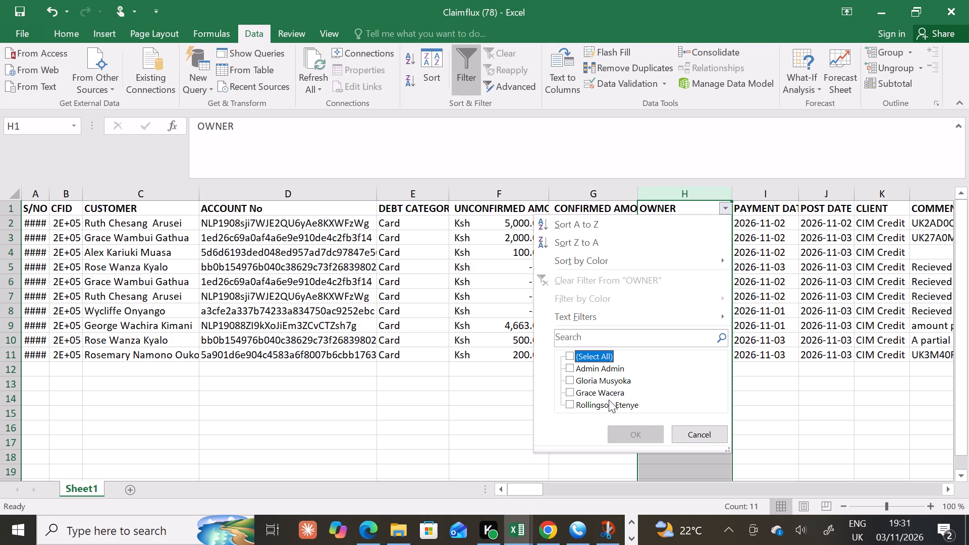
{"action": "left_click", "coordinate": [608, 408]}
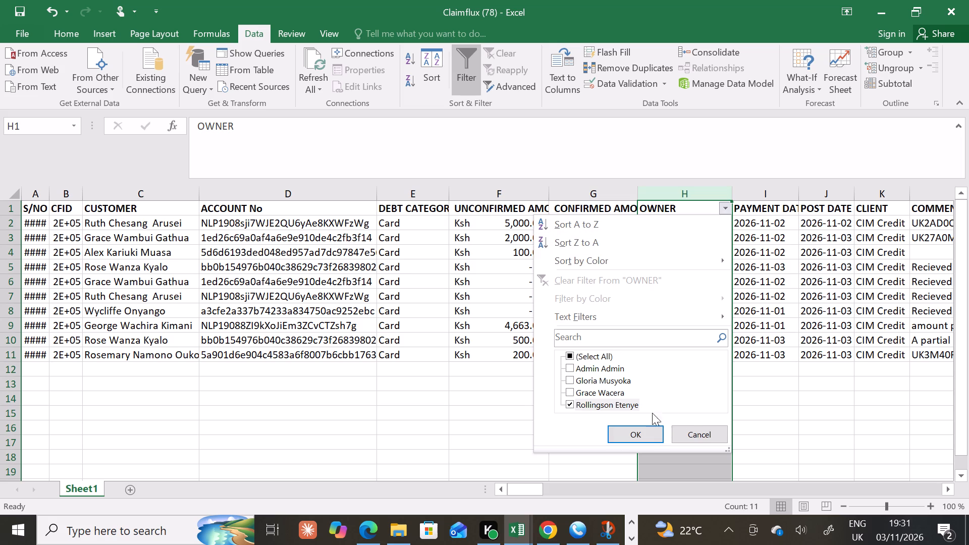
{"action": "scroll", "coordinate": [606, 383], "scroll_direction": "down", "scroll_amount": 1}
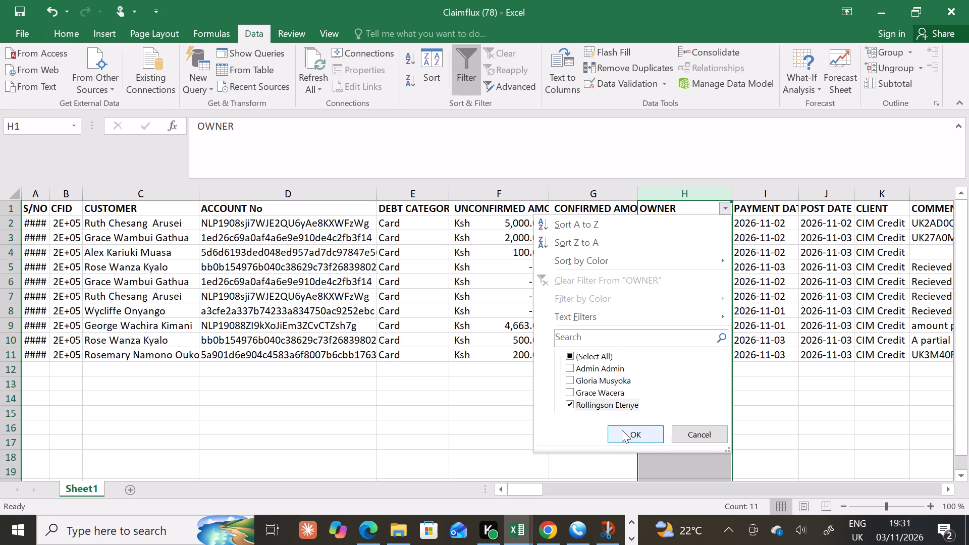
{"action": "left_click", "coordinate": [622, 430]}
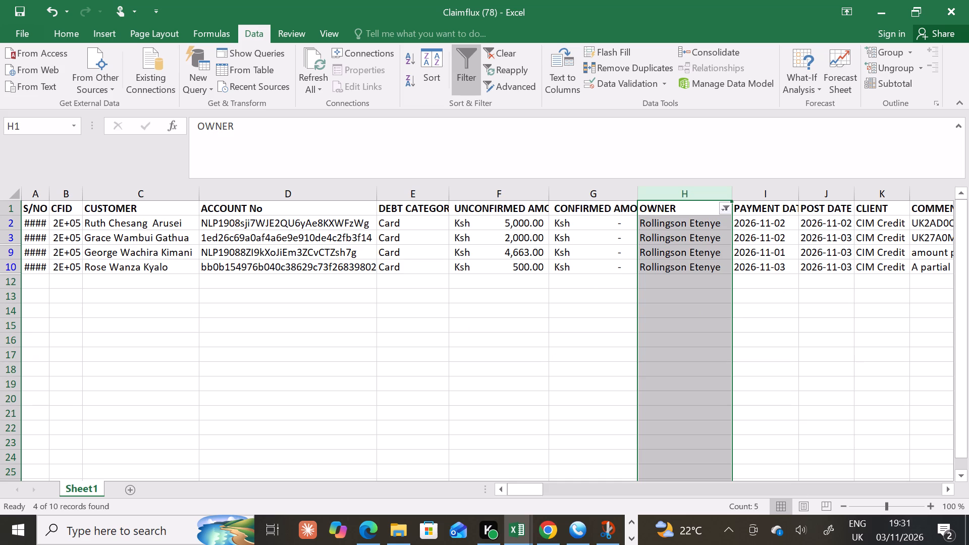
Check the sum of the filtered Unconfirmed Amount column.
{"action": "left_click", "coordinate": [507, 195]}
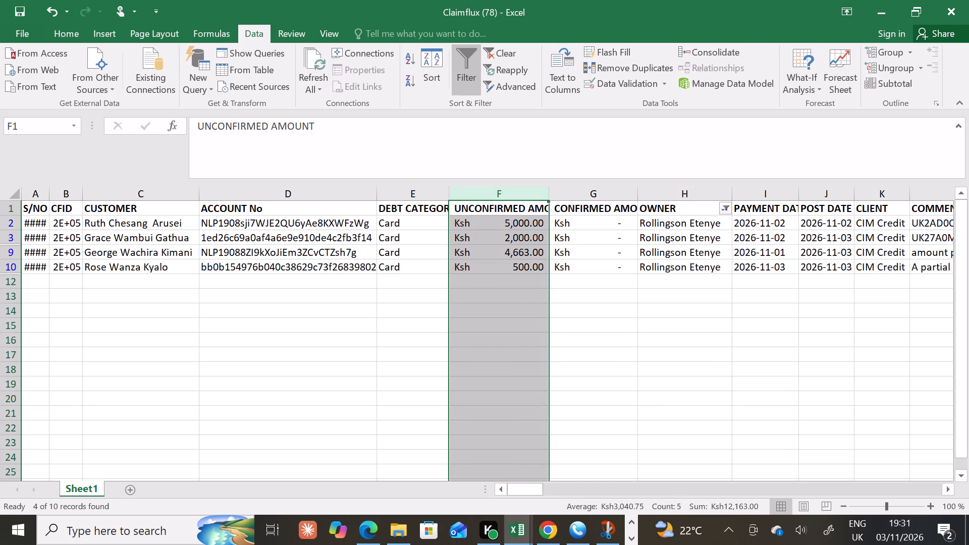
Add a new sheet, merge and centre cells A1:F1, and enter the title CIM there.
{"action": "left_click", "coordinate": [133, 489]}
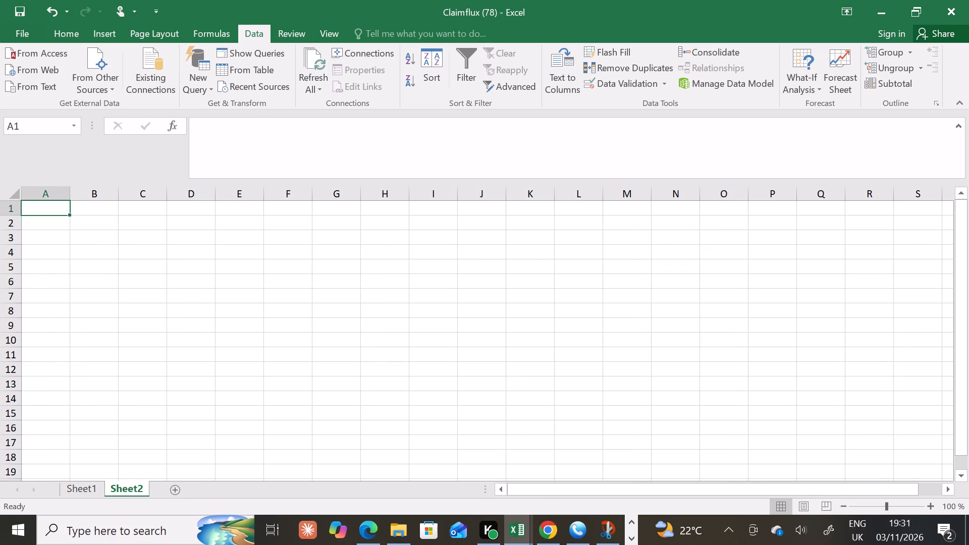
{"action": "left_click_drag", "start_coordinate": [56, 211], "coordinate": [229, 218]}
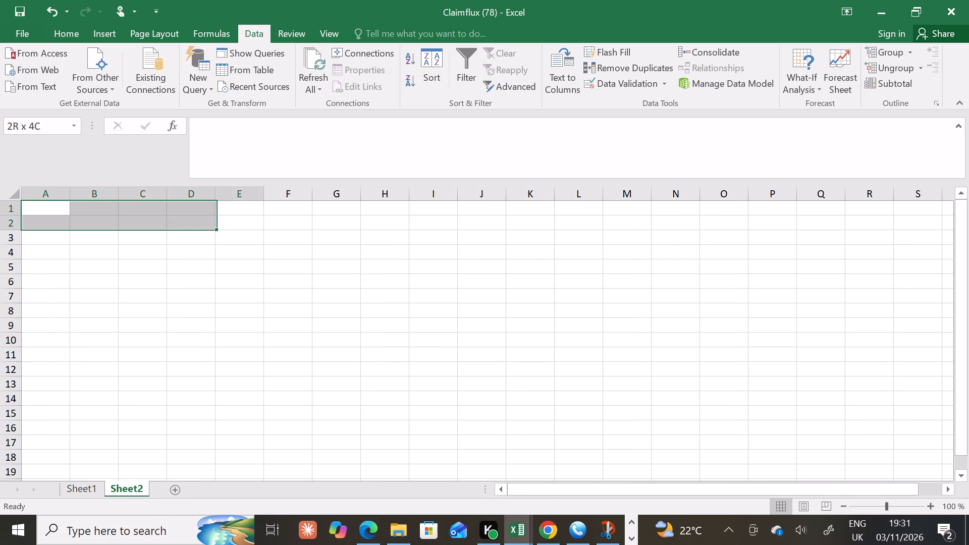
{"action": "left_click_drag", "start_coordinate": [229, 218], "coordinate": [275, 205]}
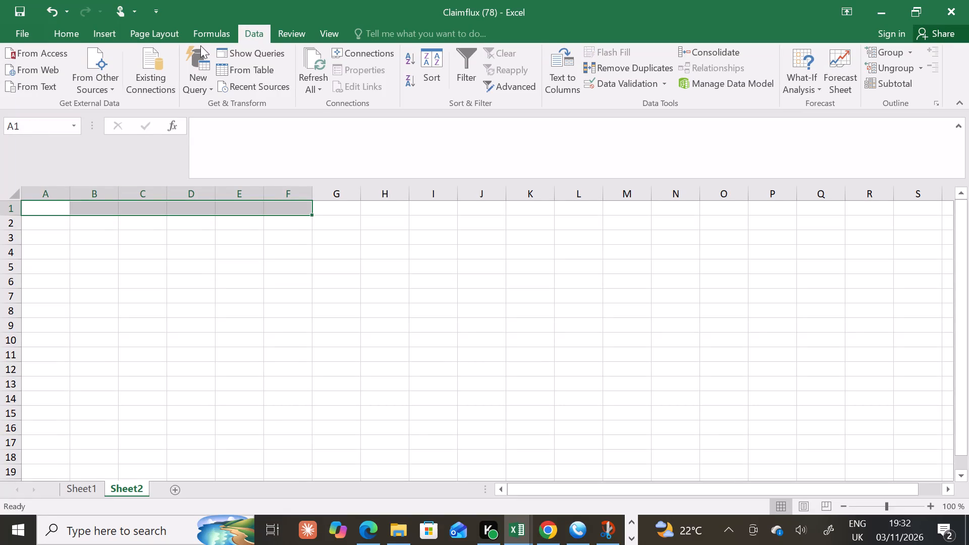
{"action": "left_click", "coordinate": [82, 35]}
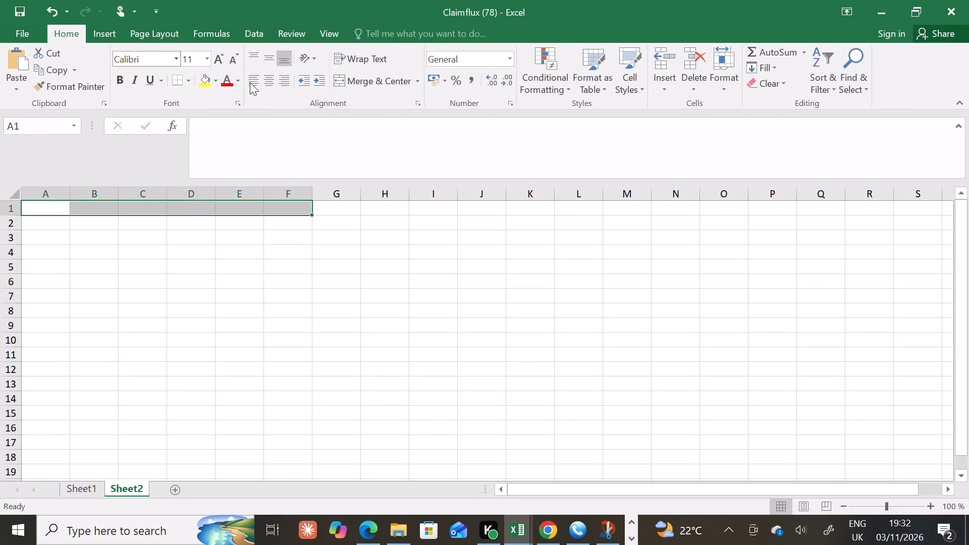
{"action": "left_click", "coordinate": [343, 85]}
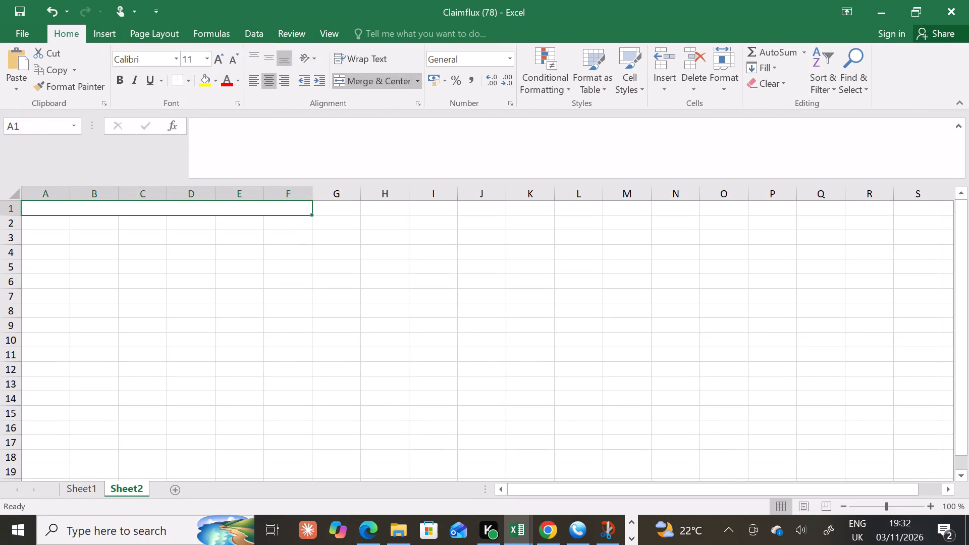
{"action": "left_click", "coordinate": [124, 205]}
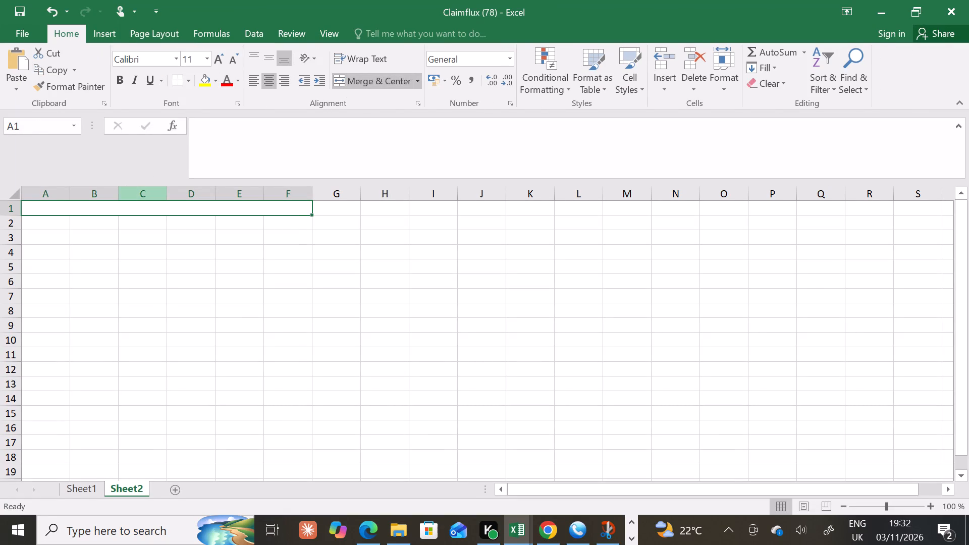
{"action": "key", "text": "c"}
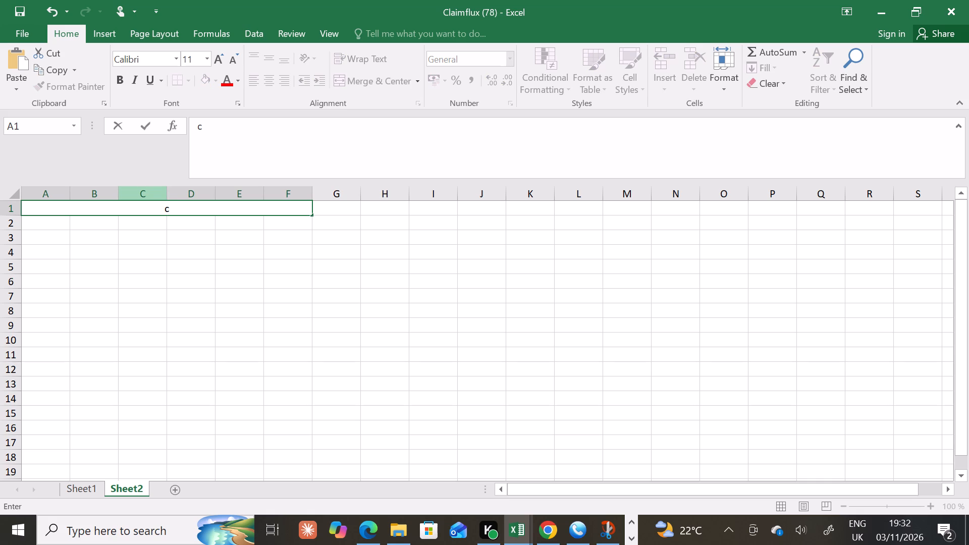
{"action": "key", "text": "BackSpace"}
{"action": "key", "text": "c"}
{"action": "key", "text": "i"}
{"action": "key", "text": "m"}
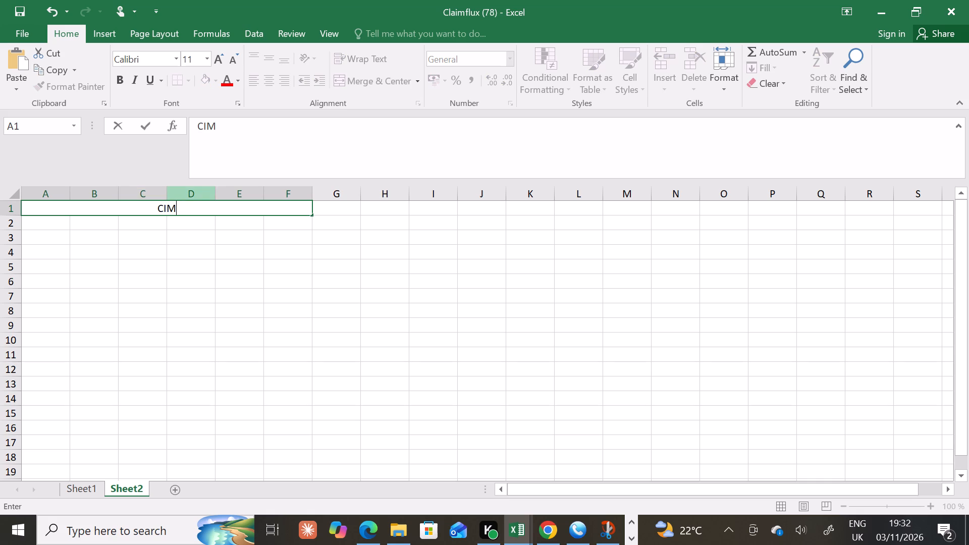
Enter the headers NME in A2 and MTD in B2 below the title.
{"action": "left_click", "coordinate": [60, 223]}
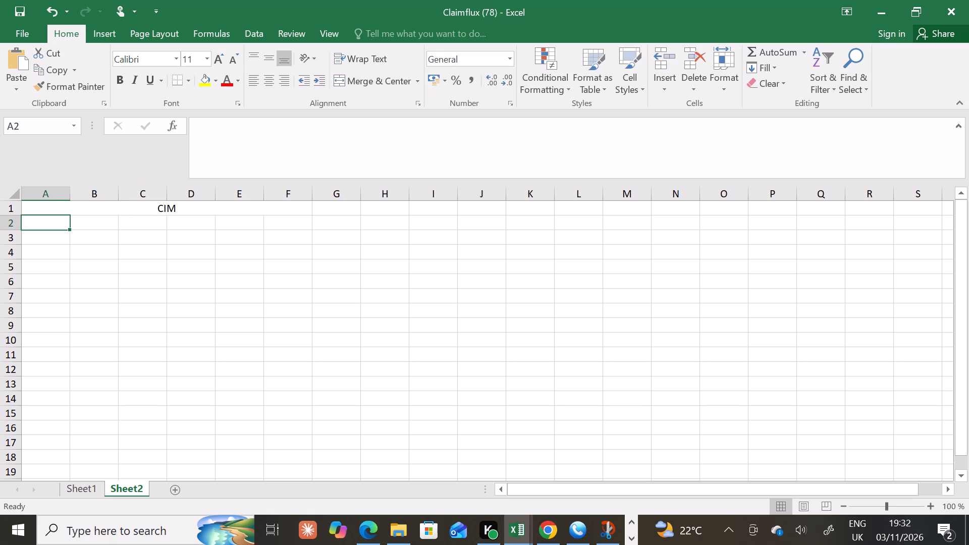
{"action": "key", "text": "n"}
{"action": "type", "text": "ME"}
{"action": "left_click", "coordinate": [116, 227]}
{"action": "scroll", "coordinate": [145, 230], "scroll_direction": "right", "scroll_amount": 1}
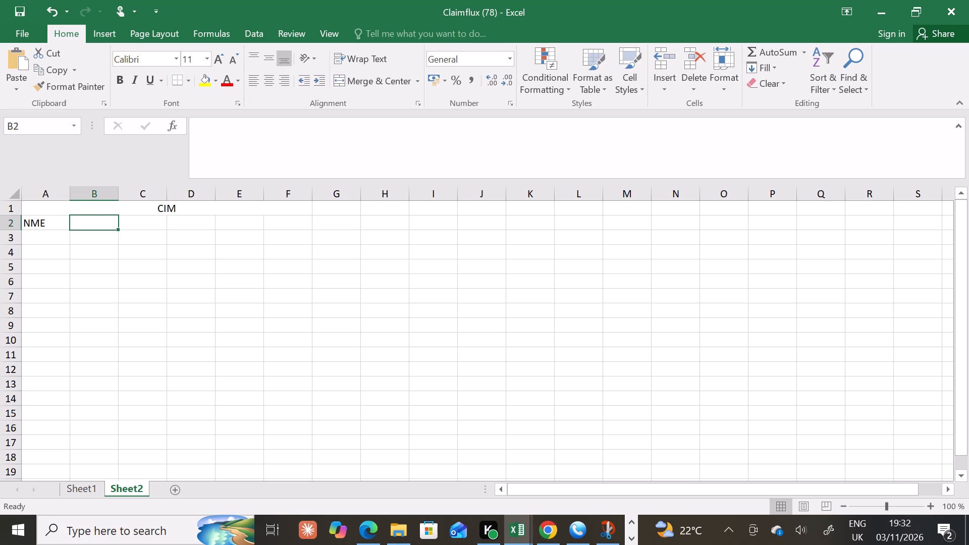
{"action": "scroll", "coordinate": [200, 243], "scroll_direction": "right", "scroll_amount": 1}
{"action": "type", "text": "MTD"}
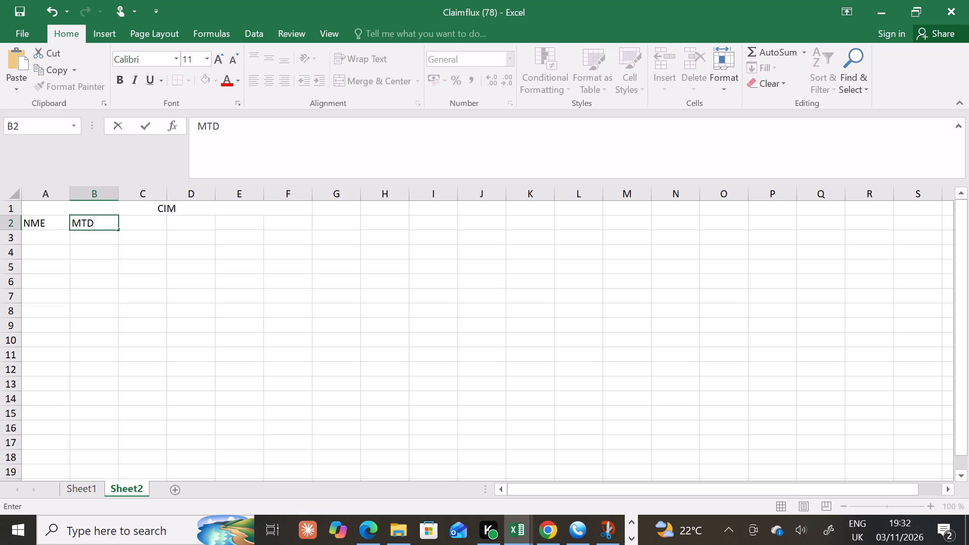
Enter the filtered owner's full name in capitals in A3, under the NME header.
{"action": "left_click", "coordinate": [61, 234]}
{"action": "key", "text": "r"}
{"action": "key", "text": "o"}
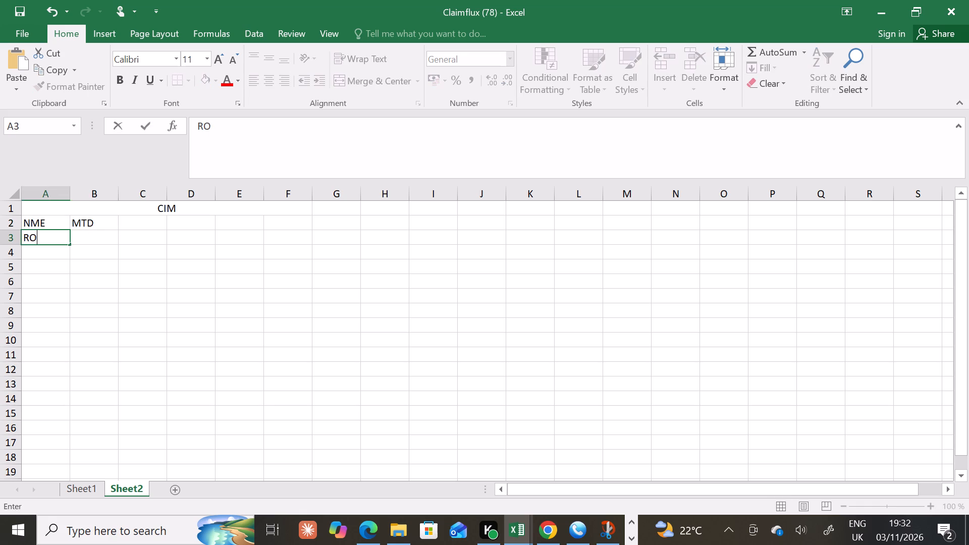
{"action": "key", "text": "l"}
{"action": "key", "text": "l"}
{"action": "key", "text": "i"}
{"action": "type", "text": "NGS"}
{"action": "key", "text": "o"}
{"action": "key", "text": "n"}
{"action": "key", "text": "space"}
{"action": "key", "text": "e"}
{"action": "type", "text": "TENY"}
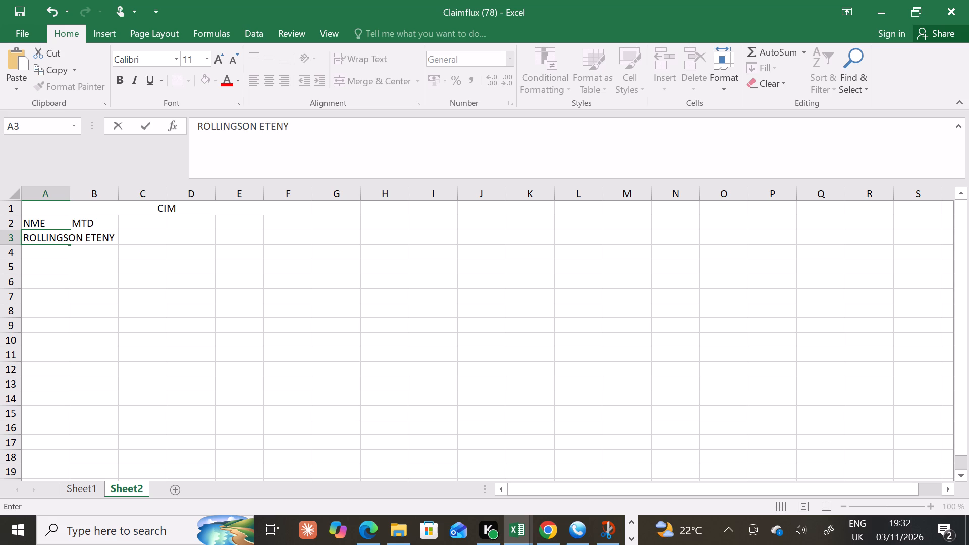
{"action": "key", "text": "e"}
Auto-fit the width of column A to the owner's name.
{"action": "left_click", "coordinate": [64, 189]}
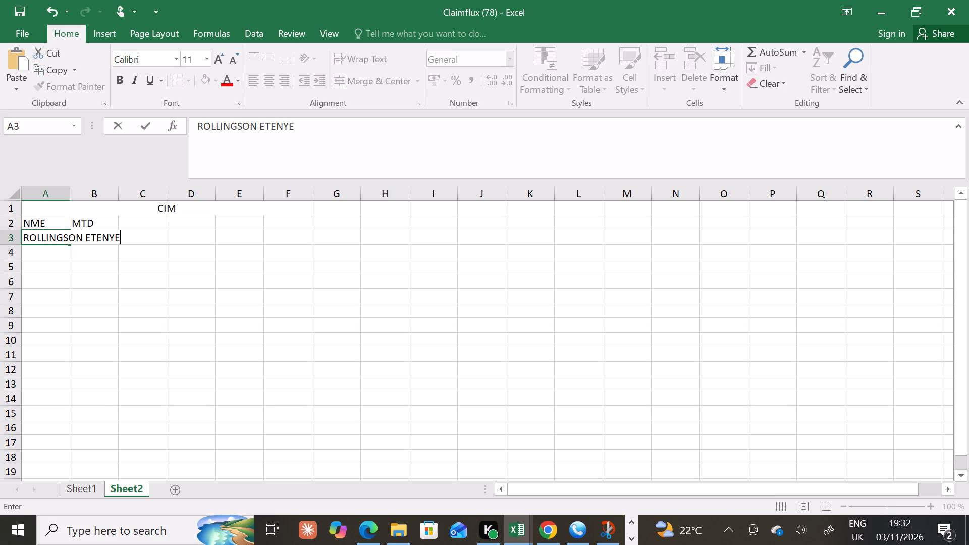
{"action": "double_click", "coordinate": [70, 194]}
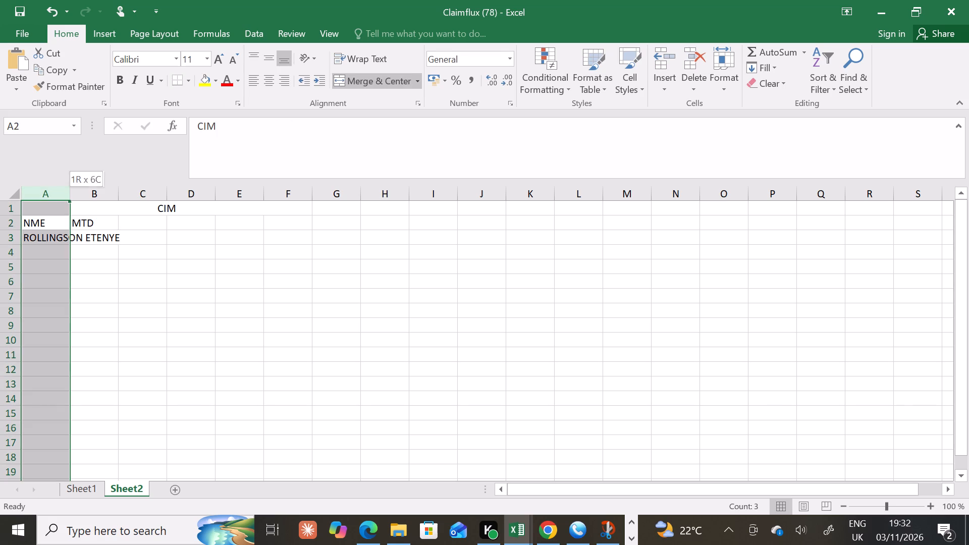
{"action": "left_click", "coordinate": [149, 234]}
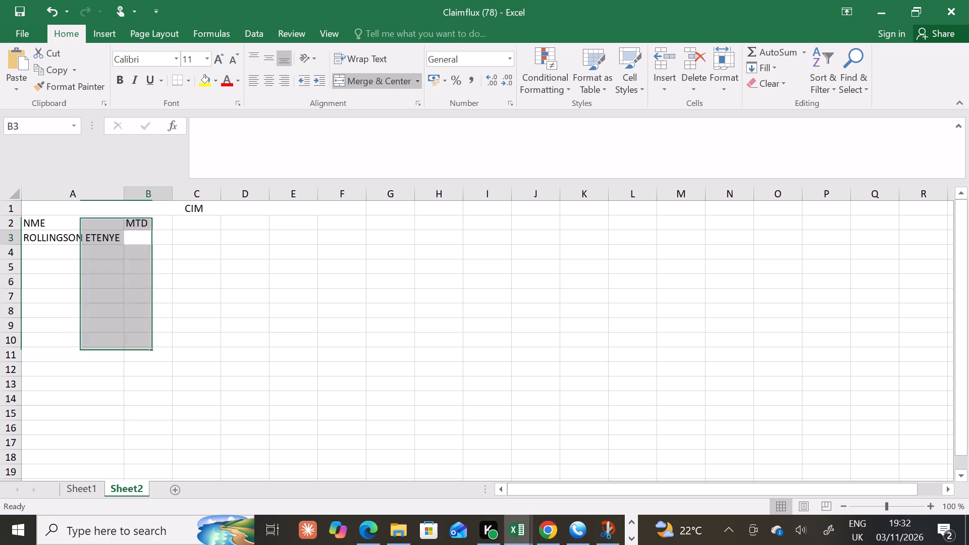
Change the header in B2 to UNCONFIRMED MTD.
{"action": "left_click", "coordinate": [162, 220]}
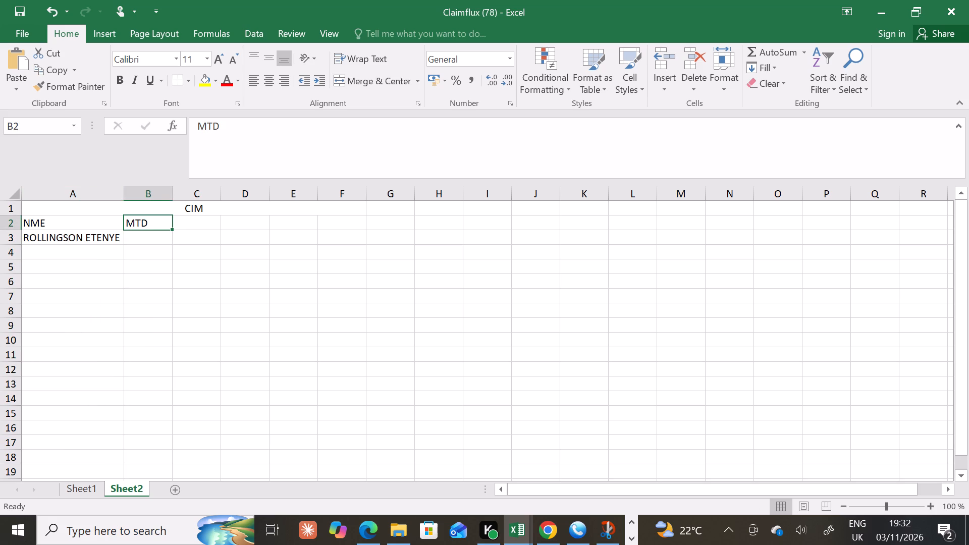
{"action": "left_click", "coordinate": [190, 126]}
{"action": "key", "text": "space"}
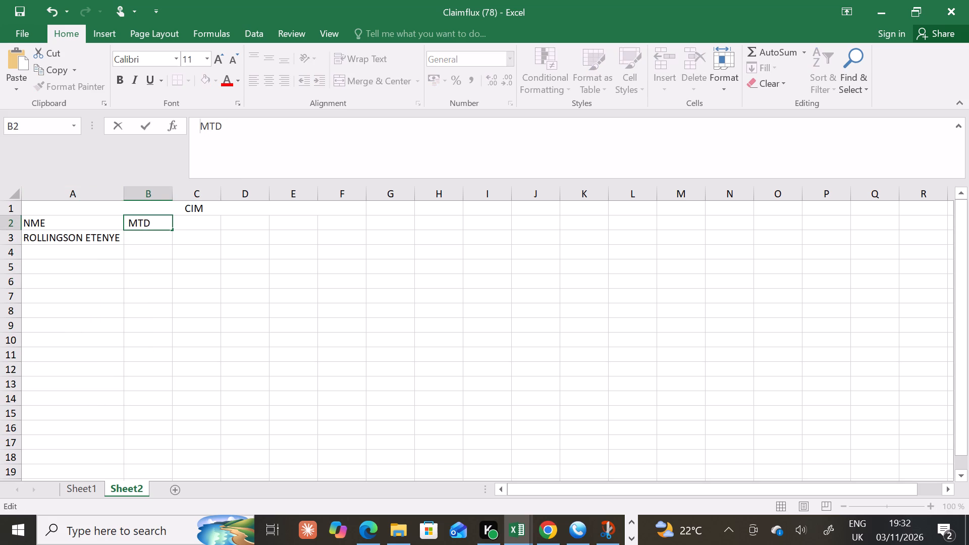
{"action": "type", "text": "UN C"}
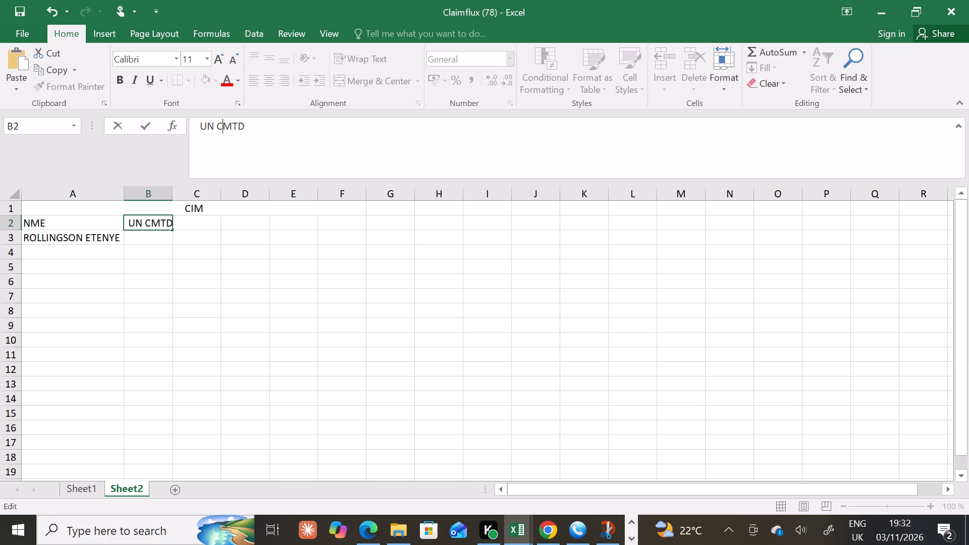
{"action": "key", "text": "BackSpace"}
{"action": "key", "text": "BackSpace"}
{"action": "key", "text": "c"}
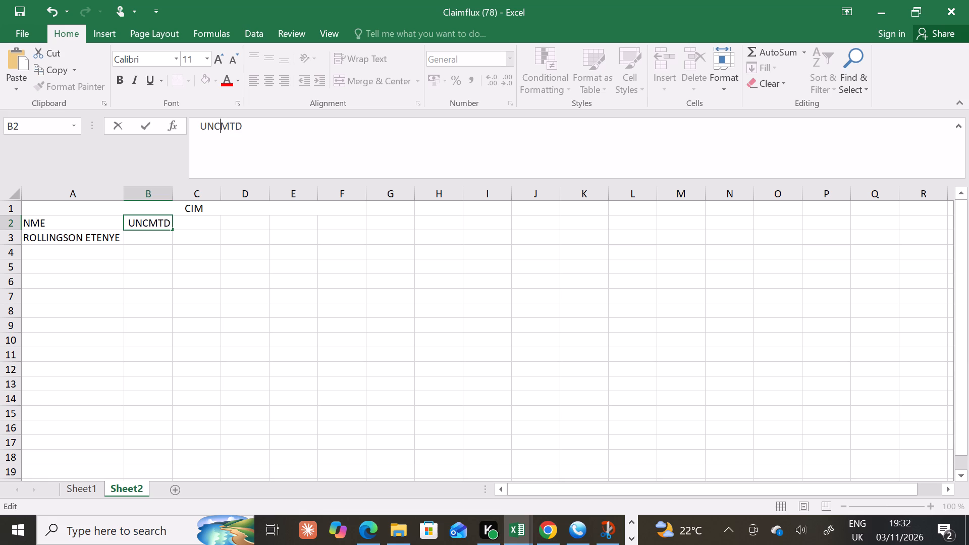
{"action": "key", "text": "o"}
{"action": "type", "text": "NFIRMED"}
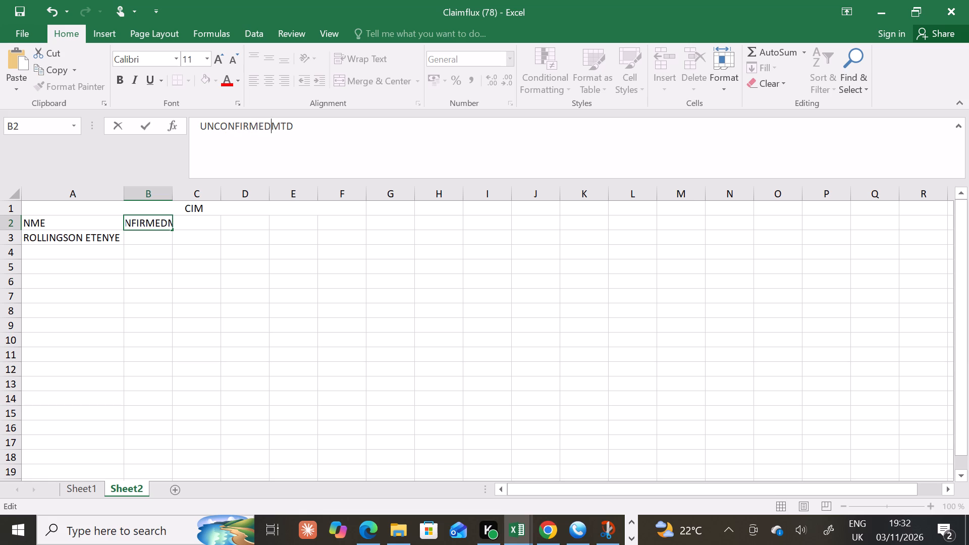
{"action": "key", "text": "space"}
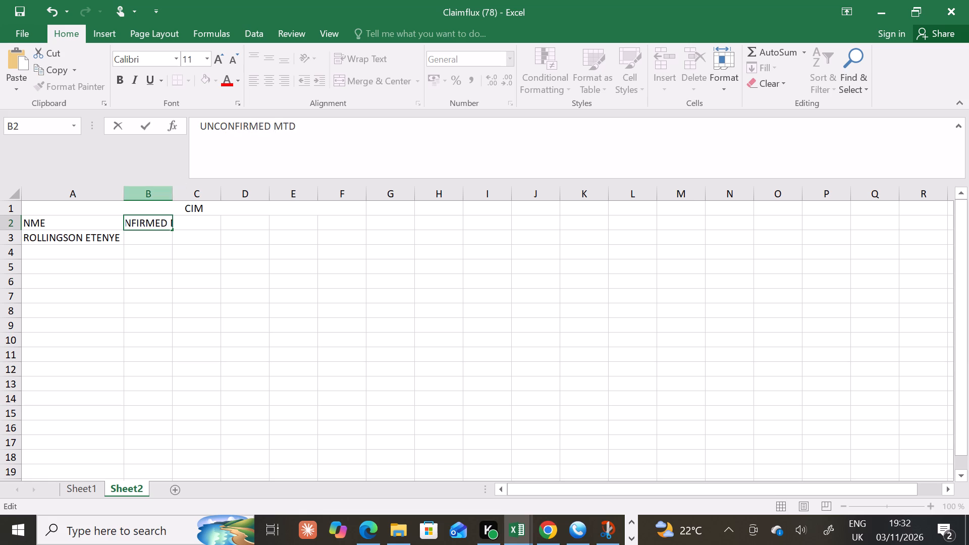
Enter 12613 in B3 as Rollingson's unconfirmed MTD amount.
{"action": "left_click", "coordinate": [156, 241]}
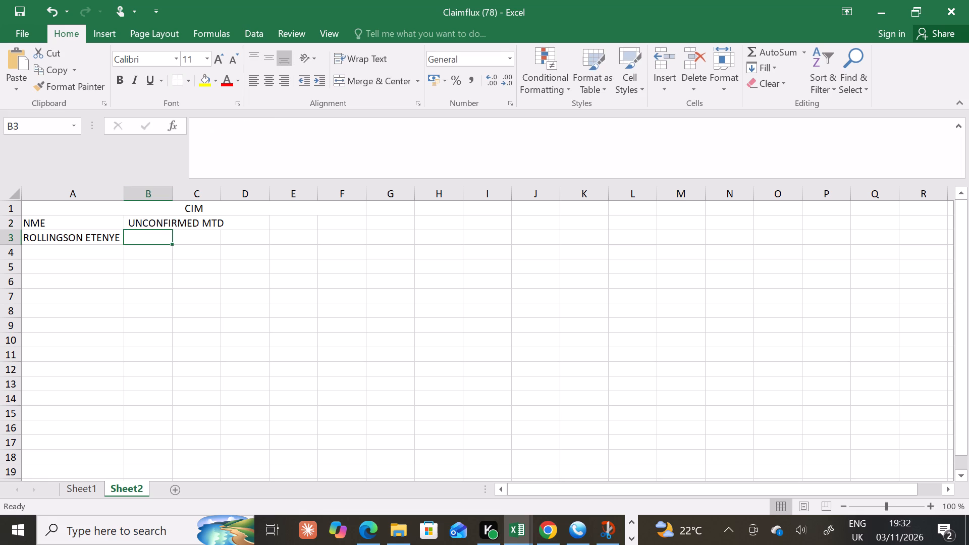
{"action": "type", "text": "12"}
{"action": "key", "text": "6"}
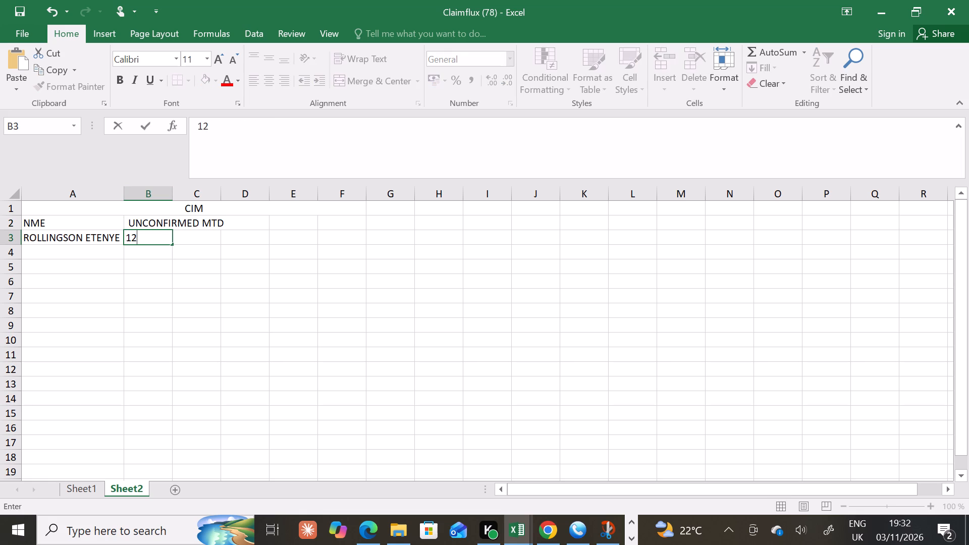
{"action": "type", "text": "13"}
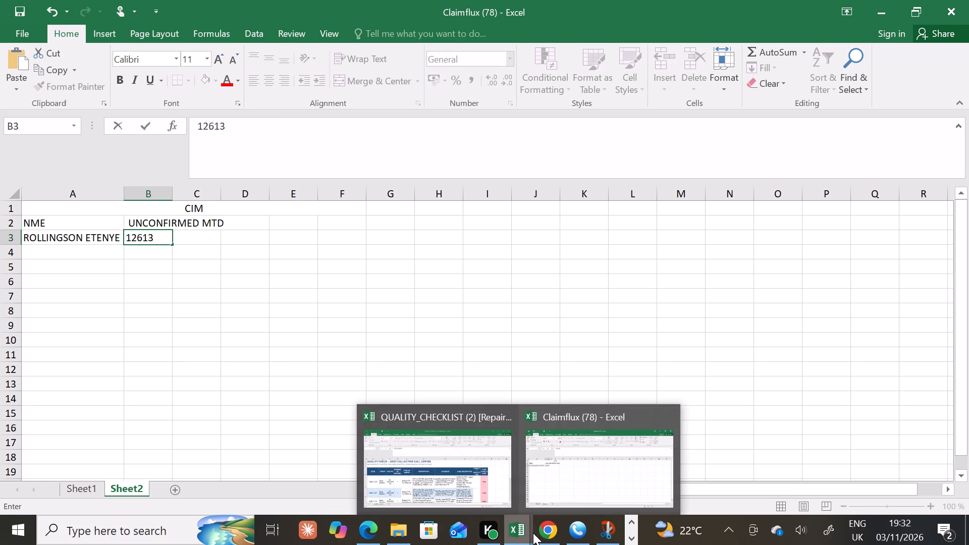
Check the unconfirmed amounts on Sheet1 and correct Rollingson's unconfirmed MTD in B3 of Sheet2 to 12163.
{"action": "left_click", "coordinate": [70, 484]}
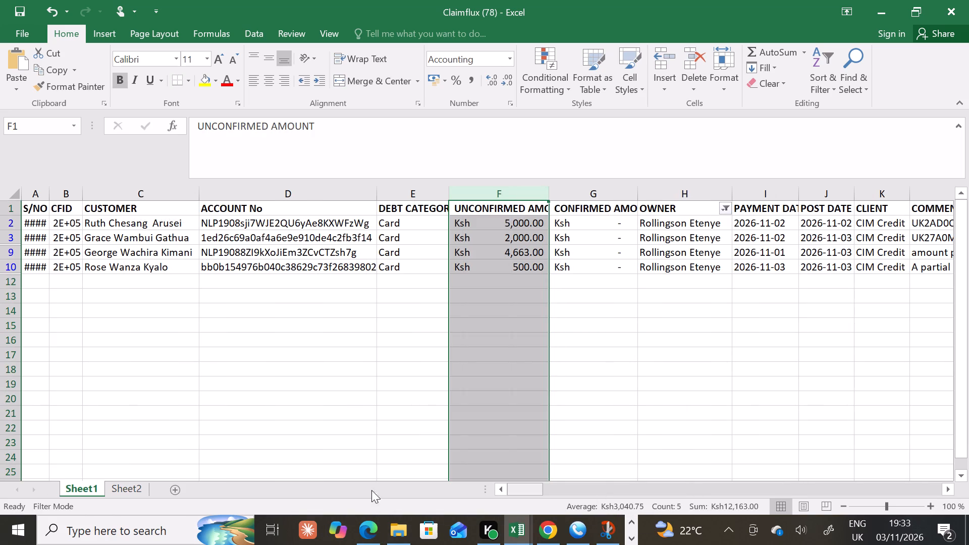
{"action": "left_click", "coordinate": [131, 481]}
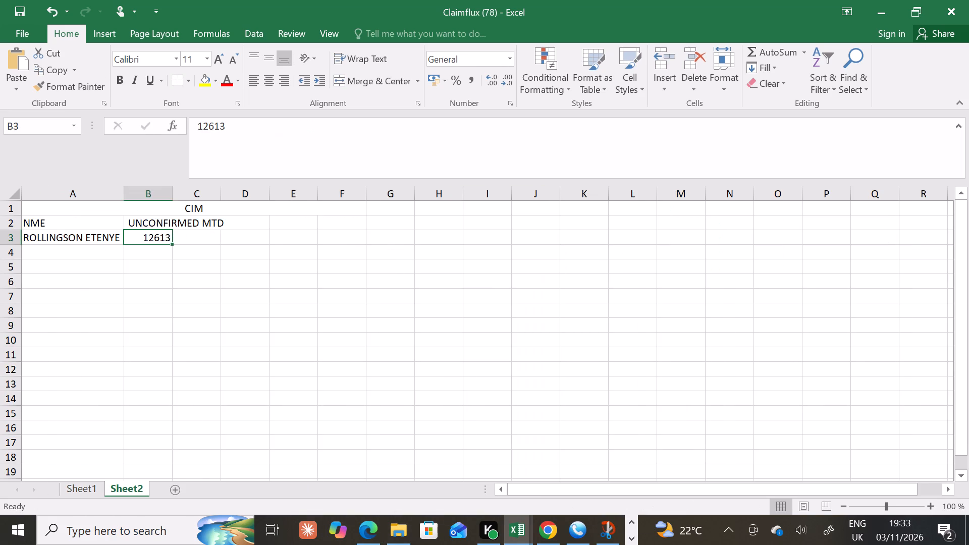
{"action": "left_click", "coordinate": [236, 129]}
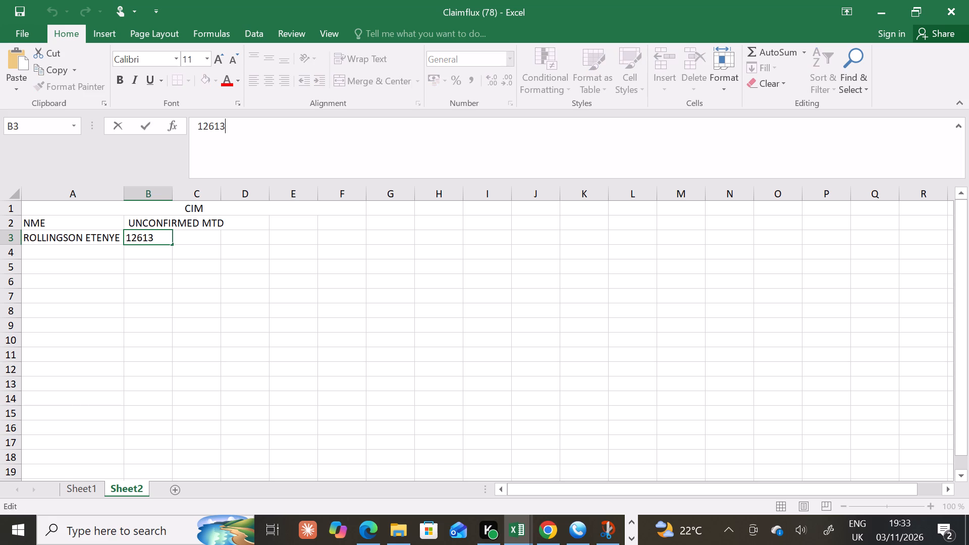
{"action": "key", "text": "BackSpace"}
{"action": "key", "text": "BackSpace"}
{"action": "key", "text": "BackSpace"}
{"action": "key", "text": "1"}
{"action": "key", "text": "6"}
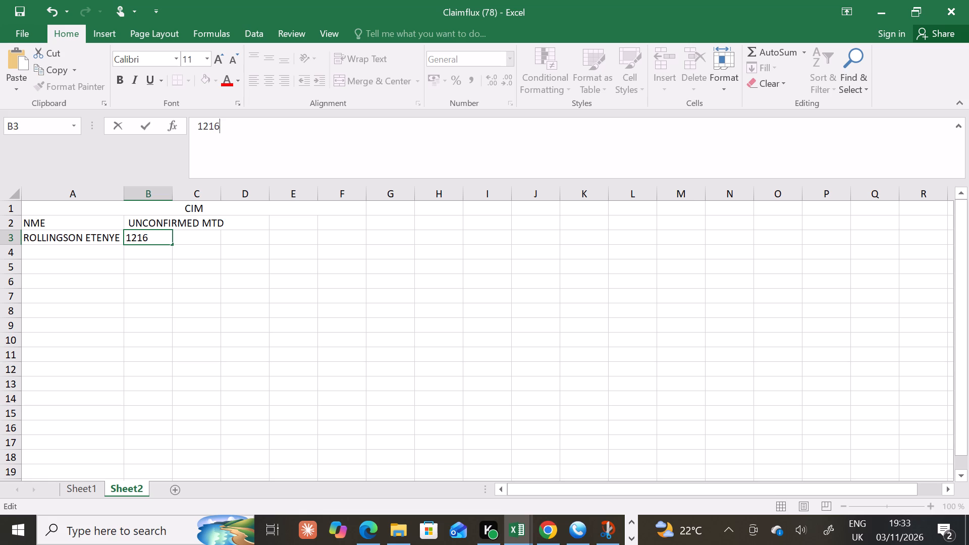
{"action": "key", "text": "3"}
Apply the Ksh accounting number format to all of column B on Sheet2.
{"action": "left_click", "coordinate": [170, 196]}
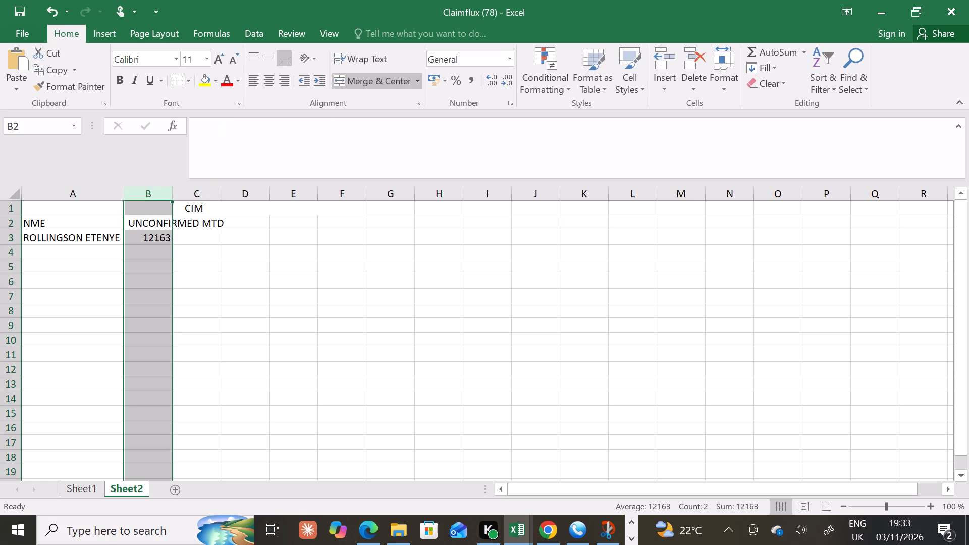
{"action": "left_click", "coordinate": [433, 85]}
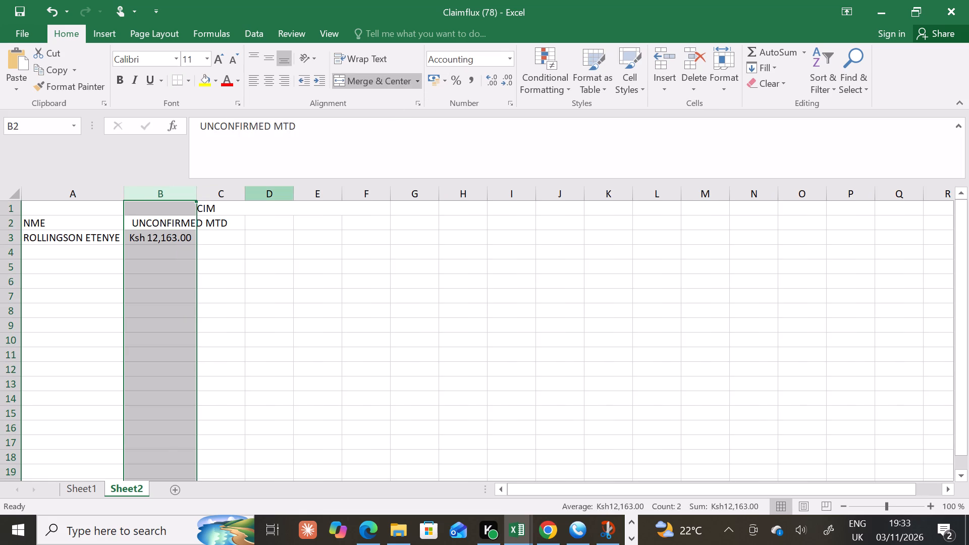
Add Grace's full name in capitals in A4 with an unconfirmed MTD of 200 in B4.
{"action": "left_click", "coordinate": [91, 248]}
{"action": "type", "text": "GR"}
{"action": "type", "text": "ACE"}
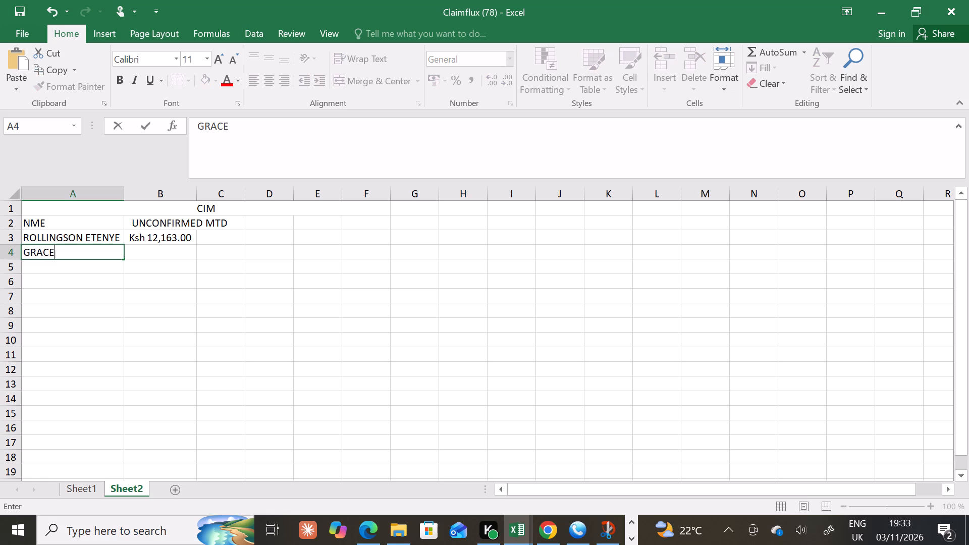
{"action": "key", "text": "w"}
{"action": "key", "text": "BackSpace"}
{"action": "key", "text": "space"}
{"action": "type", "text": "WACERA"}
{"action": "left_click", "coordinate": [145, 252]}
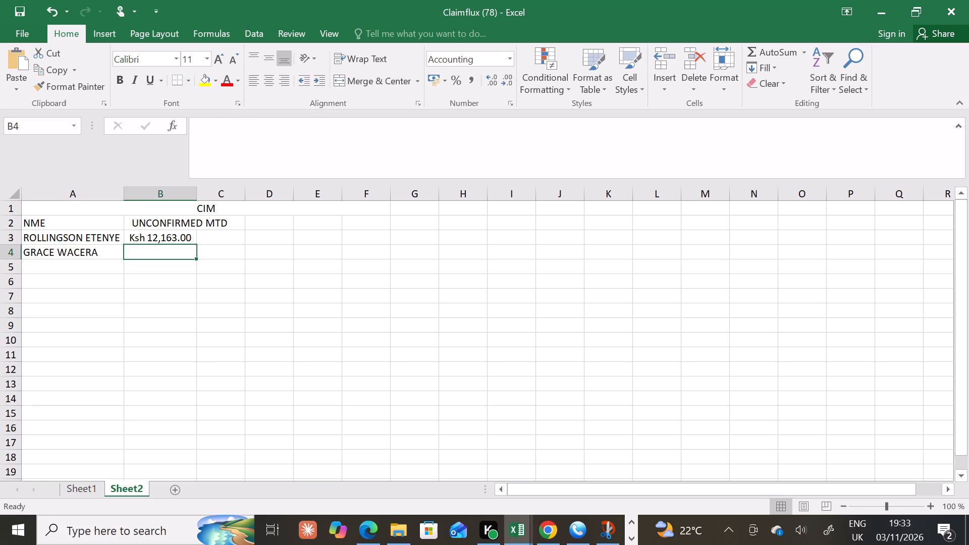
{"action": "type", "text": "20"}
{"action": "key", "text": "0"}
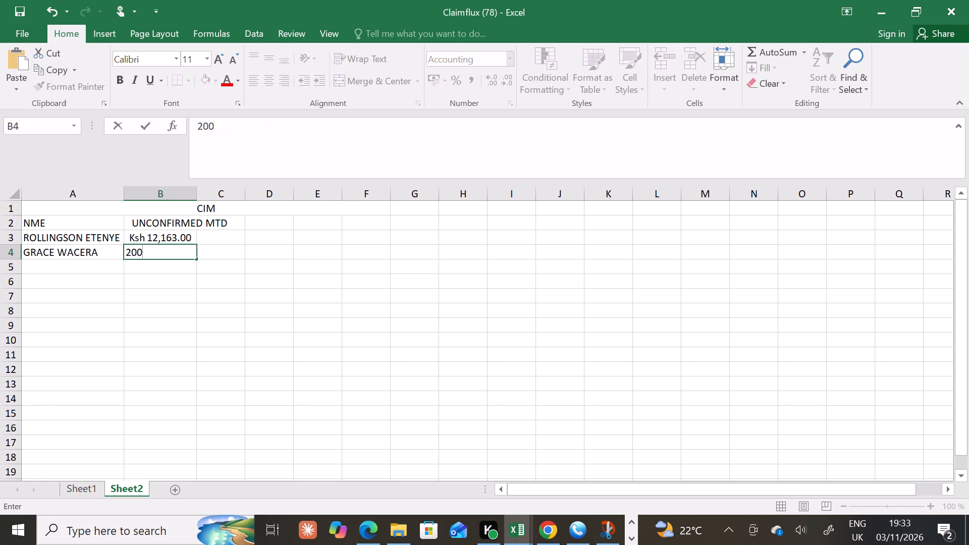
Add Faith's full name in capitals in A5 with an unconfirmed MTD of 0 in B5.
{"action": "left_click", "coordinate": [105, 262]}
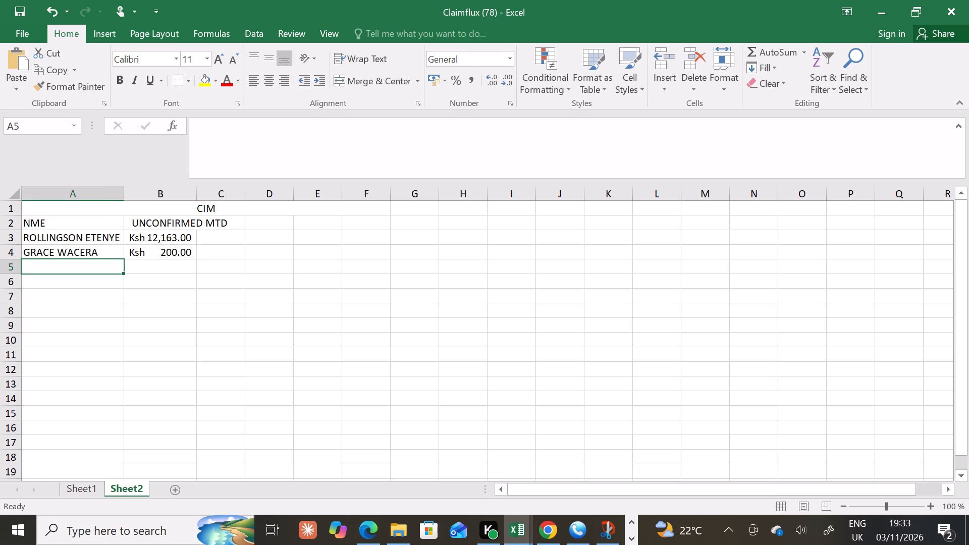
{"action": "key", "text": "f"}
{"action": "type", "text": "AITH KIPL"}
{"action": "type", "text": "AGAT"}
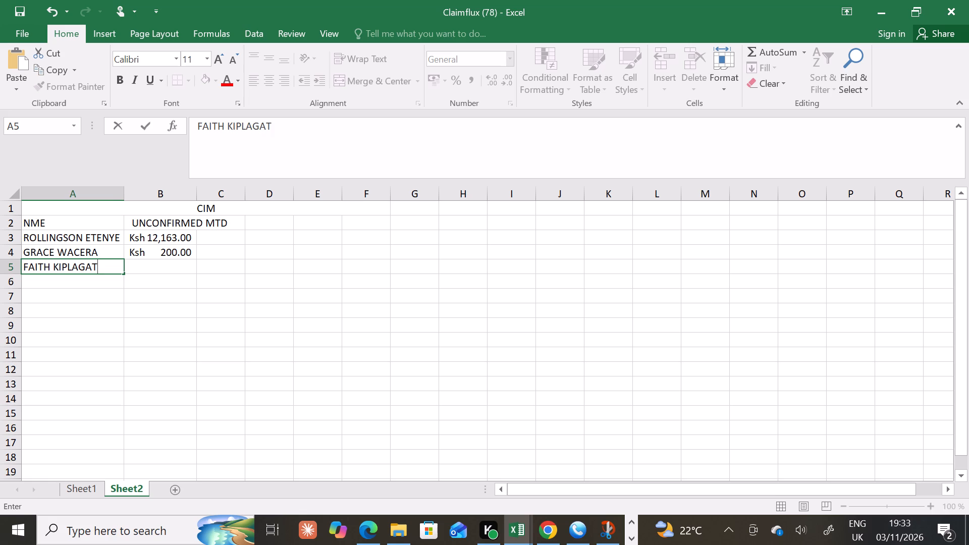
{"action": "left_click", "coordinate": [145, 266]}
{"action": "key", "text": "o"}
{"action": "key", "text": "BackSpace"}
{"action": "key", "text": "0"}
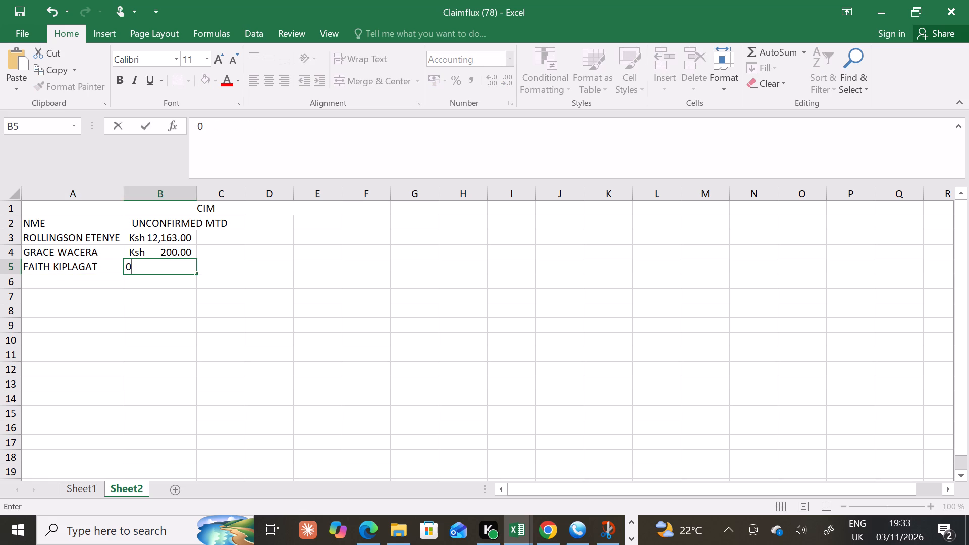
Add Beryl's full name in capitals in A6 with an unconfirmed MTD of 0 in B6.
{"action": "left_click", "coordinate": [103, 282]}
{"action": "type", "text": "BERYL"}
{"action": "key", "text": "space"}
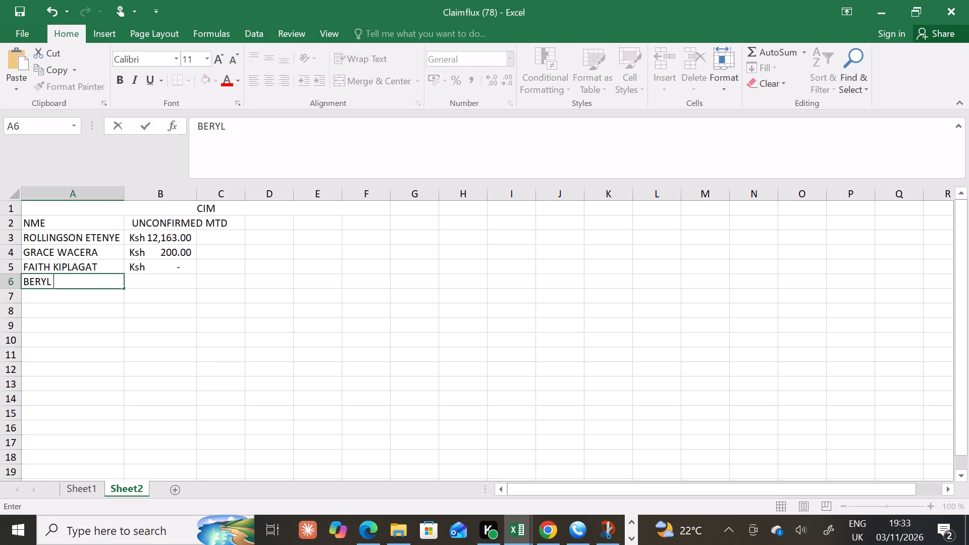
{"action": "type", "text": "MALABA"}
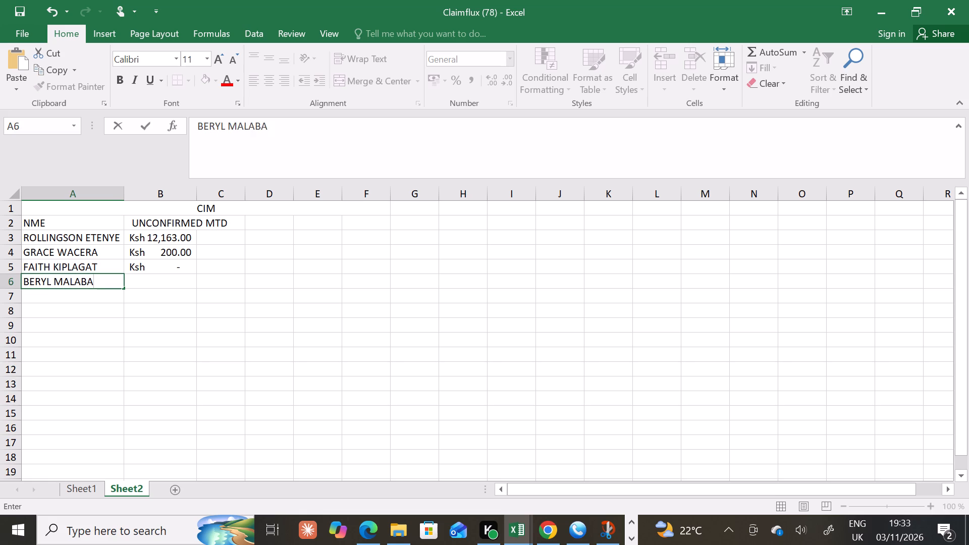
{"action": "left_click", "coordinate": [135, 279]}
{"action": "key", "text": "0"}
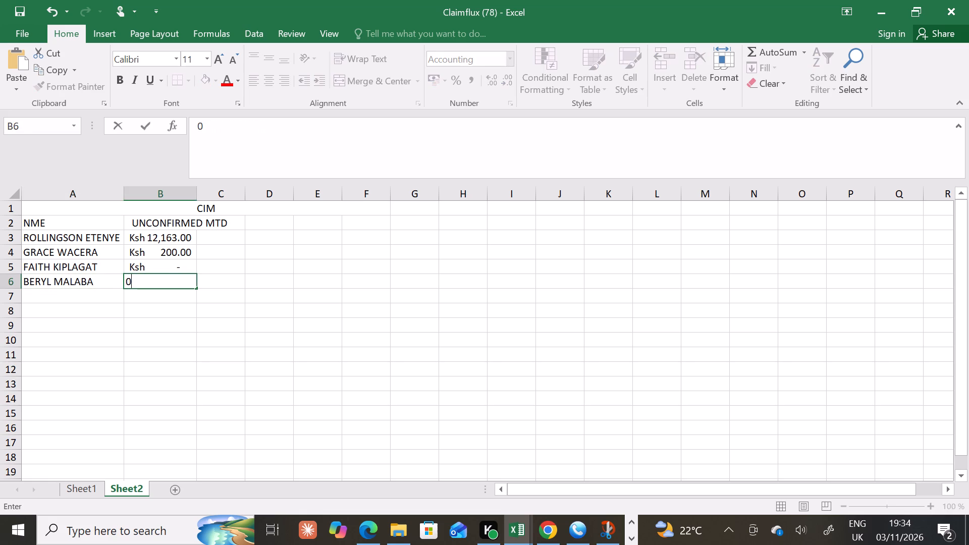
Add Gloria's full name in capitals in A7 with an unconfirmed MTD of 0 in B7.
{"action": "left_click", "coordinate": [82, 296]}
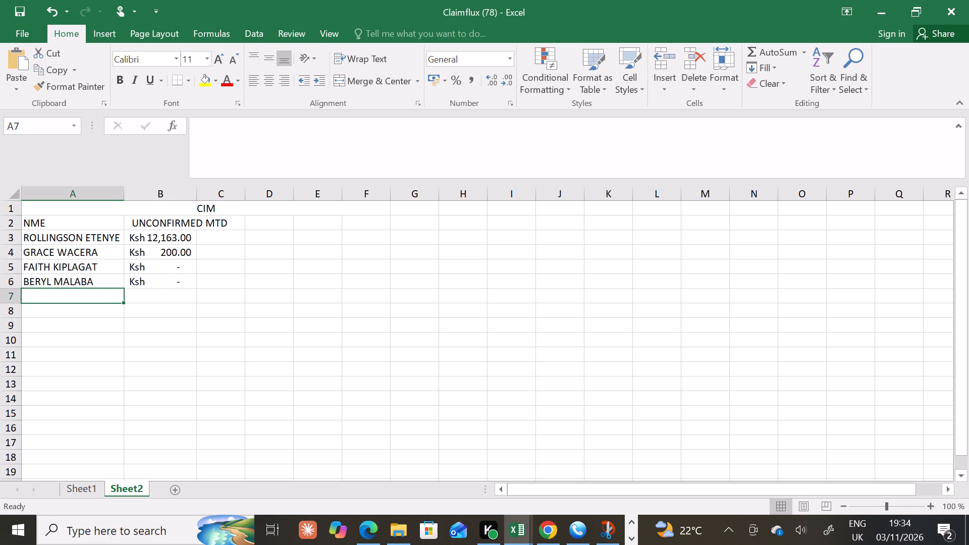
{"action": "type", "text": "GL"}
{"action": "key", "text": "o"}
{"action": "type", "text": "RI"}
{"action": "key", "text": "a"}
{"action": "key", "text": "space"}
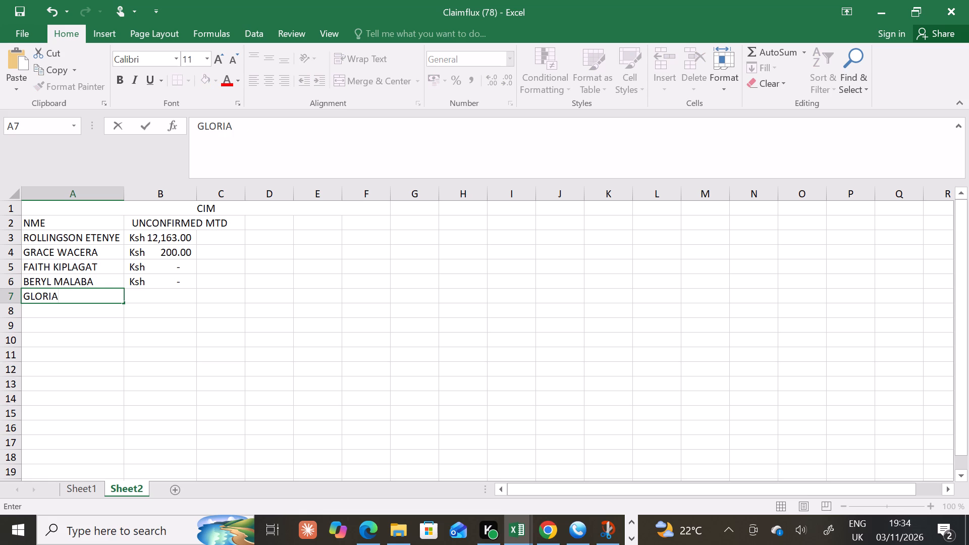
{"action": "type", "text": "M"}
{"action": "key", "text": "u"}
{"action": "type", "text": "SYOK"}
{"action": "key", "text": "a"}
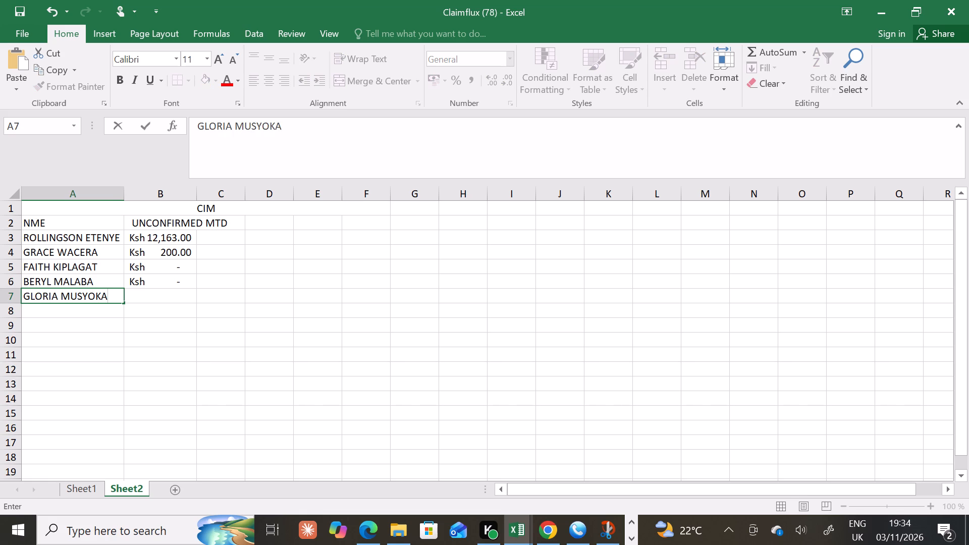
{"action": "left_click", "coordinate": [146, 290]}
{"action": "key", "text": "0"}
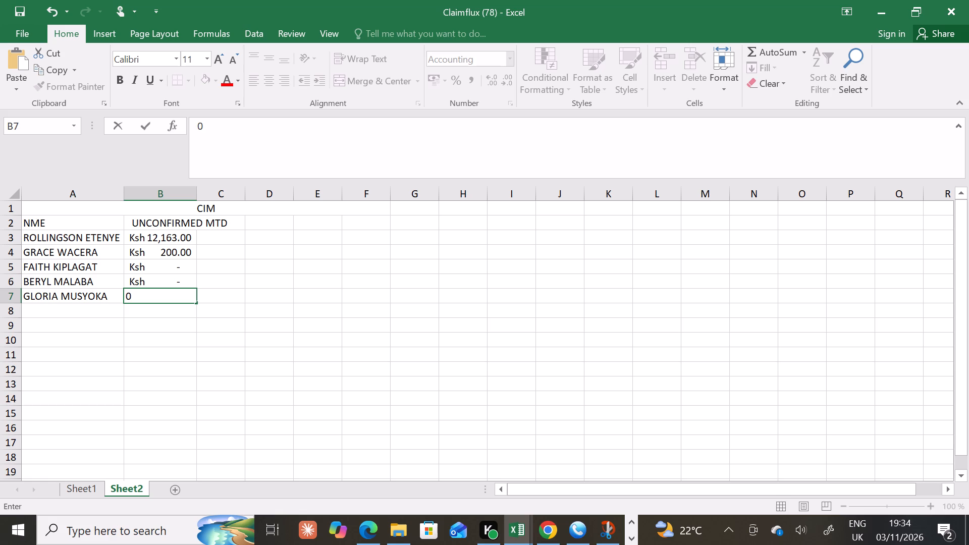
Enter the label TOTALS in A9, leaving row 8 blank beneath the owners.
{"action": "left_click", "coordinate": [101, 309]}
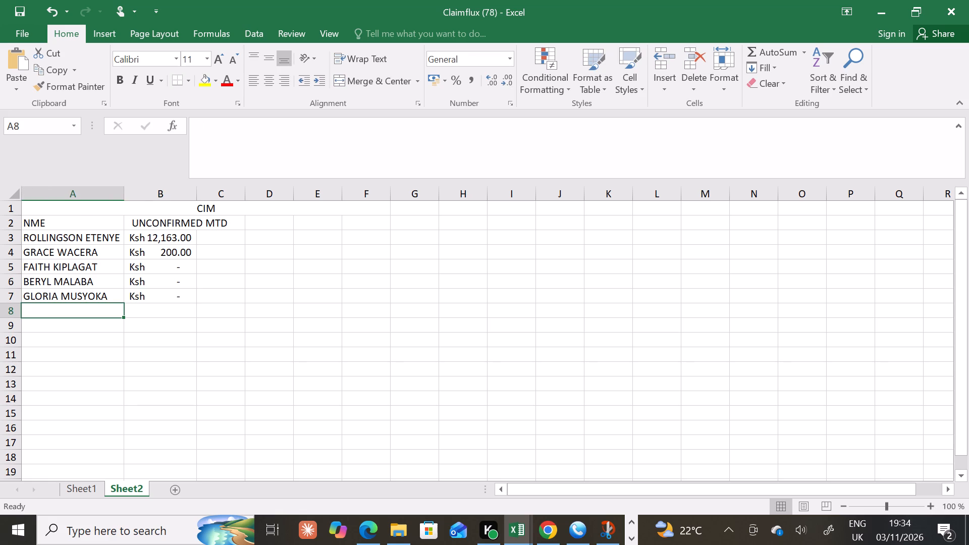
{"action": "left_click", "coordinate": [99, 326]}
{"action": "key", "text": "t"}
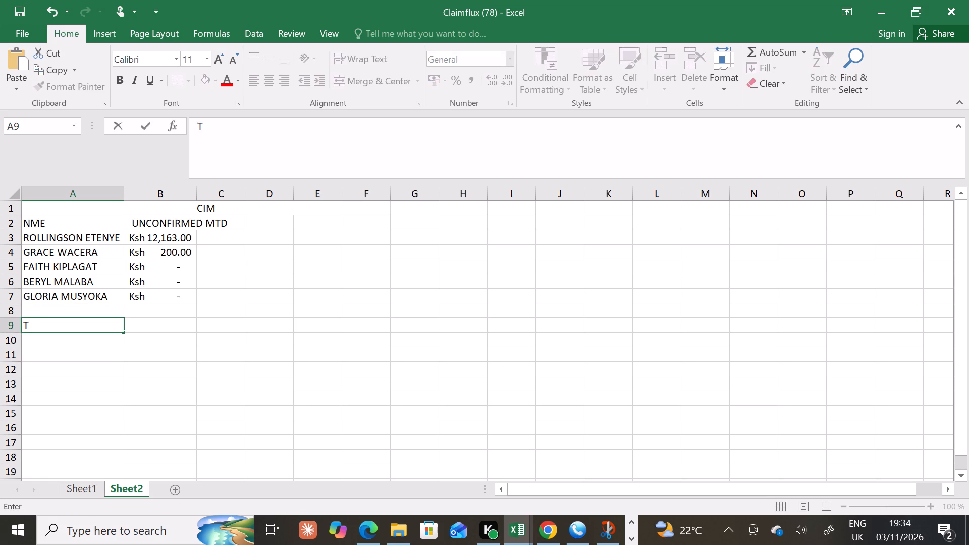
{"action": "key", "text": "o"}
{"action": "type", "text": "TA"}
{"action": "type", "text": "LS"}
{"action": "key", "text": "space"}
{"action": "left_click", "coordinate": [116, 86]}
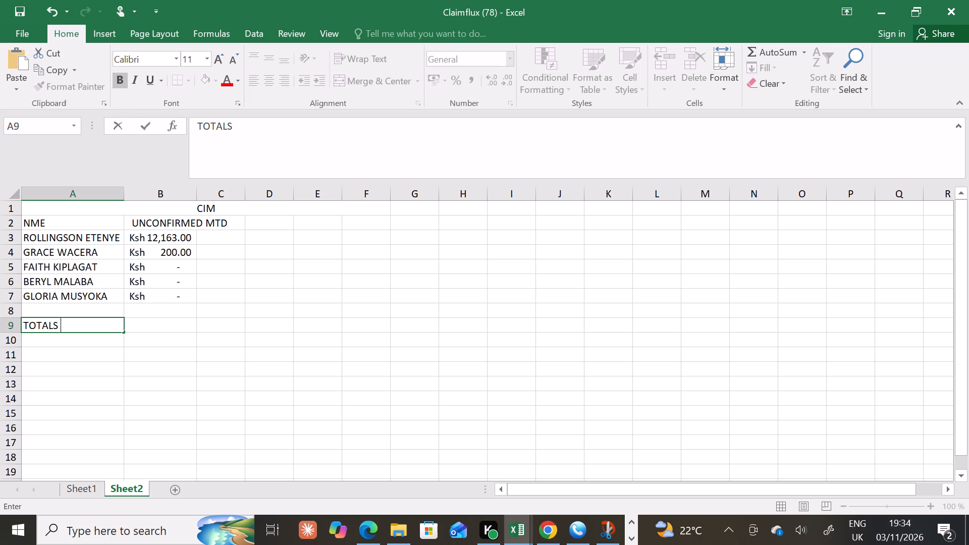
Fill the merged CIM title row with yellow.
{"action": "left_click", "coordinate": [83, 213]}
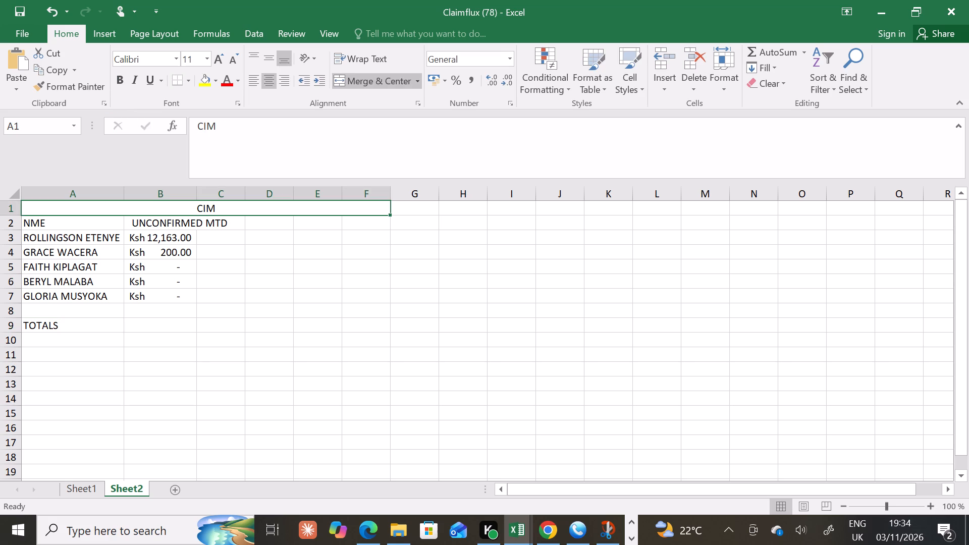
{"action": "left_click", "coordinate": [204, 87]}
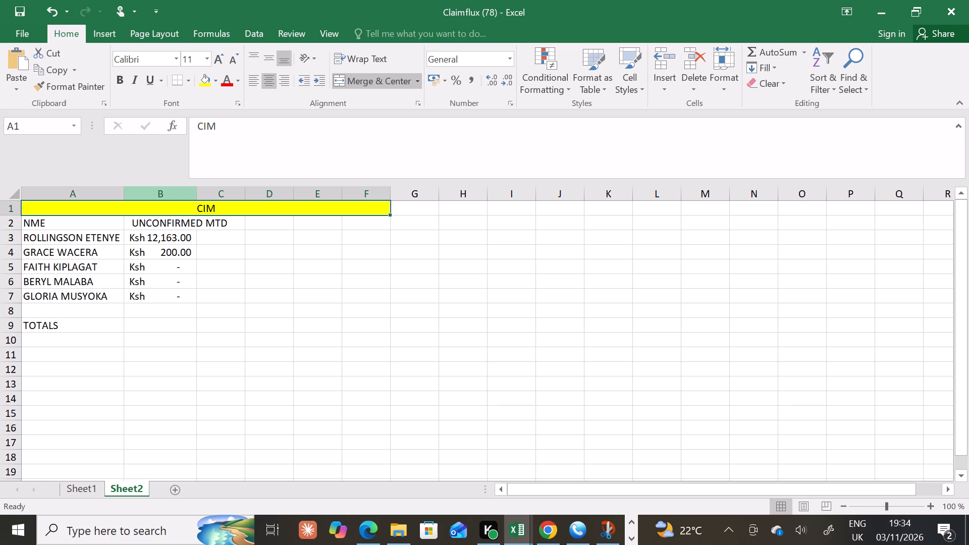
Merge and center A11:F11 and enter LENDPLUS as the title of a second section.
{"action": "left_click_drag", "start_coordinate": [64, 355], "coordinate": [226, 359]}
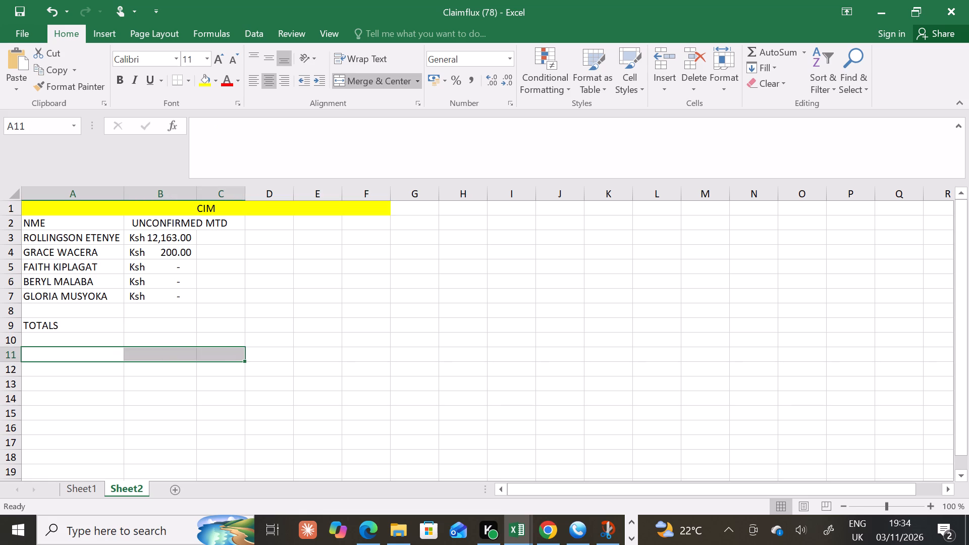
{"action": "left_click", "coordinate": [109, 352]}
{"action": "left_click_drag", "start_coordinate": [88, 353], "coordinate": [326, 357]}
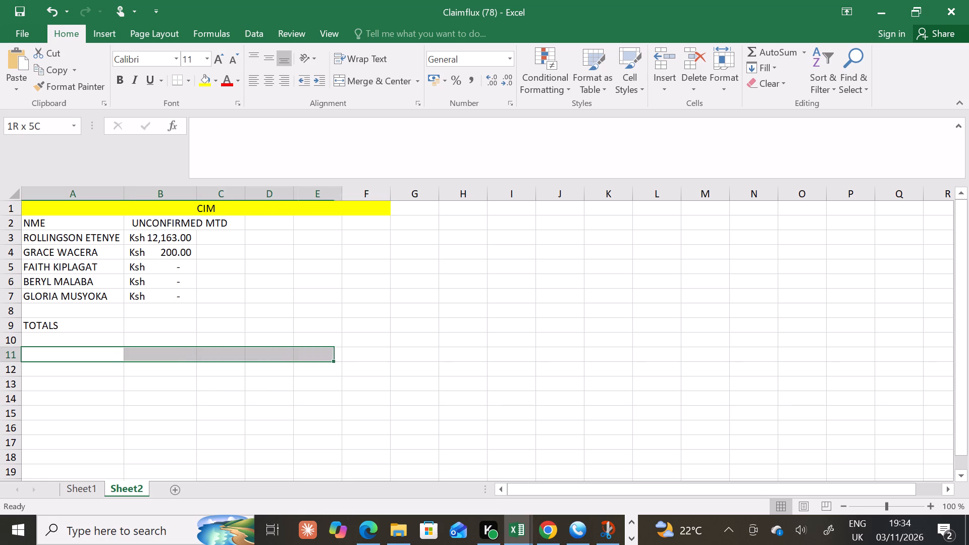
{"action": "left_click_drag", "start_coordinate": [326, 357], "coordinate": [366, 360]}
{"action": "left_click", "coordinate": [343, 82]}
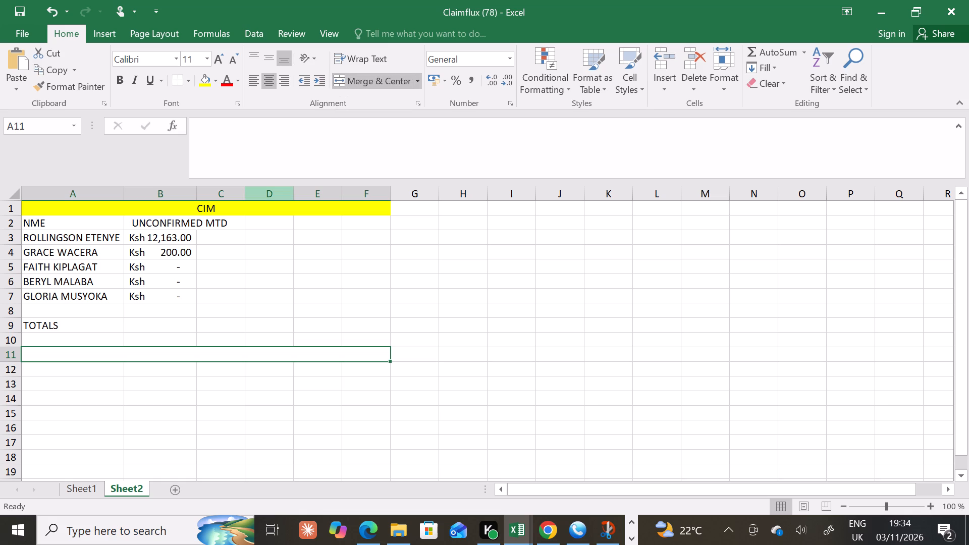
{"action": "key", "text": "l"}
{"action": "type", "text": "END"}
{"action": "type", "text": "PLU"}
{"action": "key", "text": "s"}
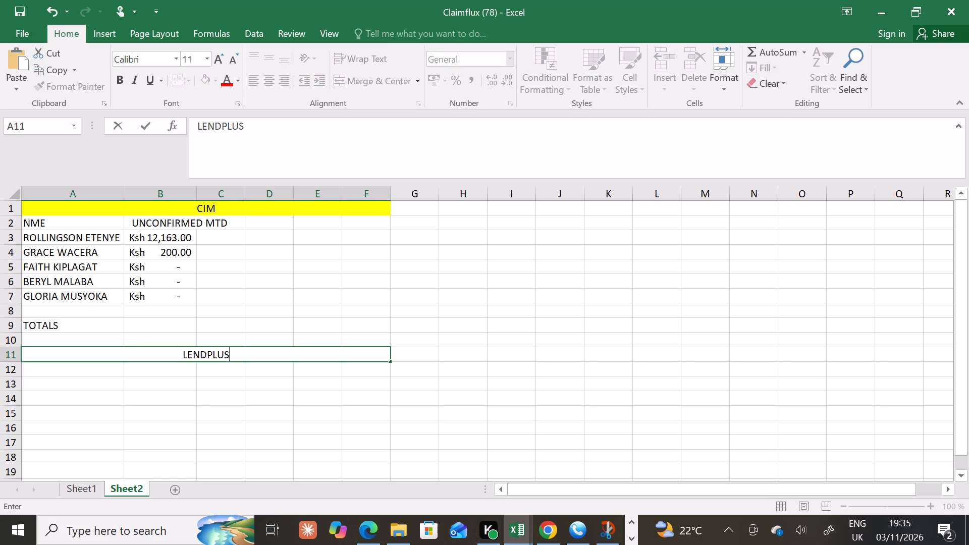
{"action": "left_click", "coordinate": [253, 323]}
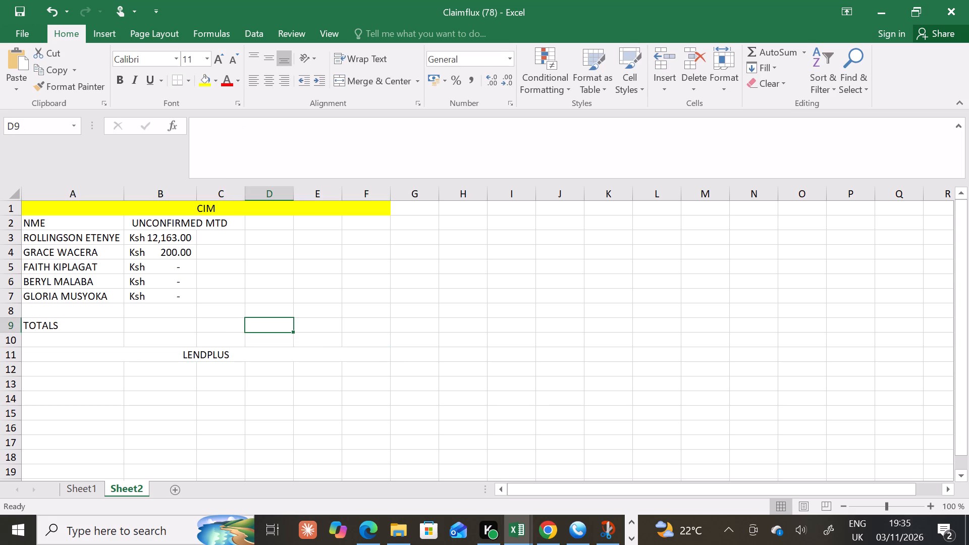
Fill the merged LENDPLUS title row with light gold.
{"action": "left_click", "coordinate": [154, 361]}
{"action": "left_click", "coordinate": [213, 85]}
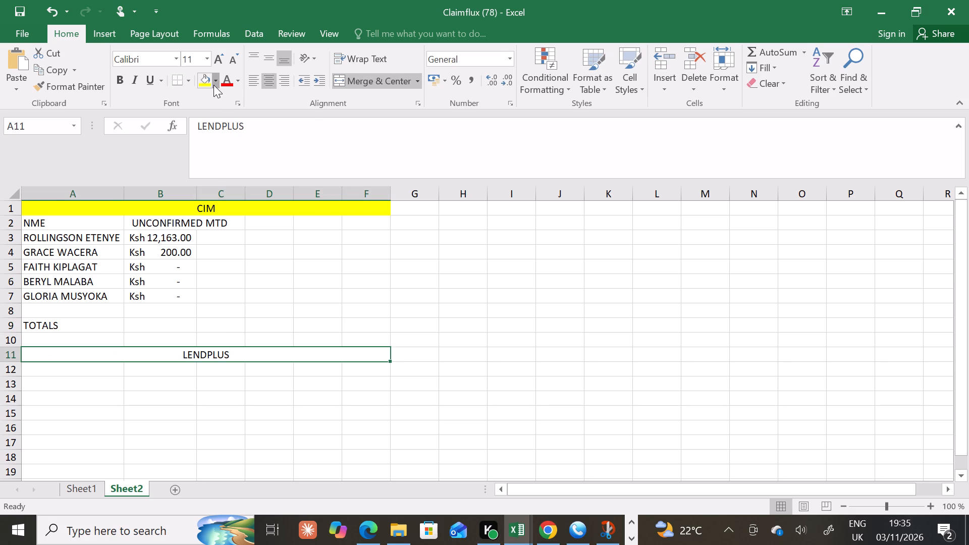
{"action": "left_click", "coordinate": [280, 136]}
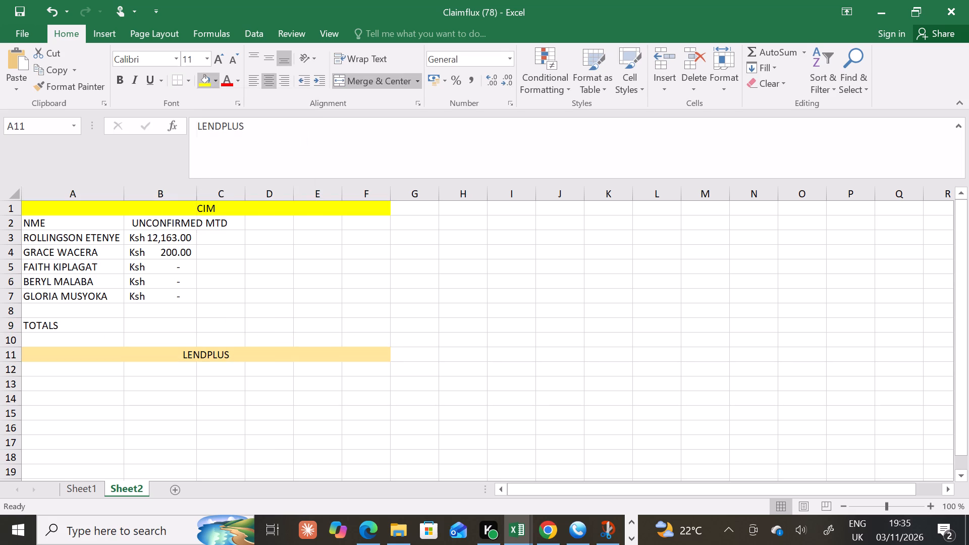
Enter the headings NAME in A12 and UNCONFIRMED MTD in B12 under the LENDPLUS title.
{"action": "left_click", "coordinate": [76, 368]}
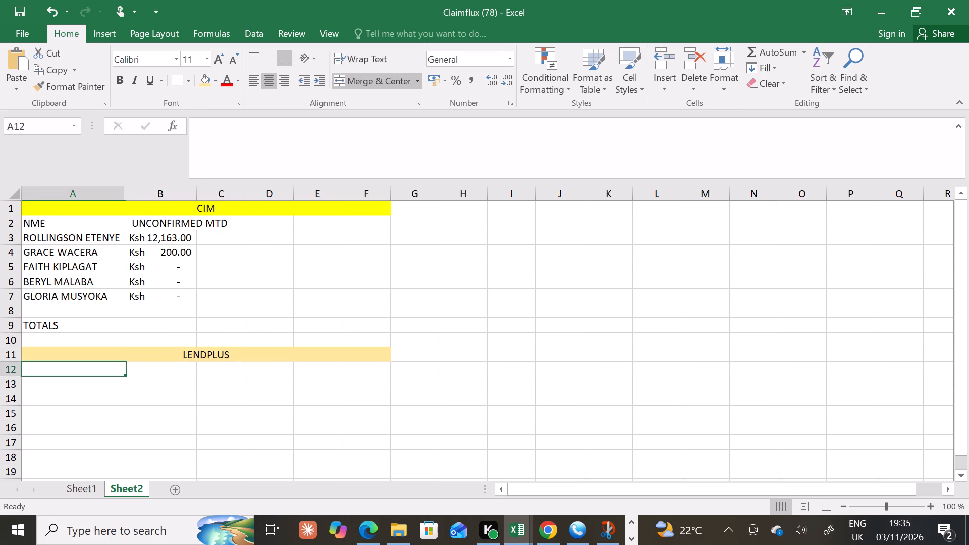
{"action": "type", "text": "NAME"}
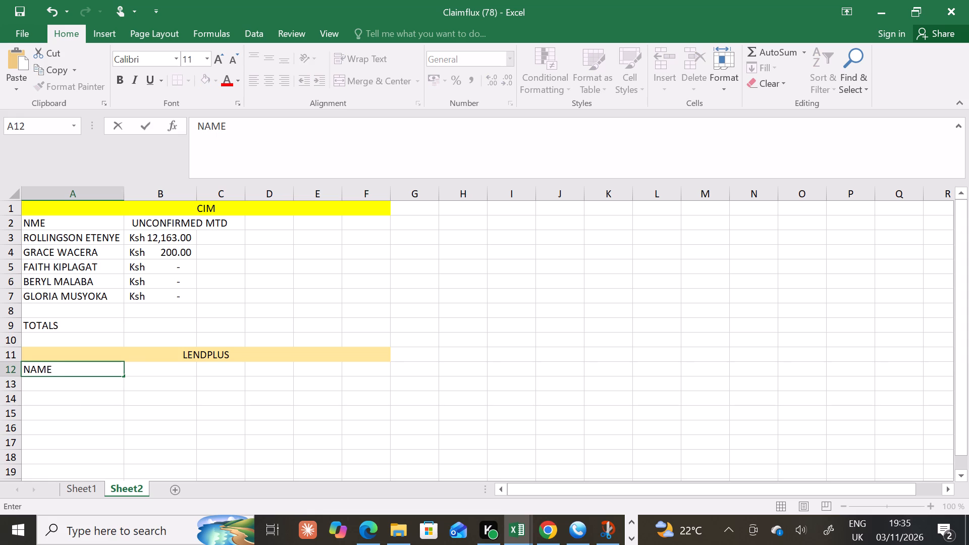
{"action": "left_click", "coordinate": [157, 374]}
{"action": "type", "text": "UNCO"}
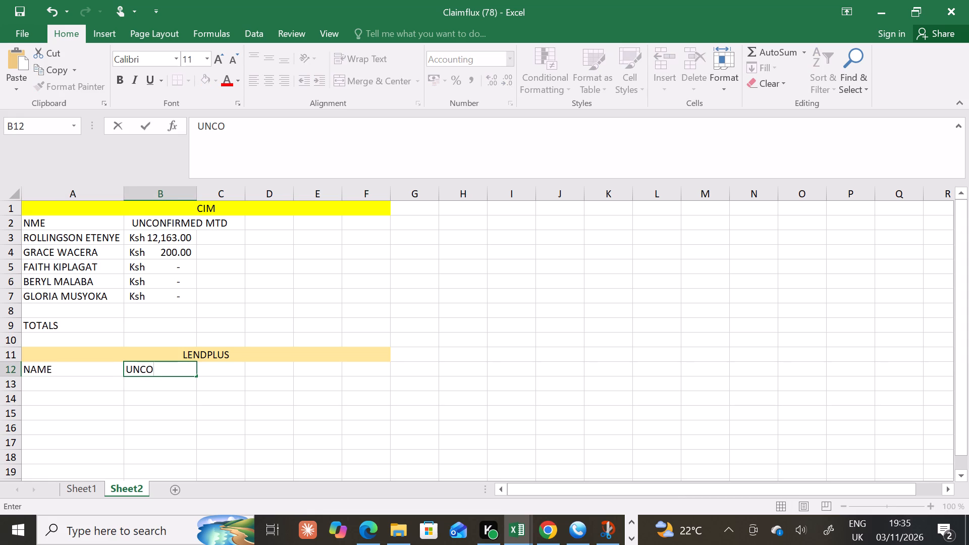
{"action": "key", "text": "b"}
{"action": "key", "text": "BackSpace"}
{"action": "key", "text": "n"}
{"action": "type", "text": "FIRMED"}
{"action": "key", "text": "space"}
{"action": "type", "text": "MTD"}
Enter the full names of the first two LENDPLUS owners, Mary and Teresia, in A13 and A14.
{"action": "left_click", "coordinate": [51, 379]}
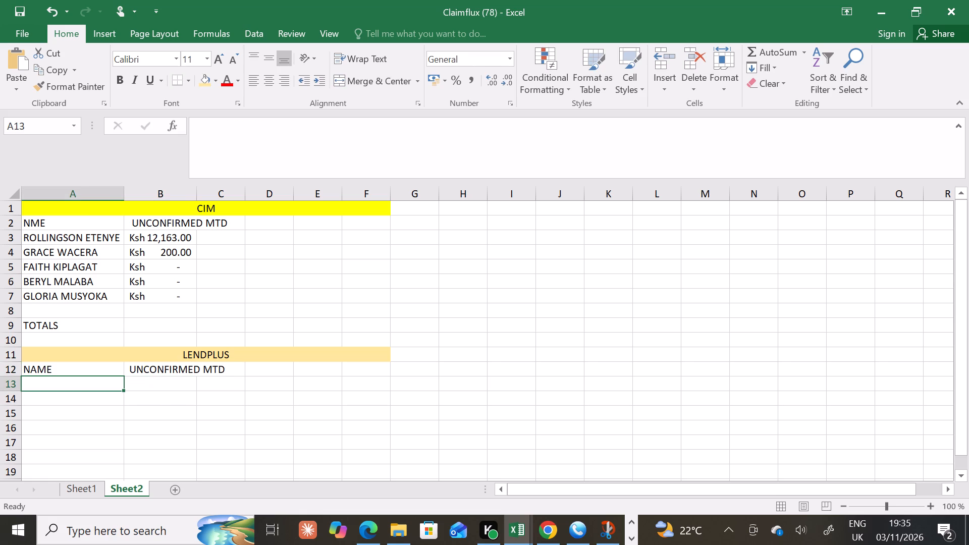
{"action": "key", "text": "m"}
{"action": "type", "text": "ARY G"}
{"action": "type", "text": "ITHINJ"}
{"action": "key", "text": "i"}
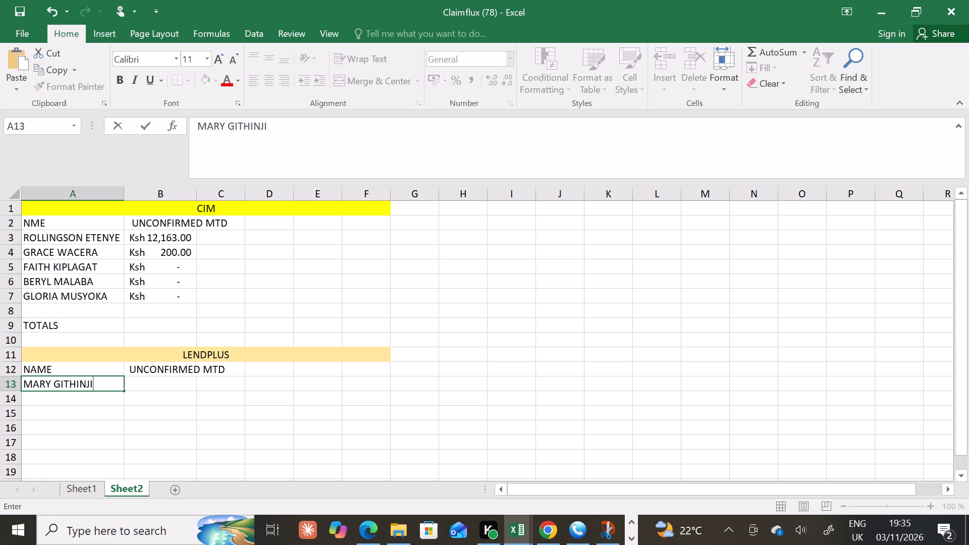
{"action": "left_click", "coordinate": [115, 406]}
{"action": "left_click", "coordinate": [115, 401]}
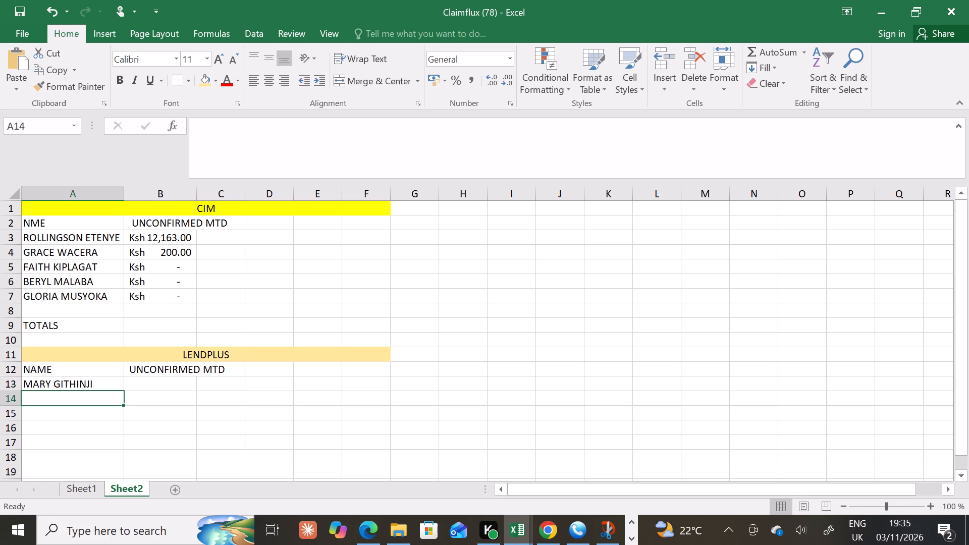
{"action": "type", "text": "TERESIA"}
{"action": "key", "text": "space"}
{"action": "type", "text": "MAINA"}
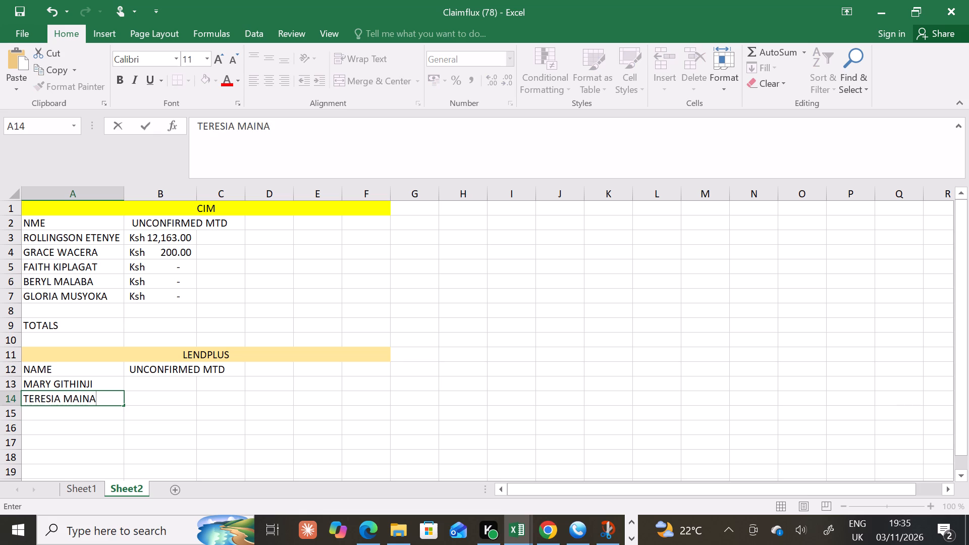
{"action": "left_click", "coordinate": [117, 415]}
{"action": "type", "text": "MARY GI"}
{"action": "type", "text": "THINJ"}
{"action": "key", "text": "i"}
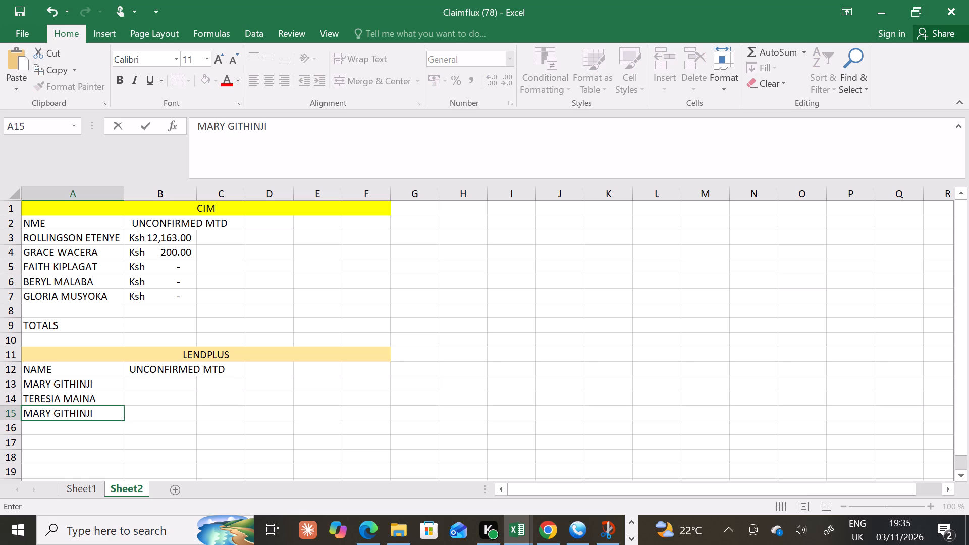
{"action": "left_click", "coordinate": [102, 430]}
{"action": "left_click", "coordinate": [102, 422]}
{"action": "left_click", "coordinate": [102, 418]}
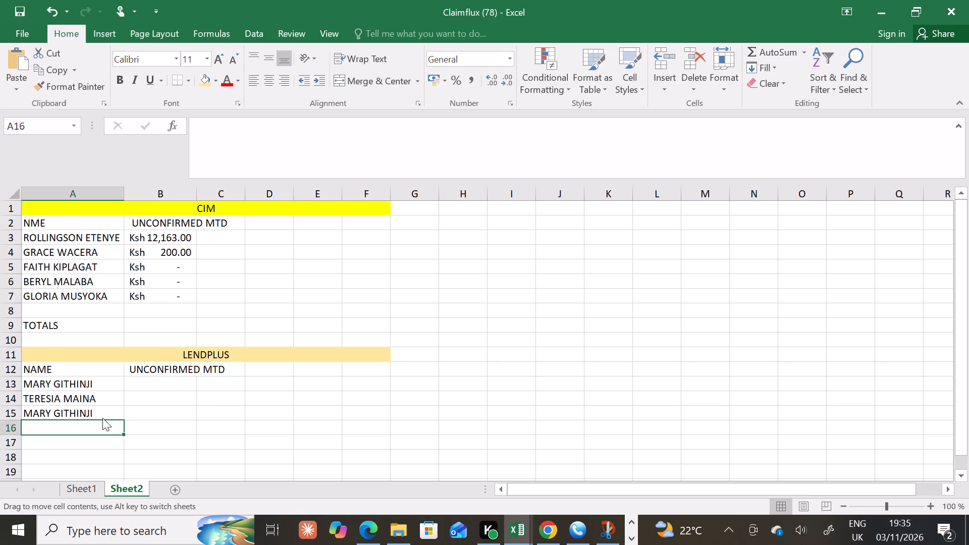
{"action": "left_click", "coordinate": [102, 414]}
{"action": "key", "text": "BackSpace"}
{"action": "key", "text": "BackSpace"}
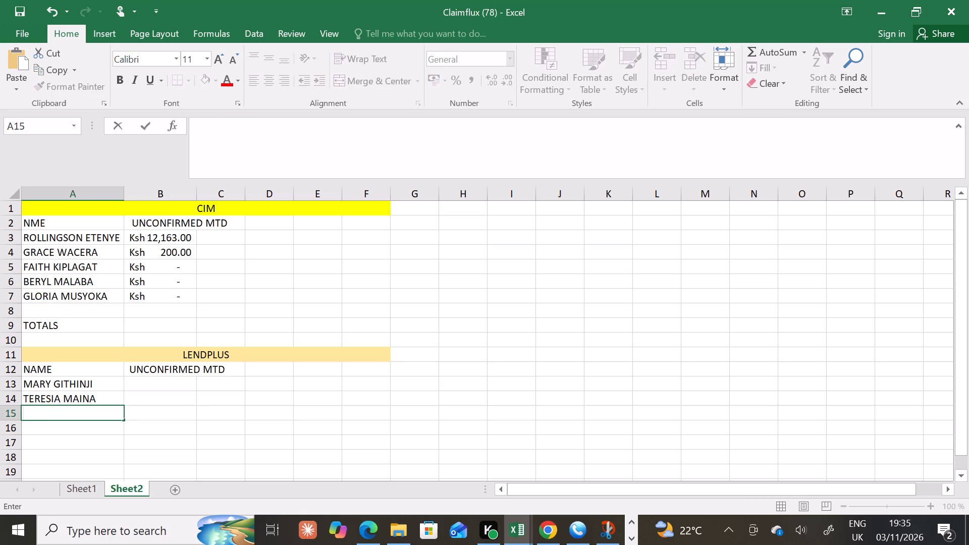
Enter the full names of the remaining LENDPLUS owners, Bethsheba, Cynthia and Jackline, in A15 to A17.
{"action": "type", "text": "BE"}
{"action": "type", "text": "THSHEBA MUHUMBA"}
{"action": "left_click", "coordinate": [115, 425]}
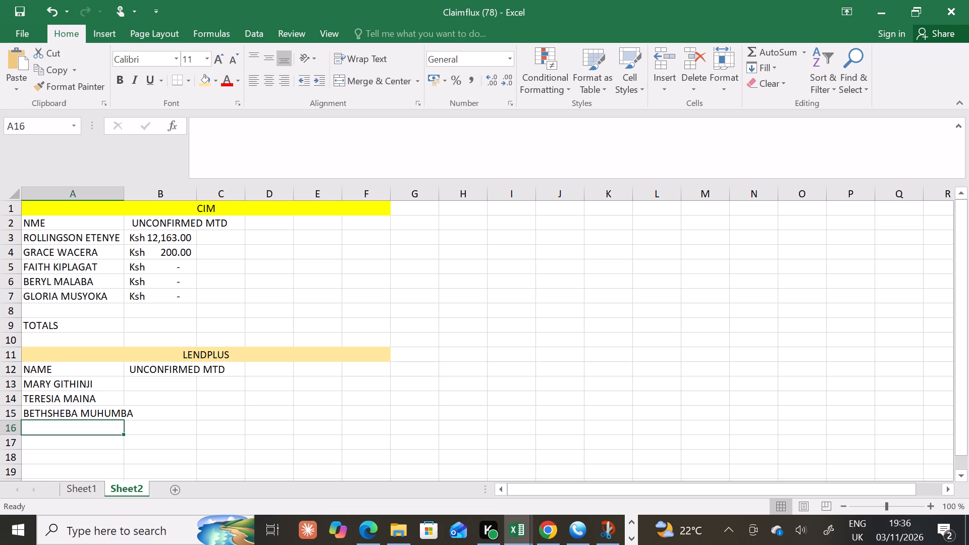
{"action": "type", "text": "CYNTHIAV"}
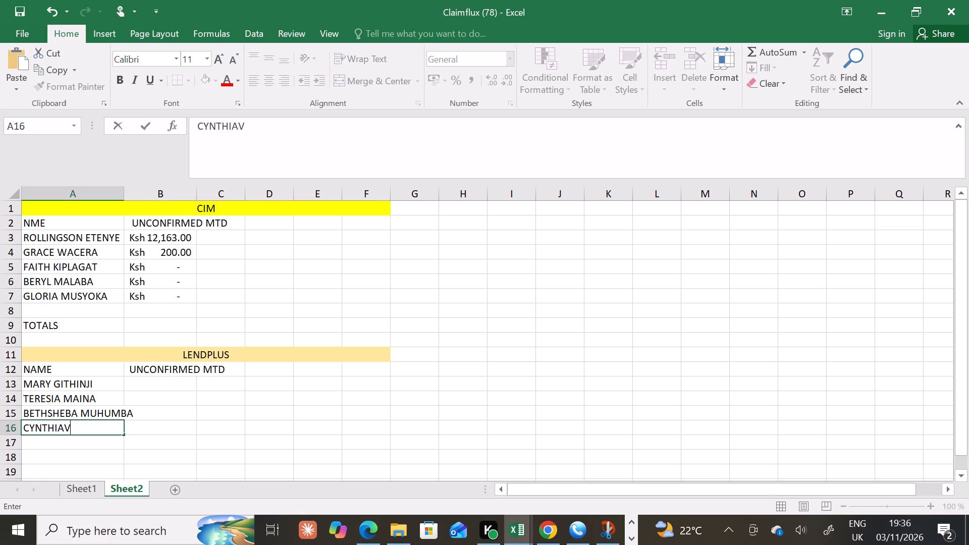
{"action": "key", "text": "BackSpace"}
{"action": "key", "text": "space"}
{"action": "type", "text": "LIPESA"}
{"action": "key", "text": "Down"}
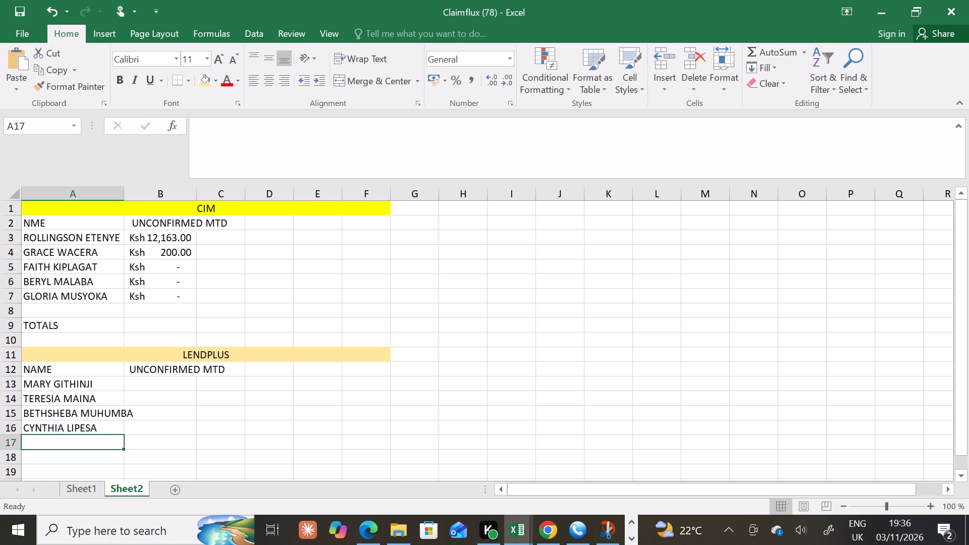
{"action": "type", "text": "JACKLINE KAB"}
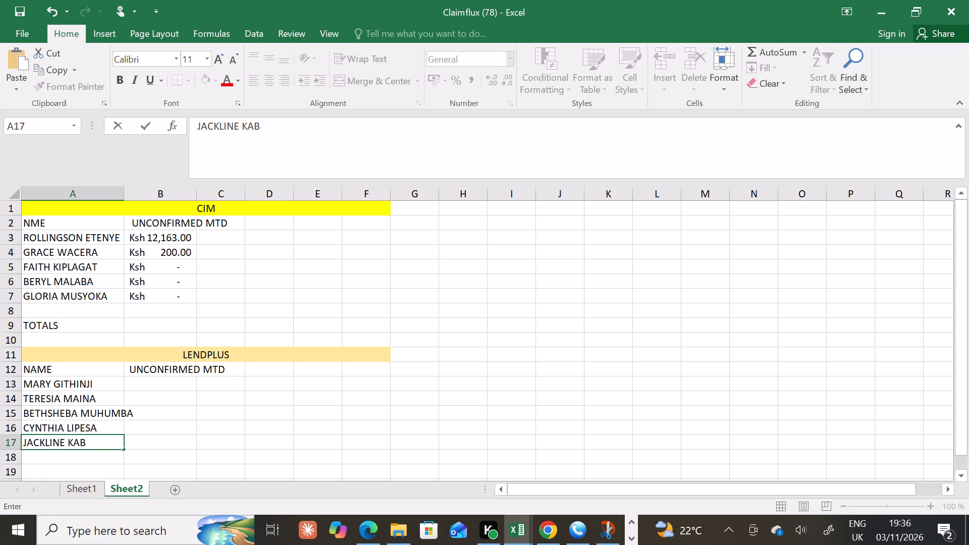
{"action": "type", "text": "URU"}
Autofit the width of column A to the longest owner name.
{"action": "left_click", "coordinate": [79, 189]}
{"action": "left_click", "coordinate": [124, 199]}
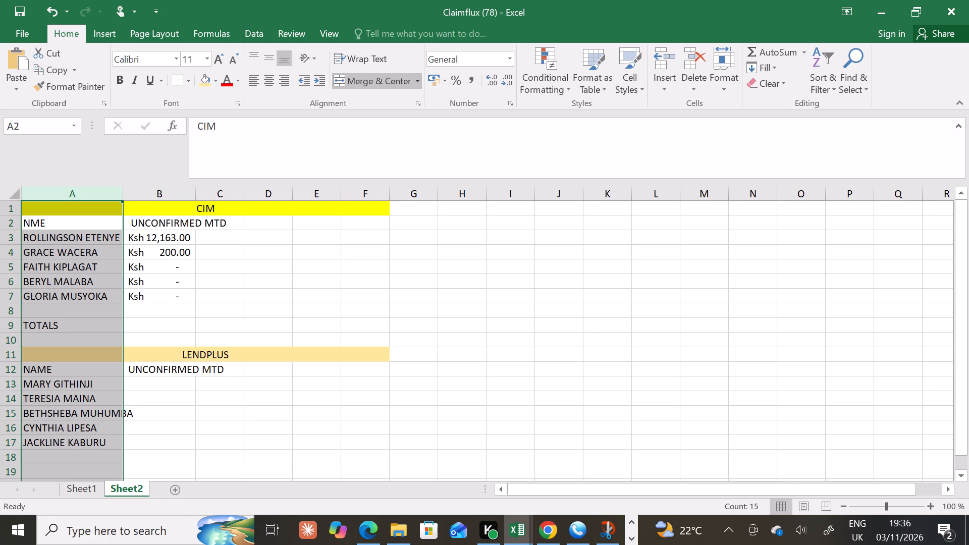
{"action": "double_click", "coordinate": [123, 199]}
{"action": "left_click", "coordinate": [154, 412]}
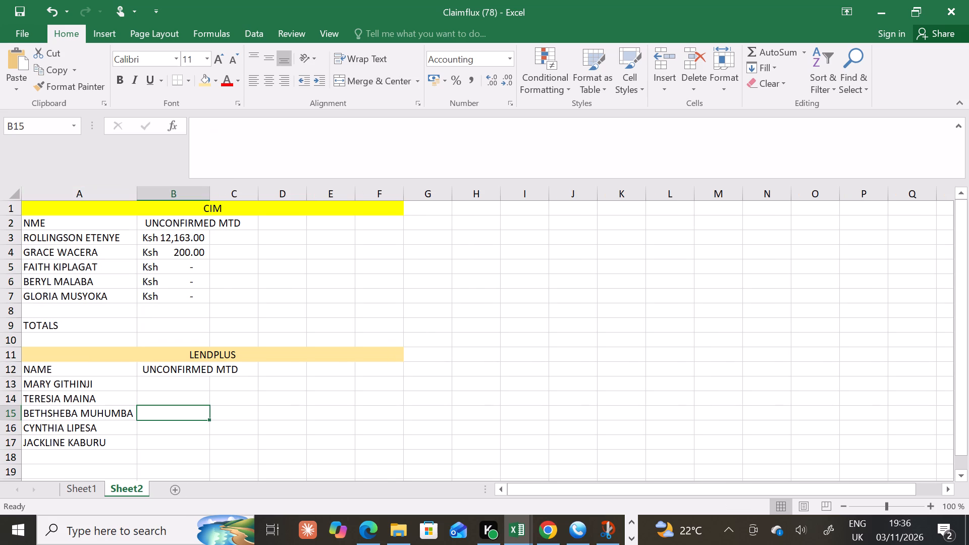
Switch to Chrome and run the MTD report for client LendPlus with payment dates from 2026-11-01 to 2026-11-03.
{"action": "left_click", "coordinate": [560, 530]}
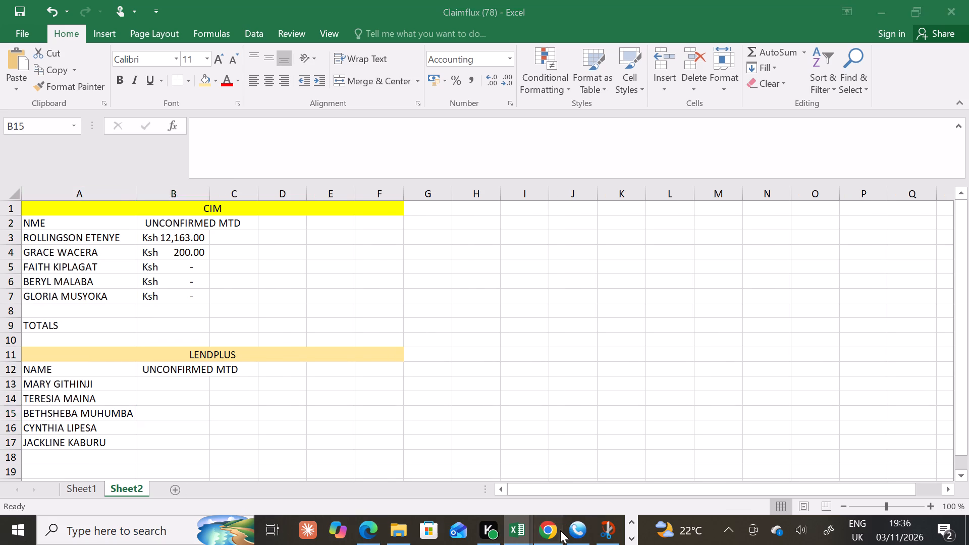
{"action": "scroll", "coordinate": [298, 276], "scroll_direction": "up", "scroll_amount": 7}
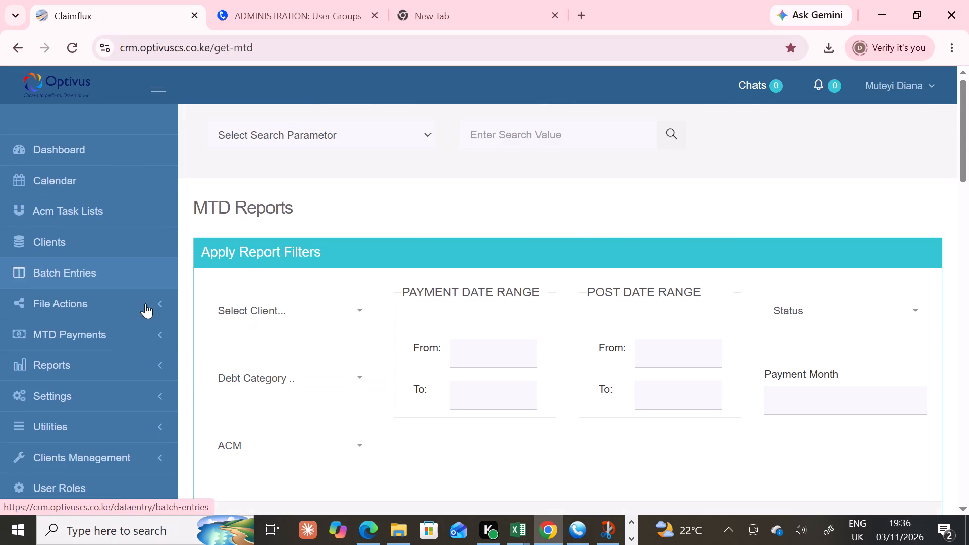
{"action": "left_click", "coordinate": [270, 312]}
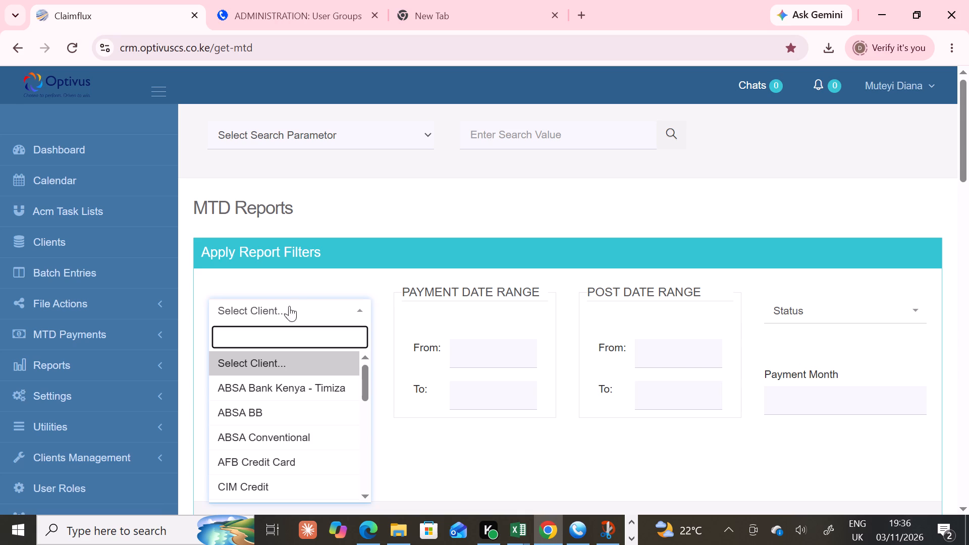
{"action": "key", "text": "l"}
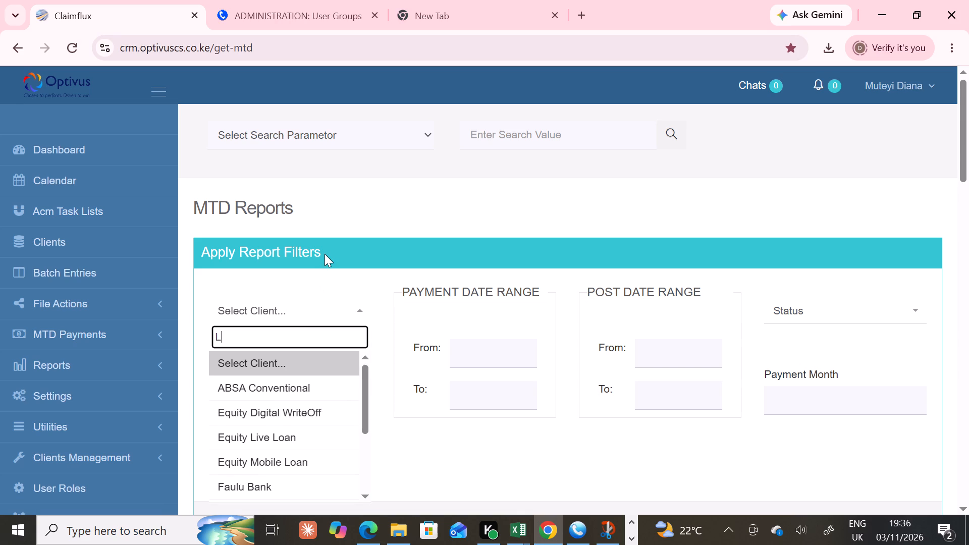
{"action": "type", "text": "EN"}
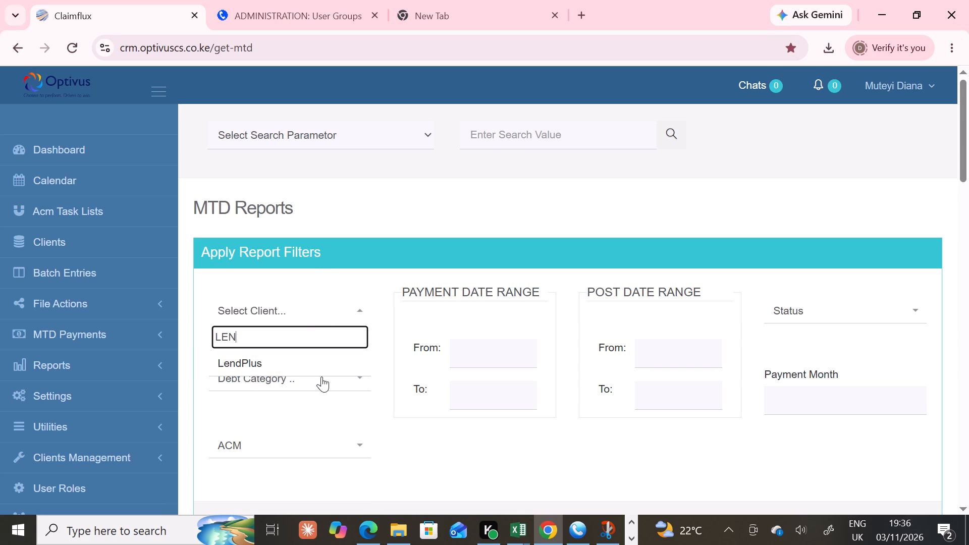
{"action": "left_click", "coordinate": [321, 367]}
{"action": "left_click", "coordinate": [452, 351]}
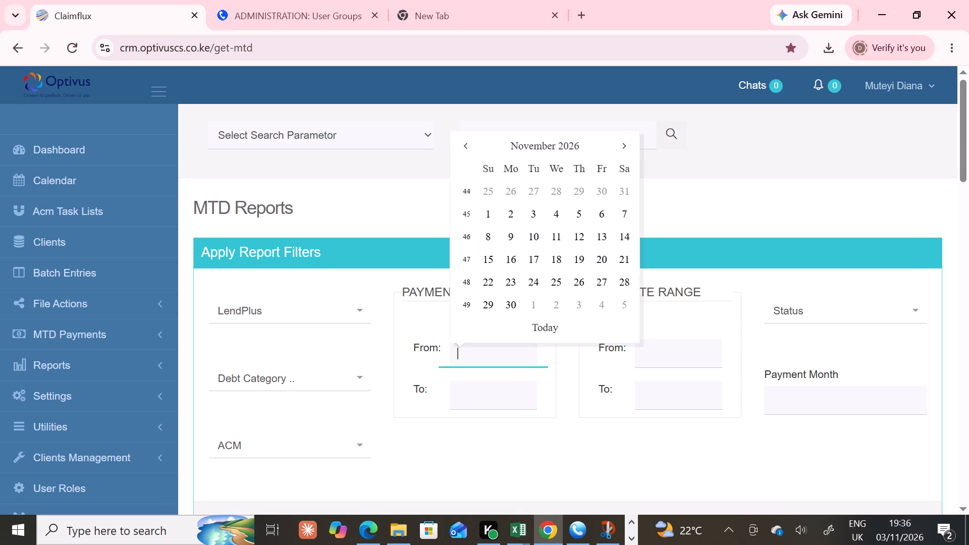
{"action": "left_click", "coordinate": [493, 217]}
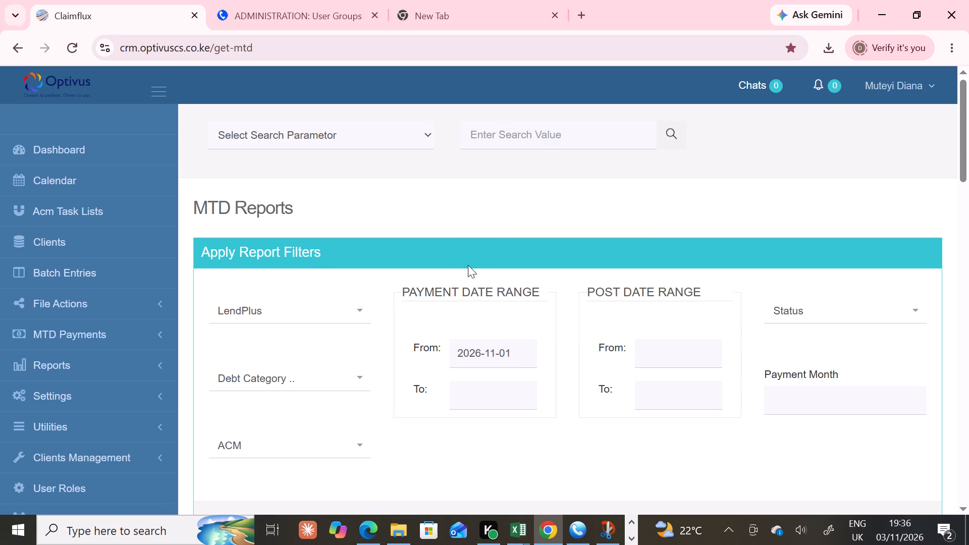
{"action": "left_click", "coordinate": [493, 387]}
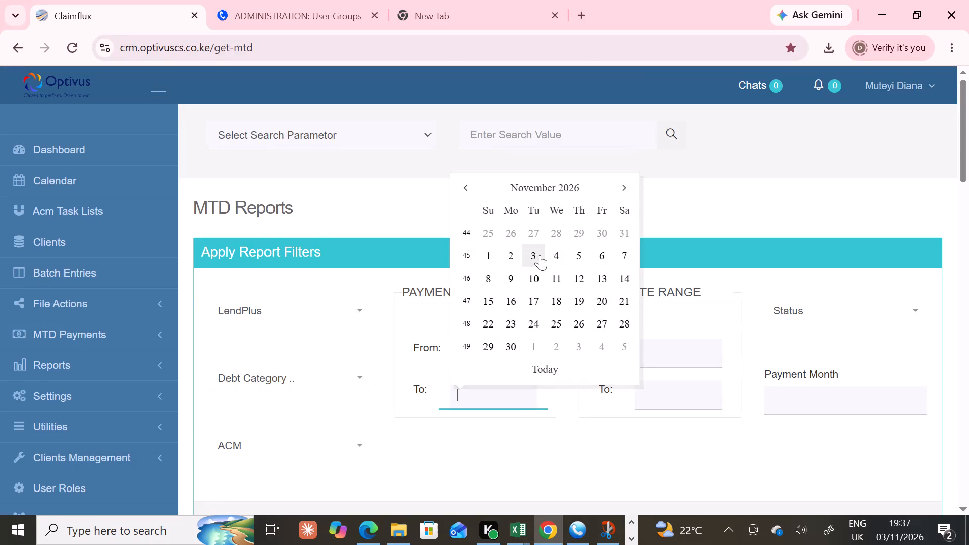
{"action": "left_click", "coordinate": [540, 255]}
{"action": "scroll", "coordinate": [132, 304], "scroll_direction": "down", "scroll_amount": 3}
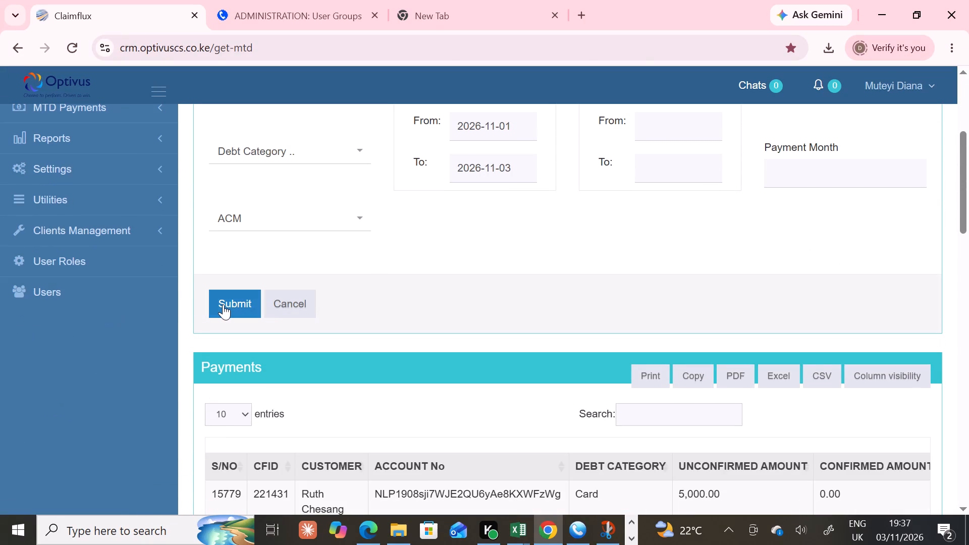
{"action": "left_click", "coordinate": [223, 304]}
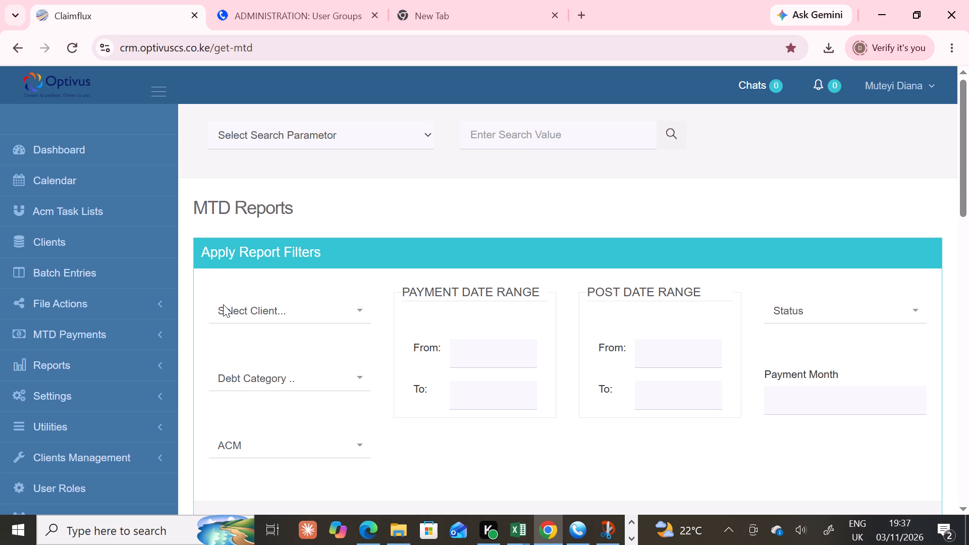
Export the LendPlus payments to Excel, open the downloaded workbook and enable editing.
{"action": "scroll", "coordinate": [796, 301], "scroll_direction": "down", "scroll_amount": 3}
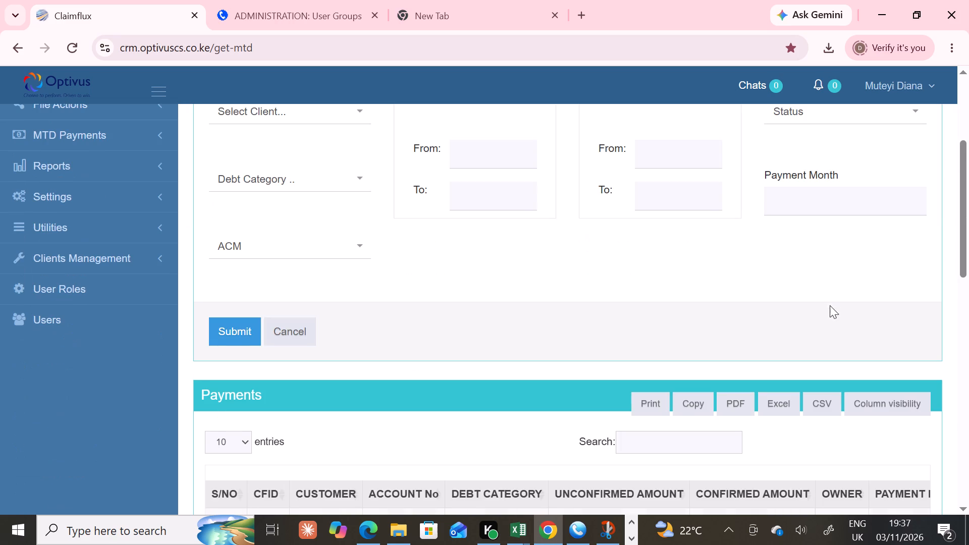
{"action": "scroll", "coordinate": [841, 332], "scroll_direction": "down", "scroll_amount": 1}
{"action": "left_click", "coordinate": [770, 308]}
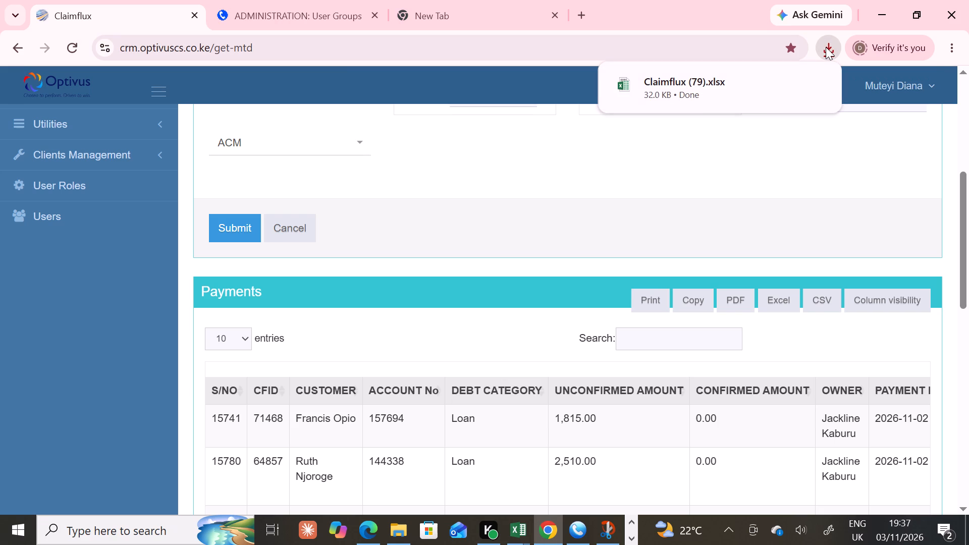
{"action": "left_click", "coordinate": [696, 83]}
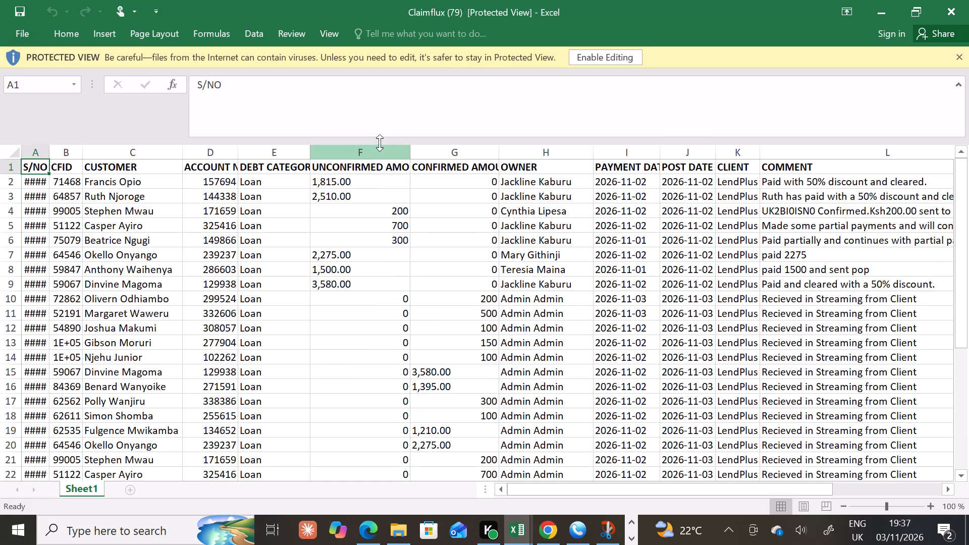
{"action": "left_click", "coordinate": [373, 157]}
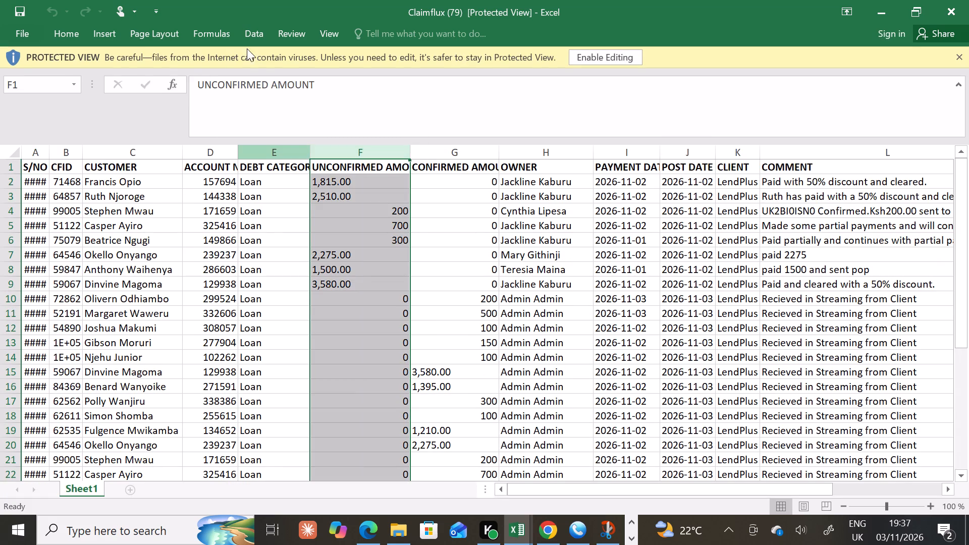
{"action": "left_click", "coordinate": [601, 57]}
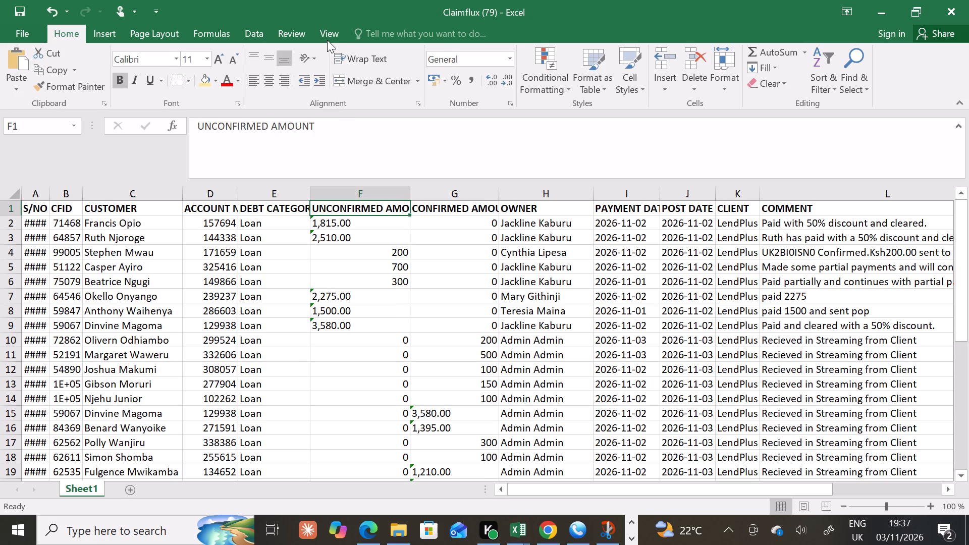
Convert the UNCONFIRMED AMOUNT column to numbers with delimited Text to Columns in General format.
{"action": "left_click", "coordinate": [368, 194]}
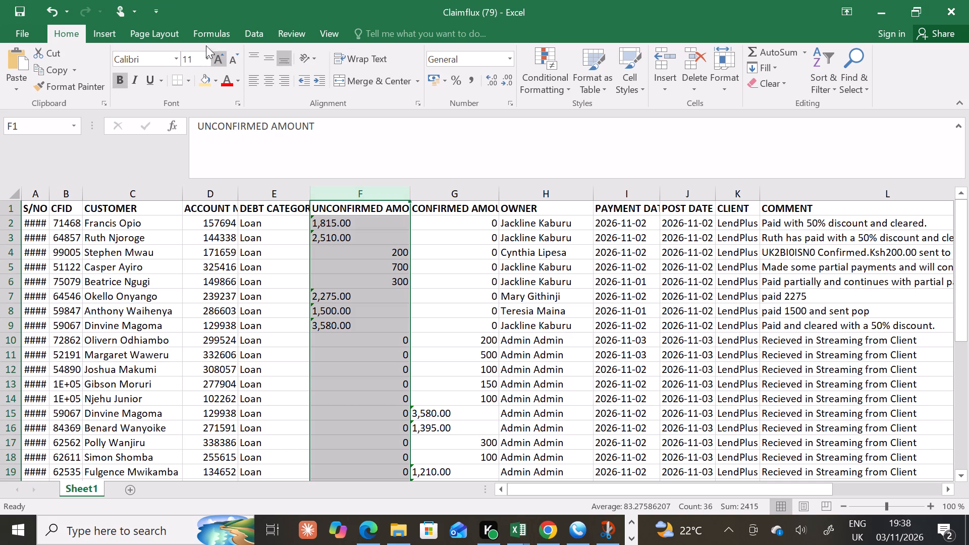
{"action": "left_click", "coordinate": [254, 40]}
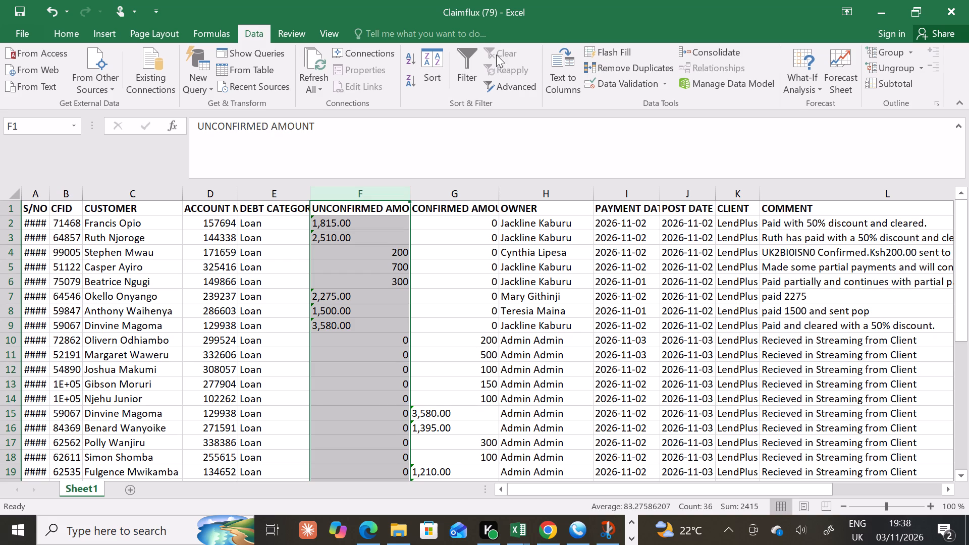
{"action": "left_click", "coordinate": [561, 65]}
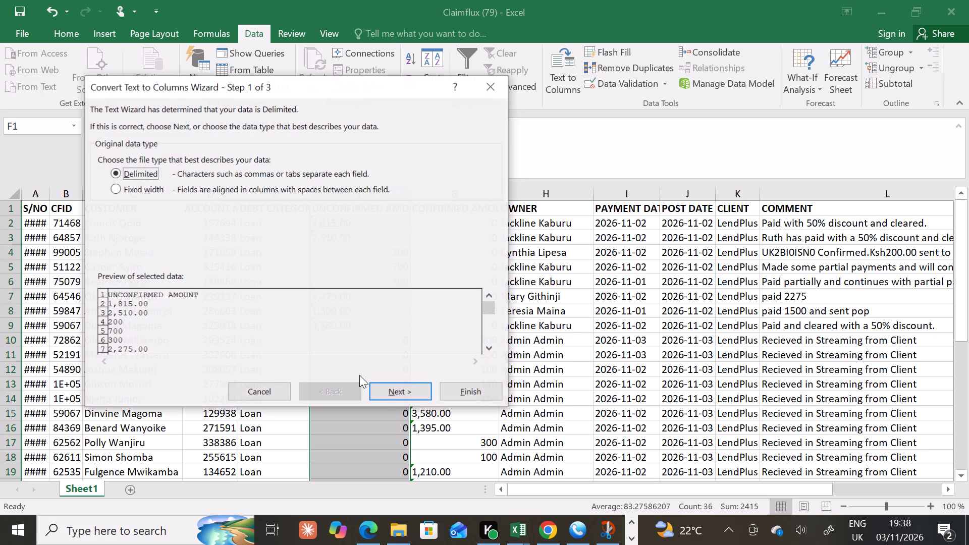
{"action": "left_click", "coordinate": [385, 390]}
{"action": "left_click", "coordinate": [390, 394]}
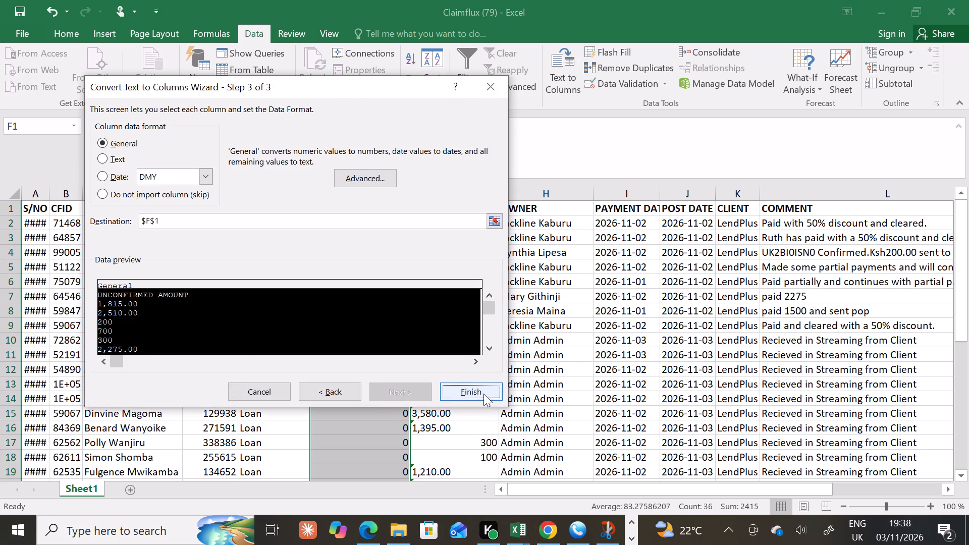
{"action": "left_click", "coordinate": [483, 383]}
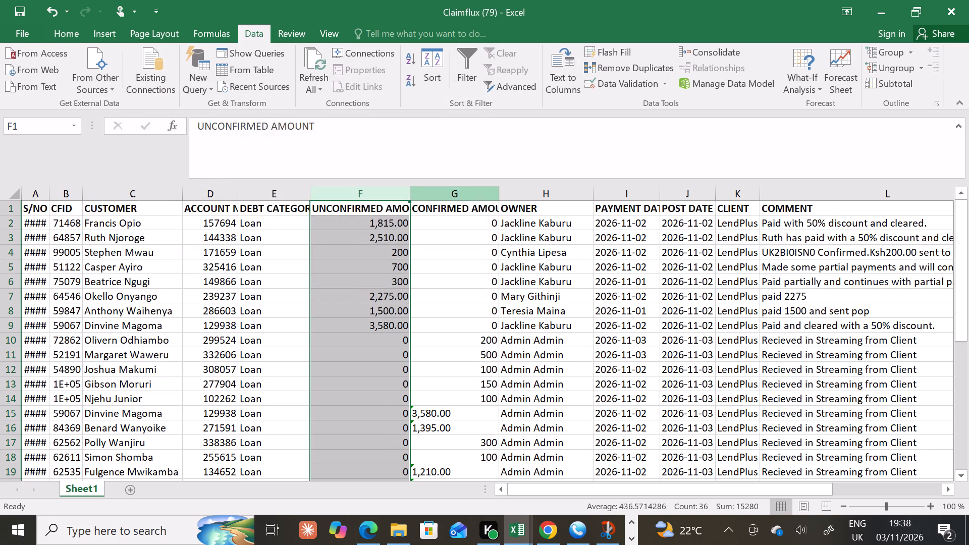
Convert the CONFIRMED AMOUNT column to numbers with delimited Text to Columns in General format.
{"action": "left_click", "coordinate": [481, 178]}
{"action": "left_click", "coordinate": [482, 191]}
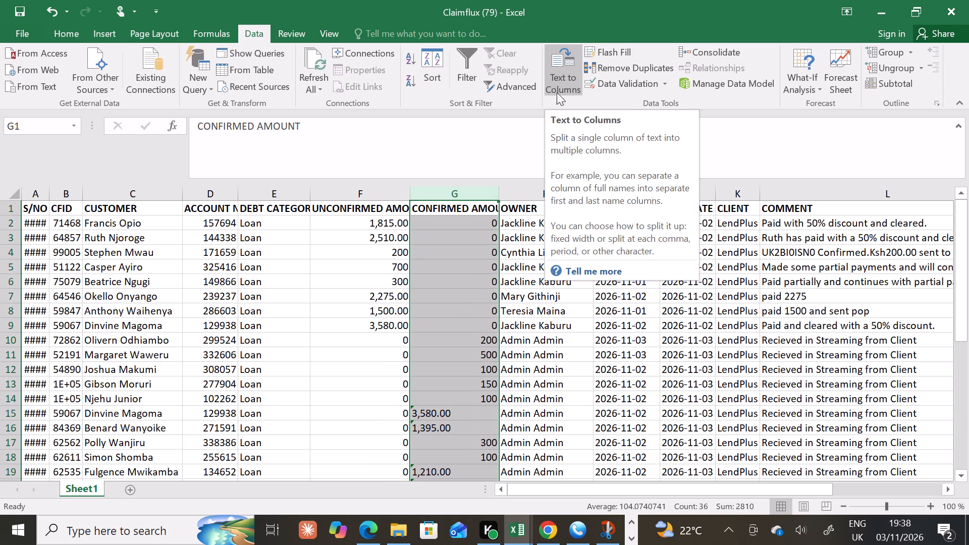
{"action": "left_click", "coordinate": [571, 119]}
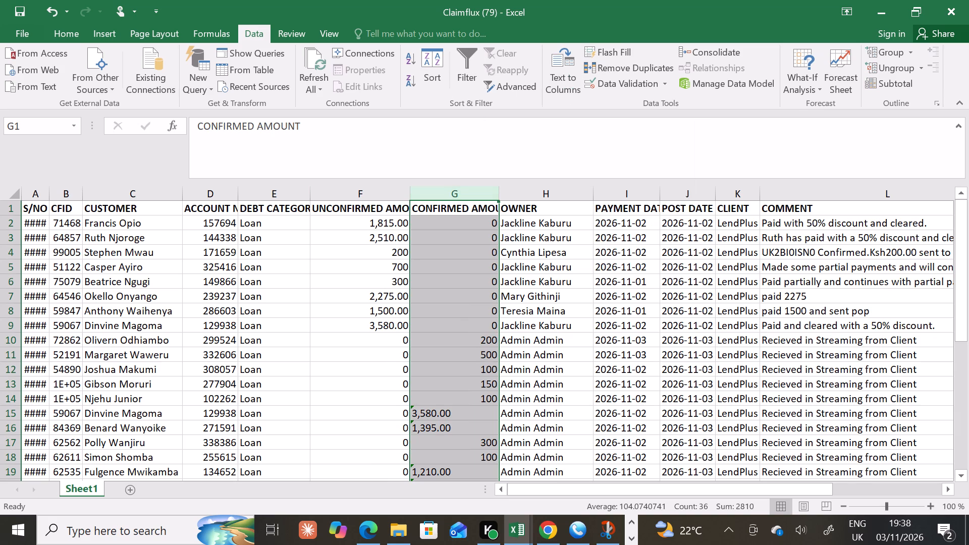
{"action": "left_click", "coordinate": [570, 86]}
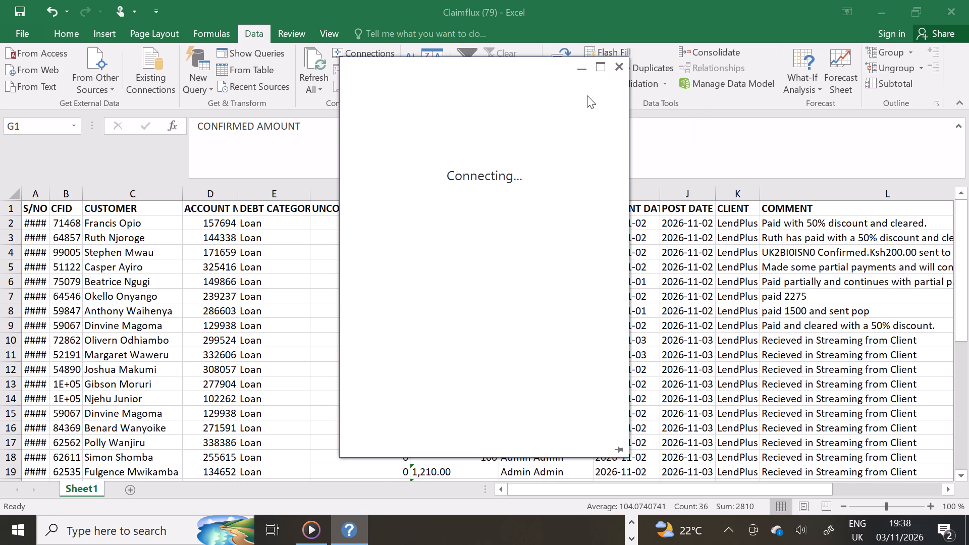
{"action": "left_click", "coordinate": [620, 70]}
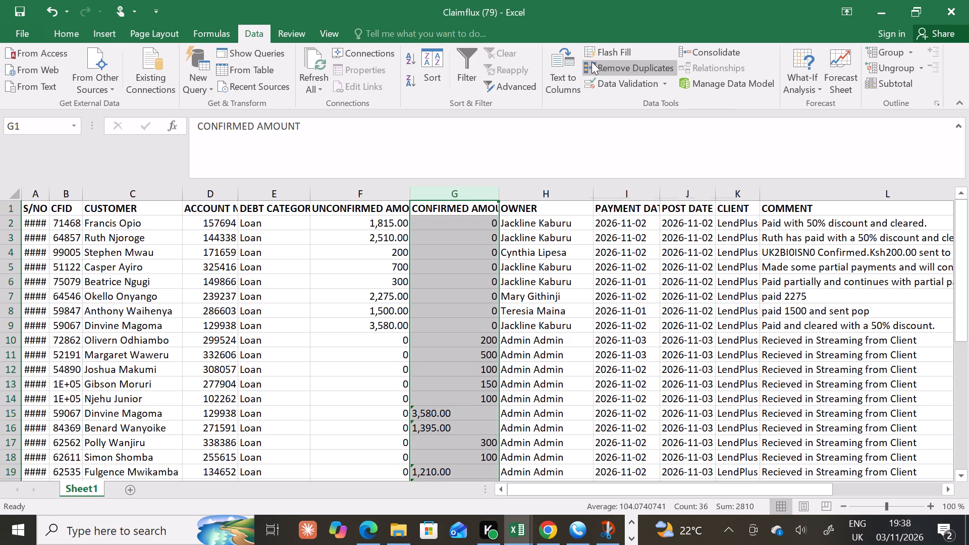
{"action": "left_click", "coordinate": [555, 61]}
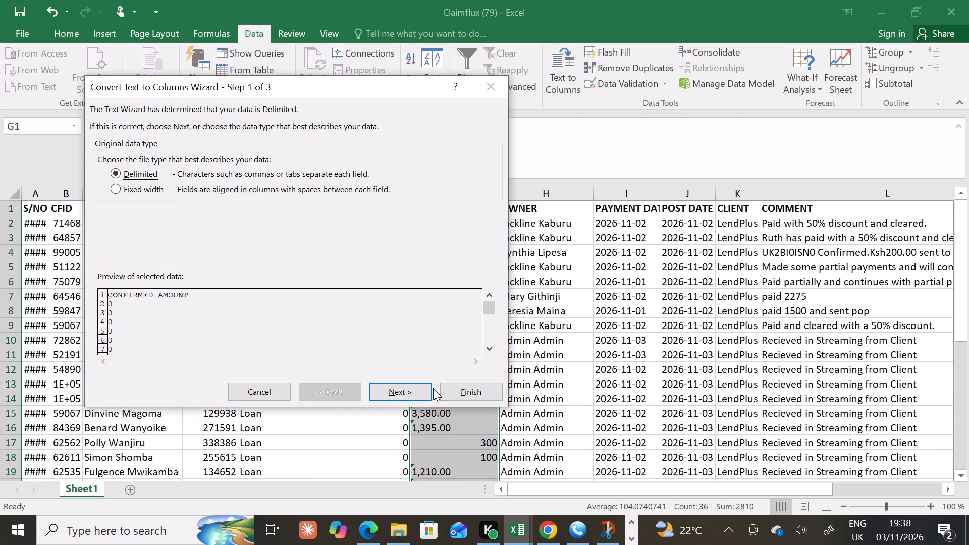
{"action": "left_click", "coordinate": [417, 389]}
{"action": "left_click", "coordinate": [417, 385]}
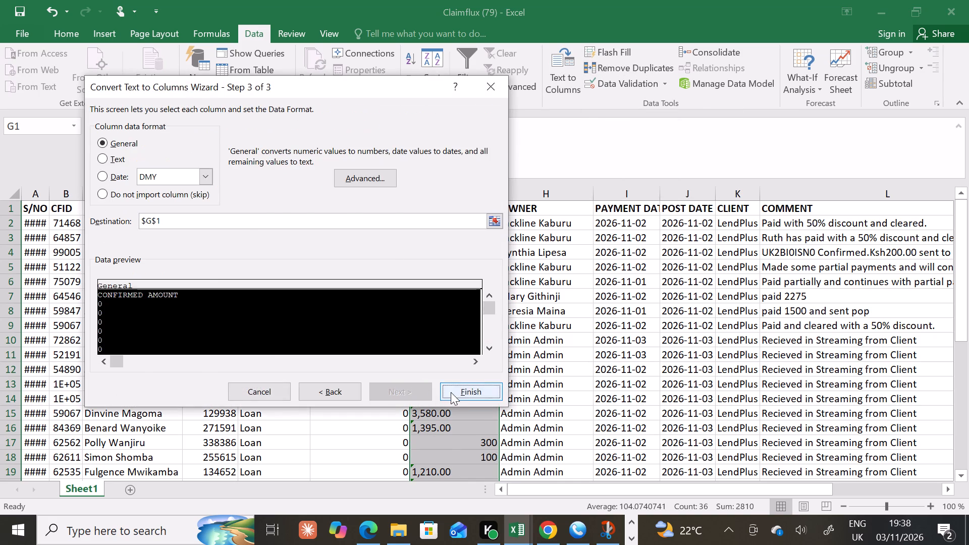
{"action": "left_click", "coordinate": [452, 392]}
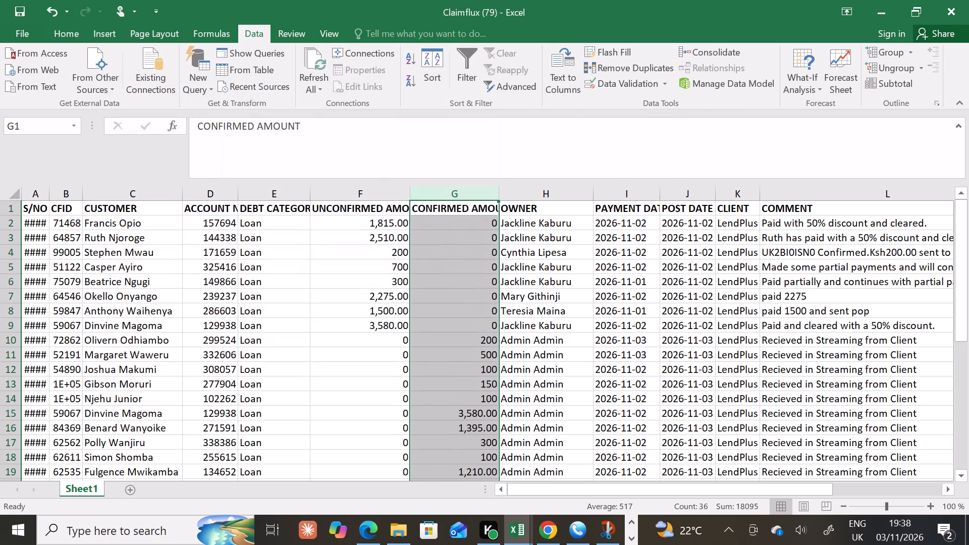
Add a filter to the OWNER column and show only Bethsheba's payments.
{"action": "left_click", "coordinate": [371, 187]}
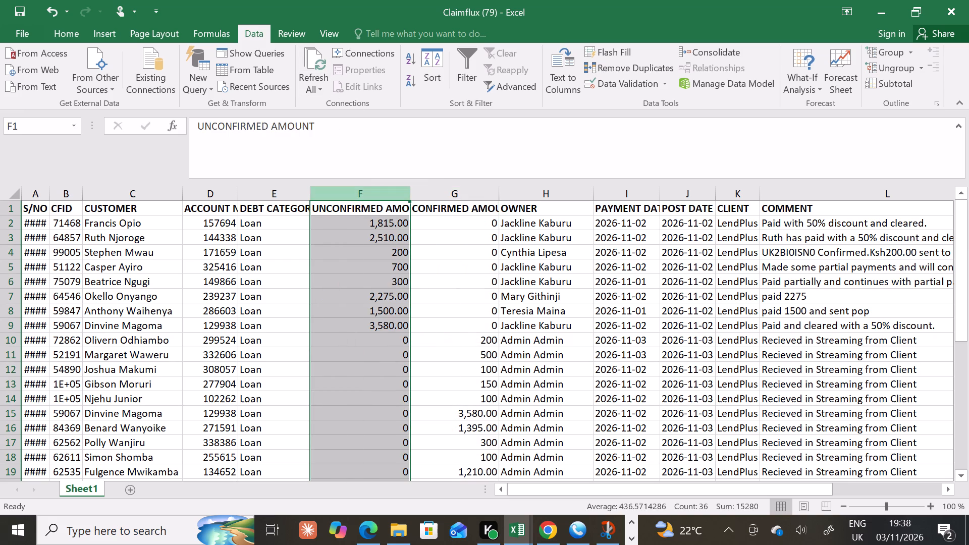
{"action": "left_click", "coordinate": [540, 189]}
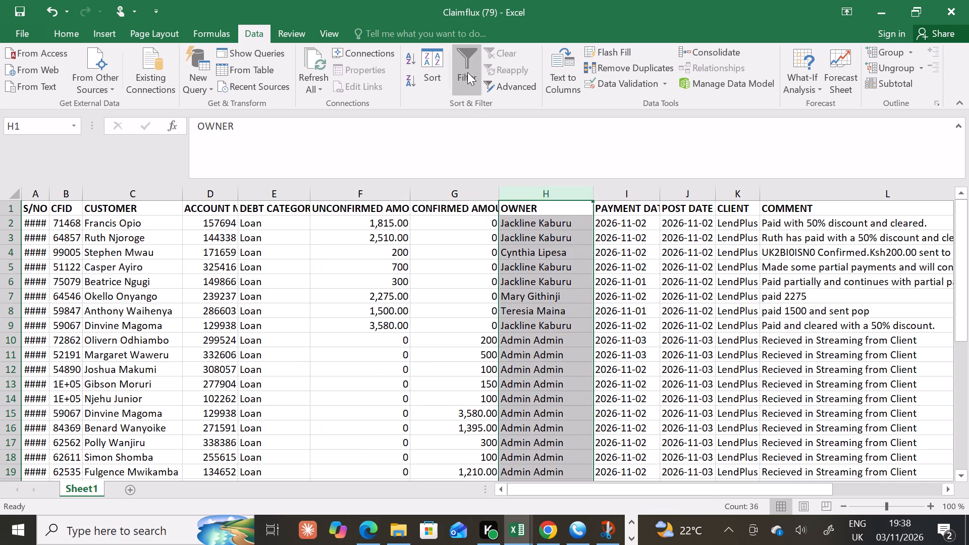
{"action": "left_click", "coordinate": [467, 70]}
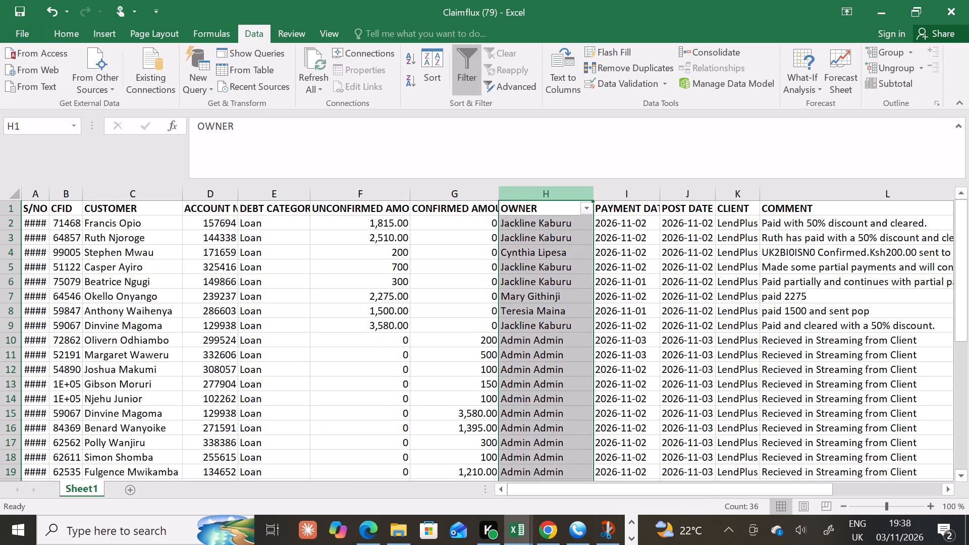
{"action": "left_click", "coordinate": [590, 202]}
{"action": "left_click", "coordinate": [473, 353]}
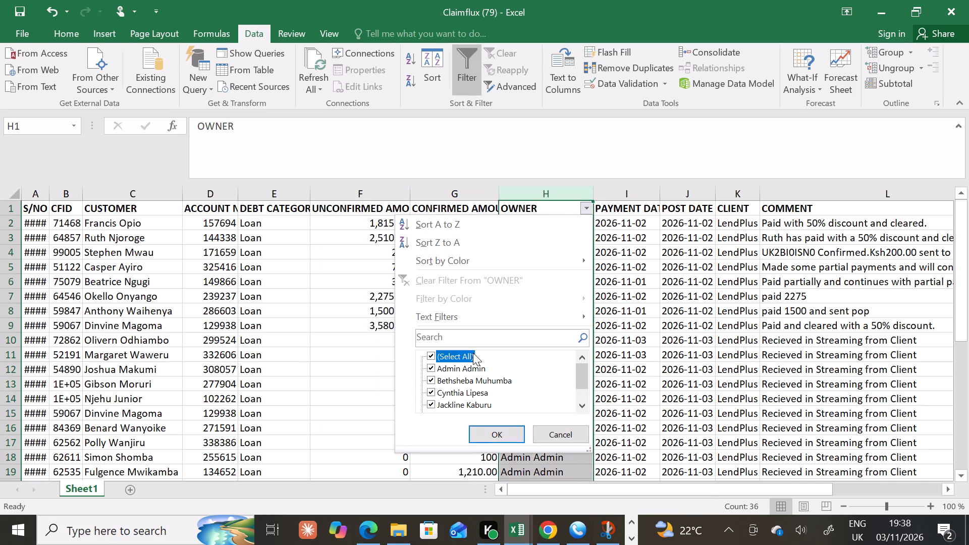
{"action": "left_click", "coordinate": [473, 377]}
{"action": "left_click", "coordinate": [496, 434]}
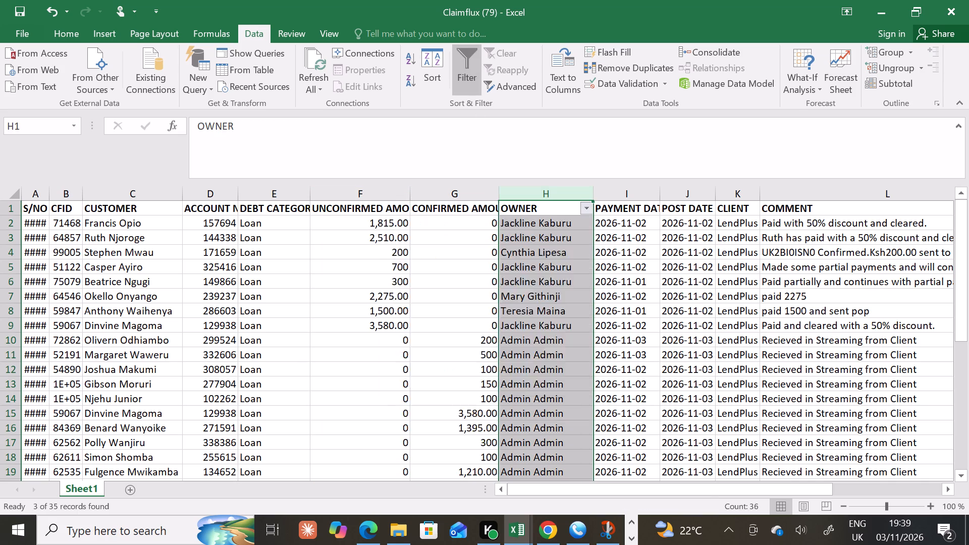
Sum Bethsheba's filtered unconfirmed amounts and enter 465 in B15 of Sheet2 in the Claimflux (78) workbook.
{"action": "left_click", "coordinate": [387, 196]}
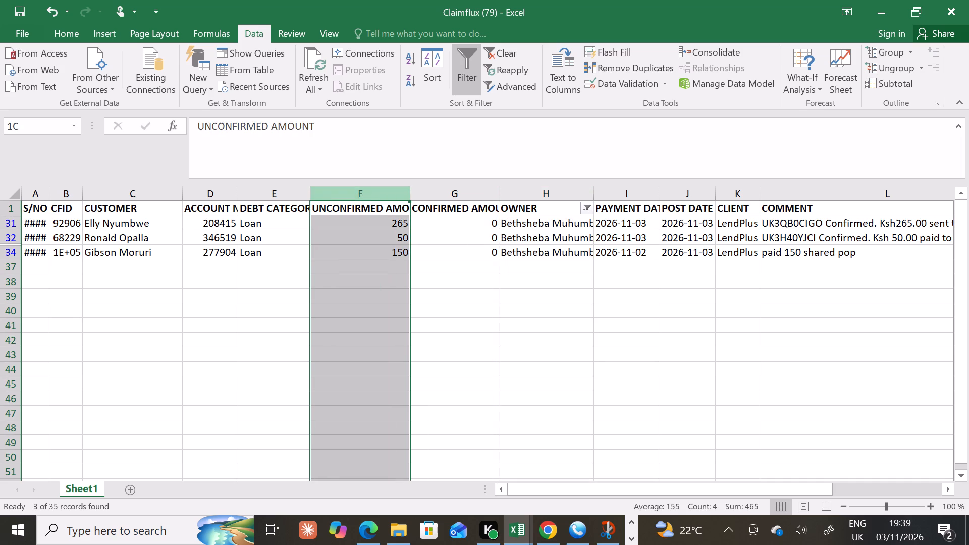
{"action": "left_click", "coordinate": [512, 529]}
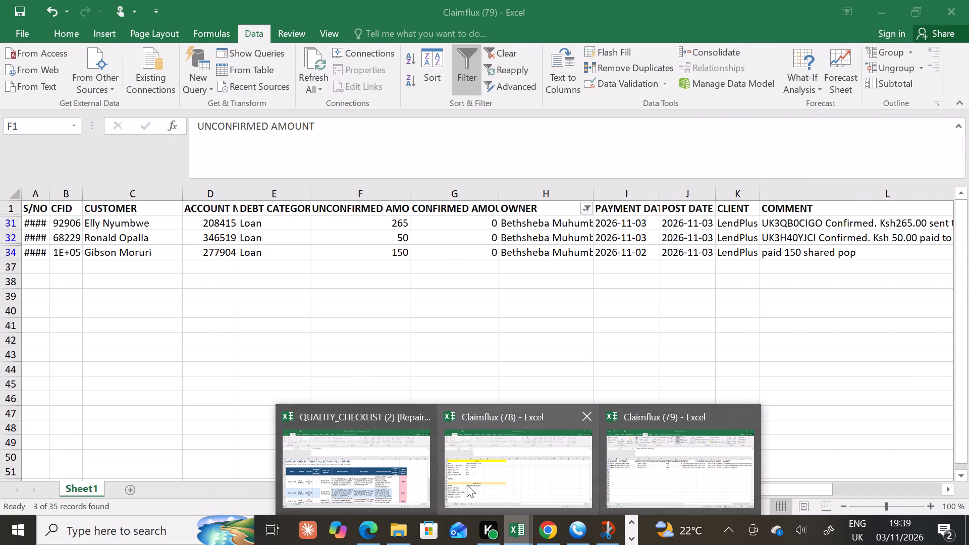
{"action": "left_click", "coordinate": [470, 484]}
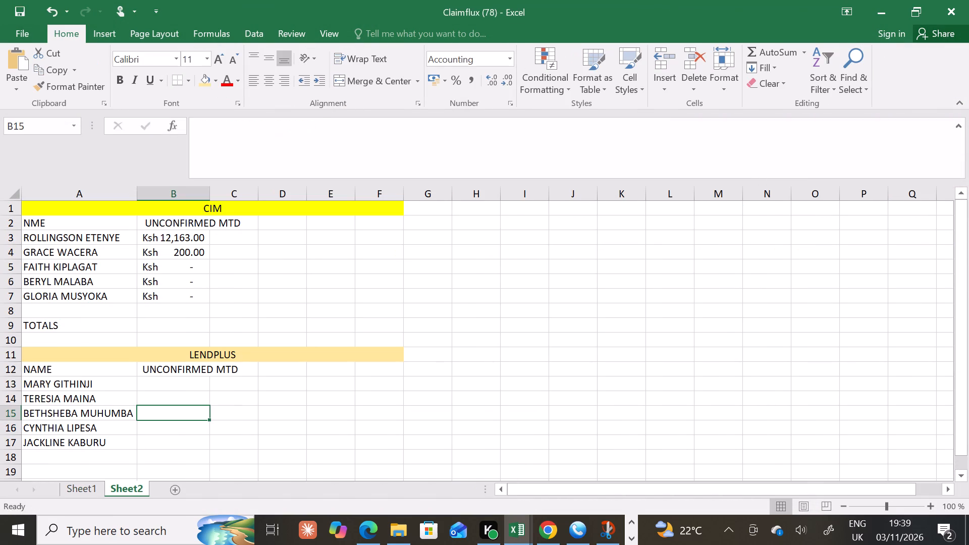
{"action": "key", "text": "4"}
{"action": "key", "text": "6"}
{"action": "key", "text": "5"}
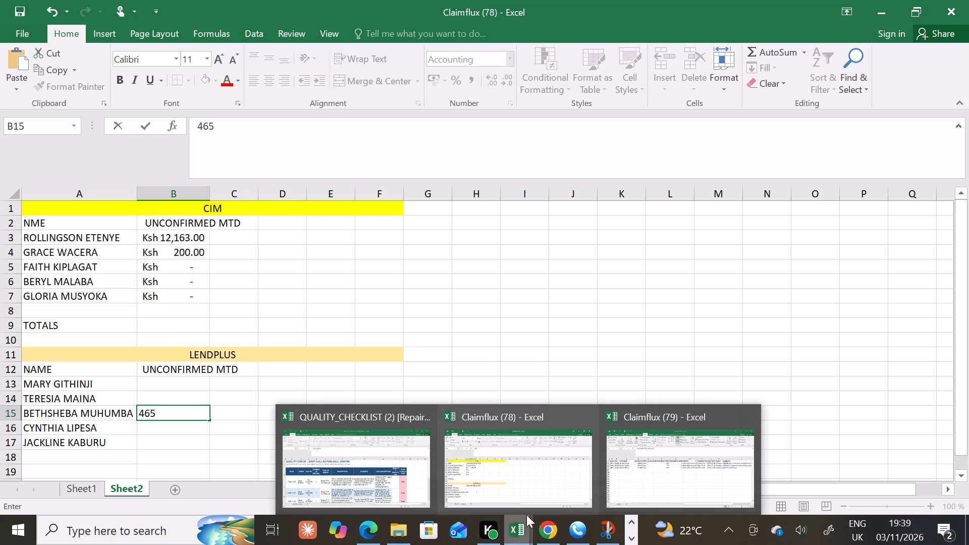
Return to the Claimflux (79) workbook and change the OWNER filter to show only Cynthia's payments.
{"action": "left_click", "coordinate": [728, 475]}
{"action": "left_click", "coordinate": [582, 209]}
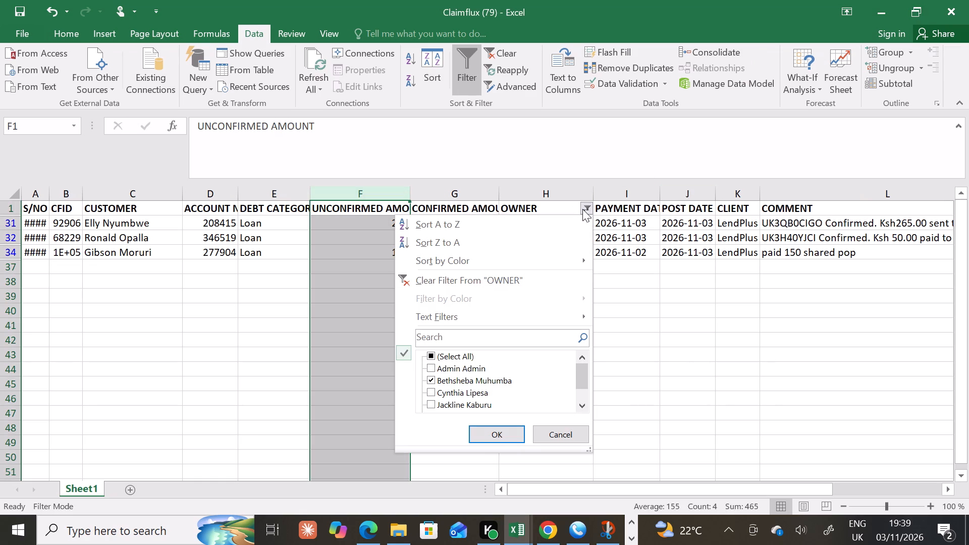
{"action": "left_click", "coordinate": [476, 383]}
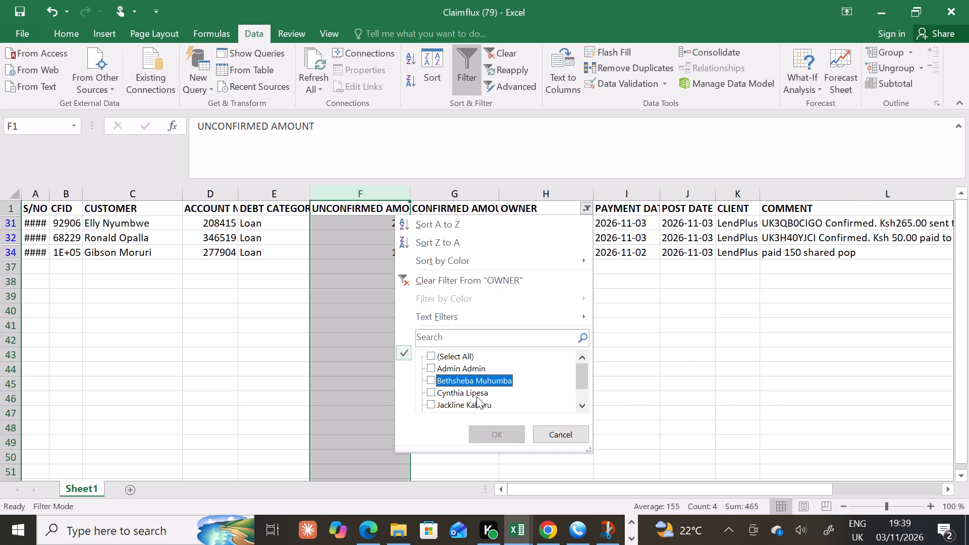
{"action": "left_click", "coordinate": [476, 396]}
{"action": "left_click", "coordinate": [503, 444]}
{"action": "left_click", "coordinate": [506, 433]}
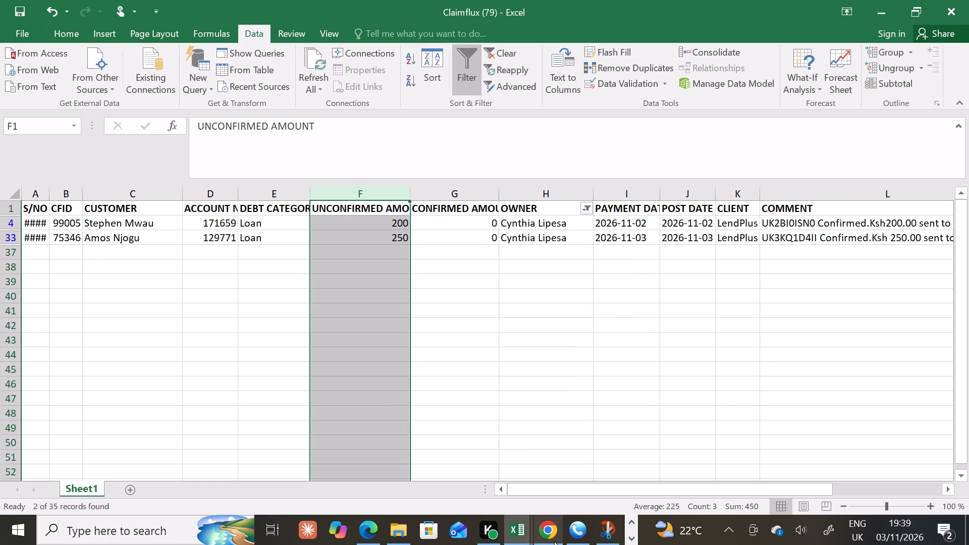
Enter 450 as Cynthia's unconfirmed MTD in B16 of the summary sheet in Claimflux (78).
{"action": "left_click", "coordinate": [530, 536]}
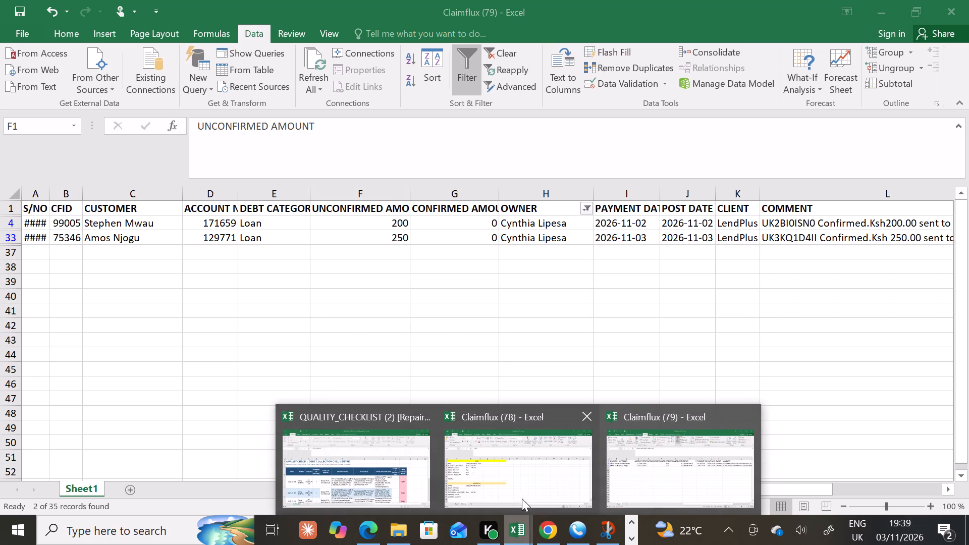
{"action": "left_click", "coordinate": [521, 489]}
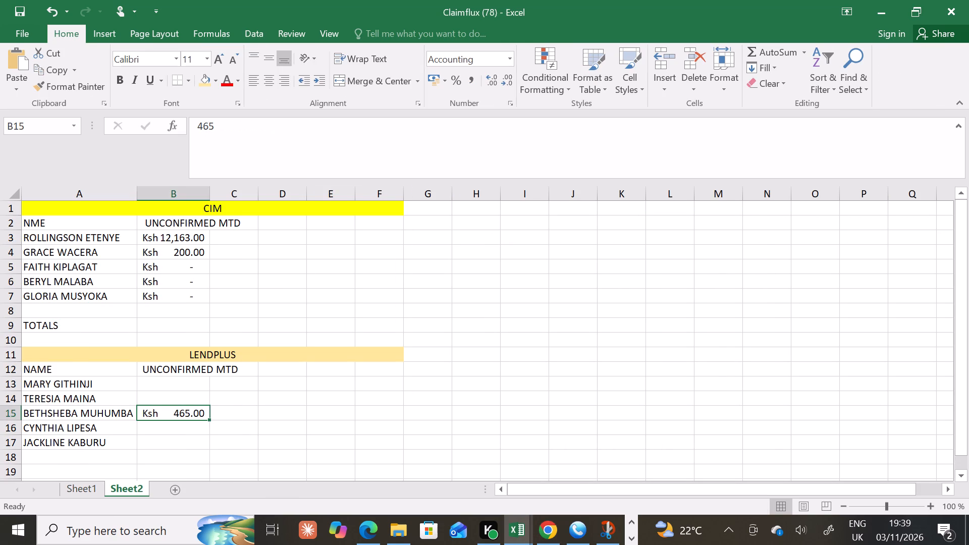
{"action": "left_click", "coordinate": [182, 424]}
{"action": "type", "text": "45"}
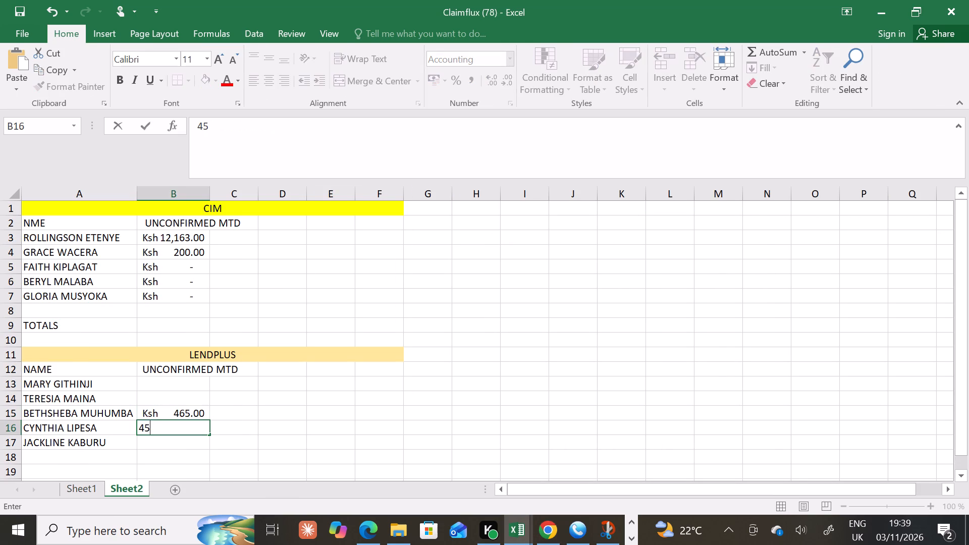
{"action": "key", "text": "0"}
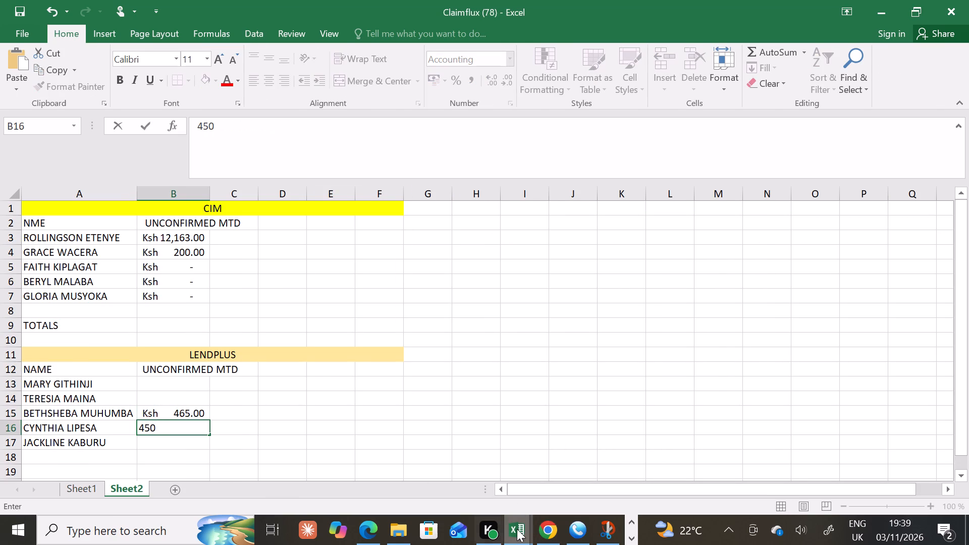
Return to the Claimflux (79) workbook and change the OWNER filter to show only Jackline's payments.
{"action": "left_click", "coordinate": [518, 529]}
{"action": "left_click", "coordinate": [628, 470]}
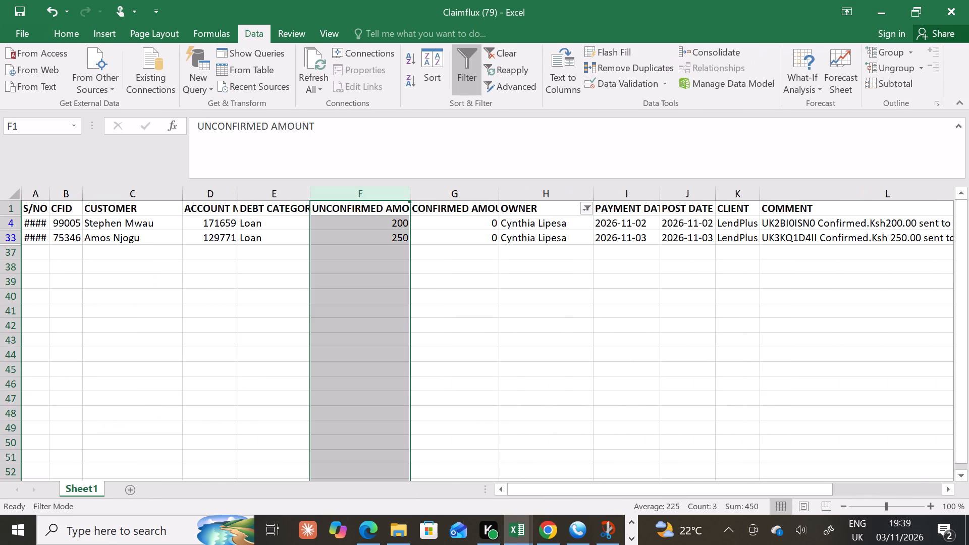
{"action": "left_click", "coordinate": [591, 212]}
{"action": "left_click", "coordinate": [531, 395]}
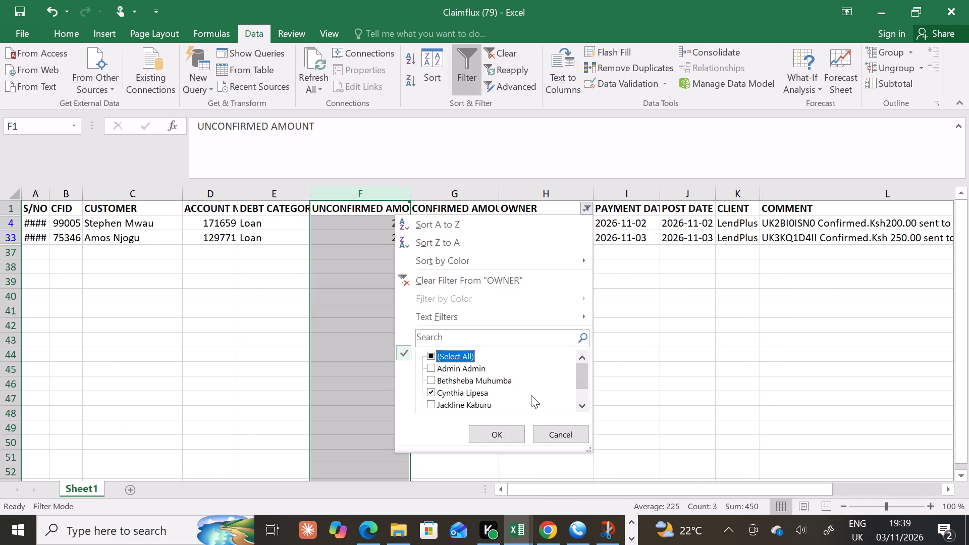
{"action": "left_click", "coordinate": [481, 394]}
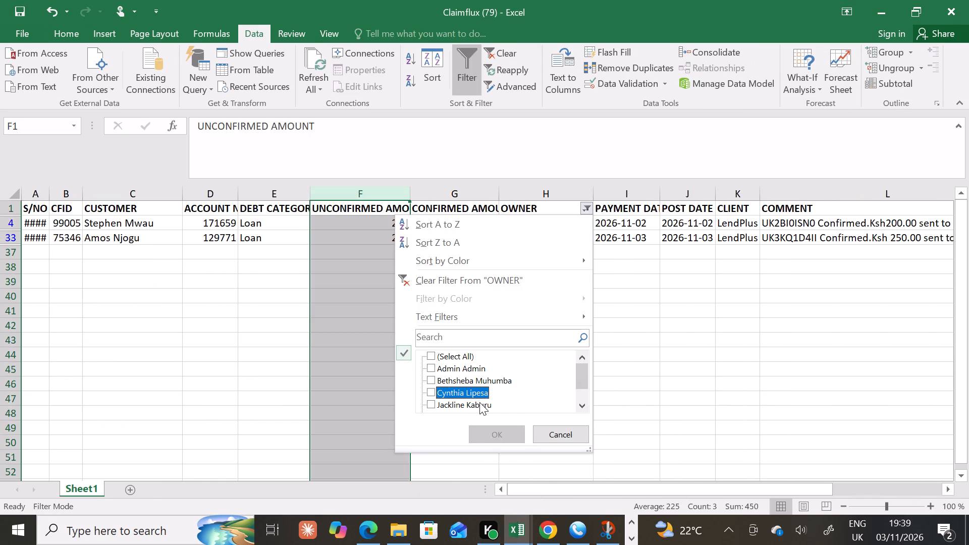
{"action": "left_click", "coordinate": [479, 402]}
{"action": "left_click", "coordinate": [494, 438]}
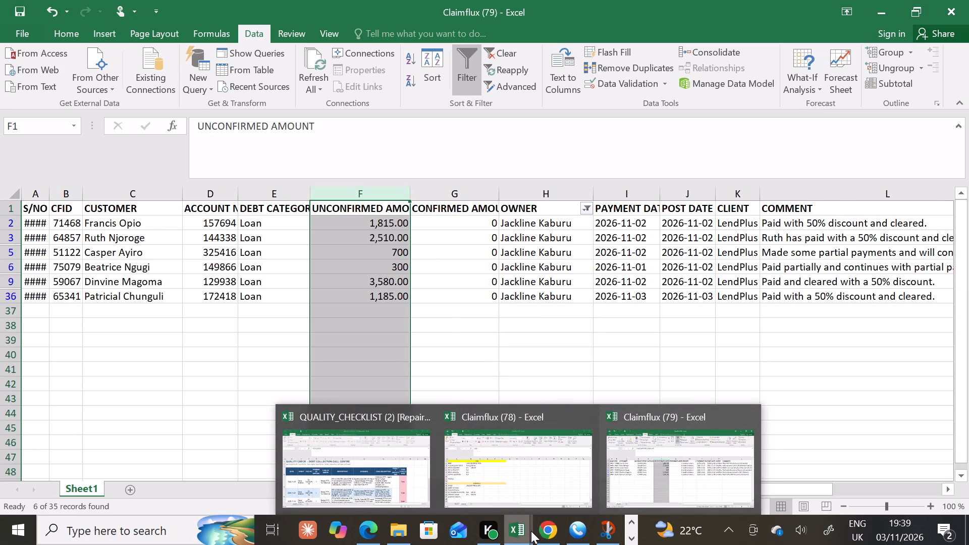
Enter 1090 as Jackline's unconfirmed MTD in B17 of the summary sheet in Claimflux (78).
{"action": "left_click", "coordinate": [515, 449]}
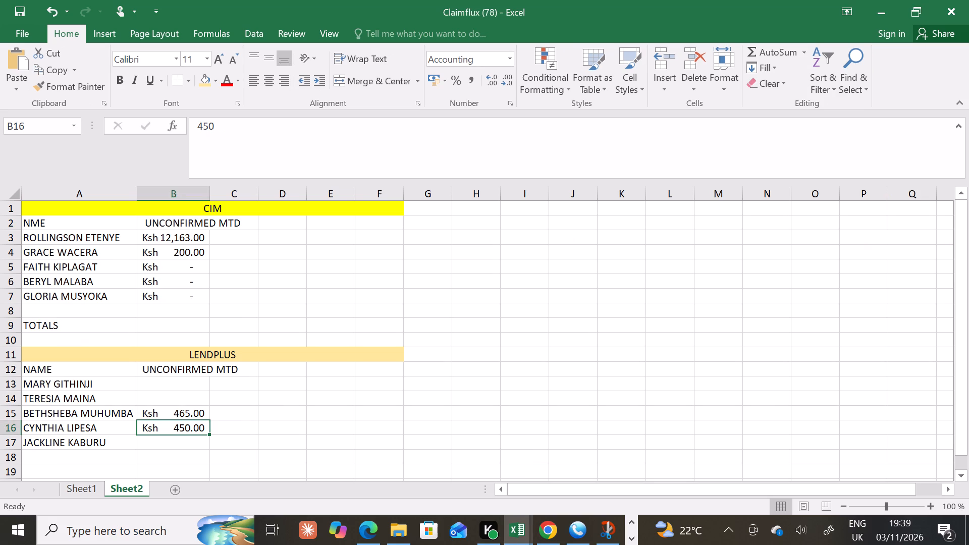
{"action": "left_click", "coordinate": [191, 439]}
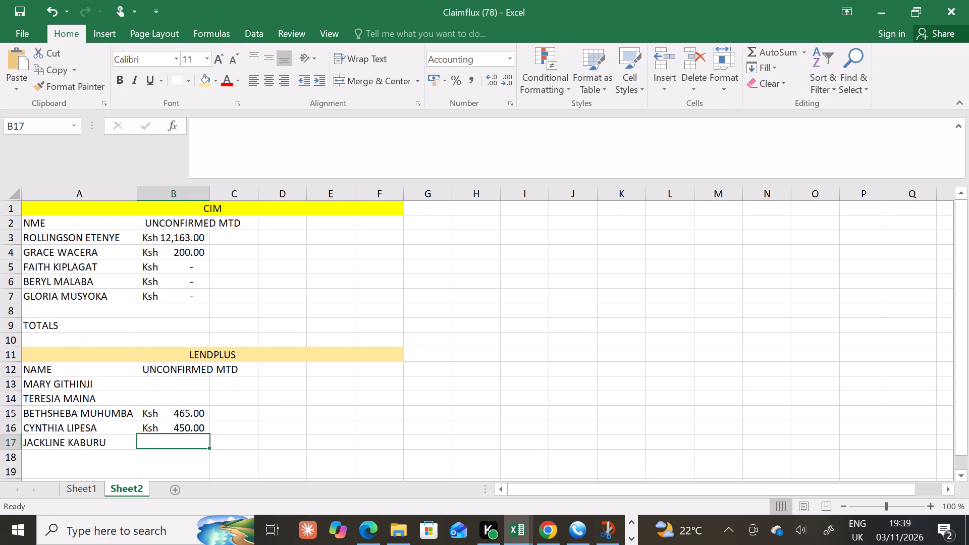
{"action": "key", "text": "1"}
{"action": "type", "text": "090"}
{"action": "left_click", "coordinate": [202, 404]}
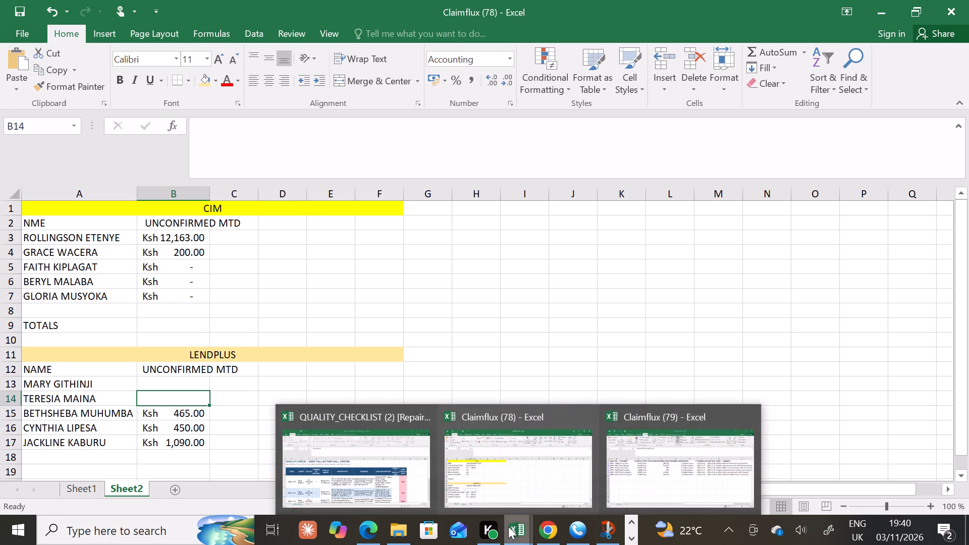
Return to the Claimflux (79) workbook and change the OWNER filter to show only Mary's payments.
{"action": "left_click", "coordinate": [631, 478]}
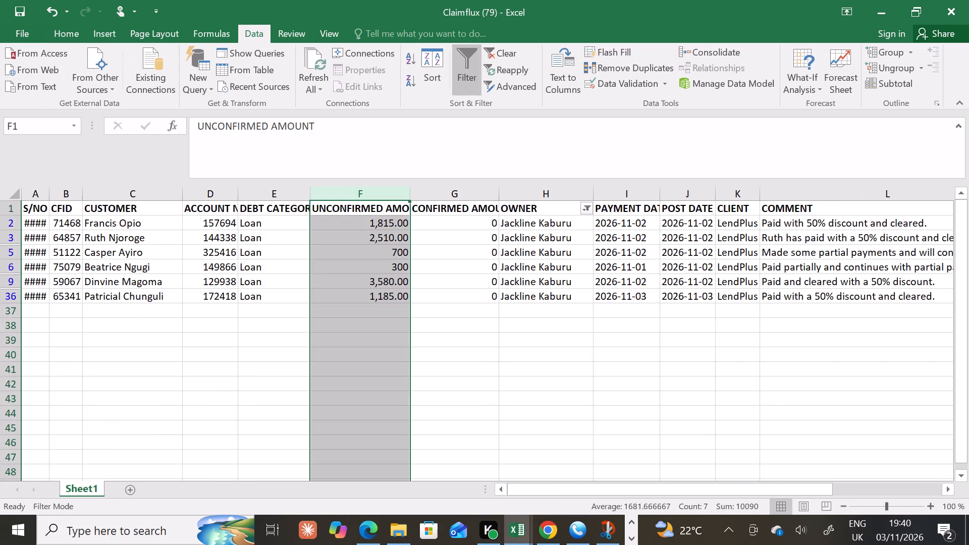
{"action": "left_click", "coordinate": [587, 211]}
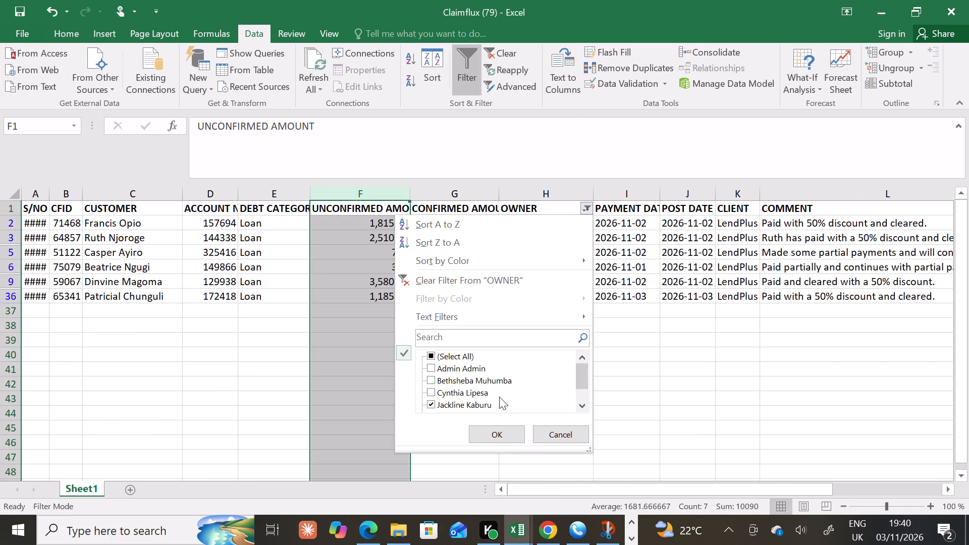
{"action": "left_click", "coordinate": [498, 404]}
{"action": "left_click", "coordinate": [465, 405]}
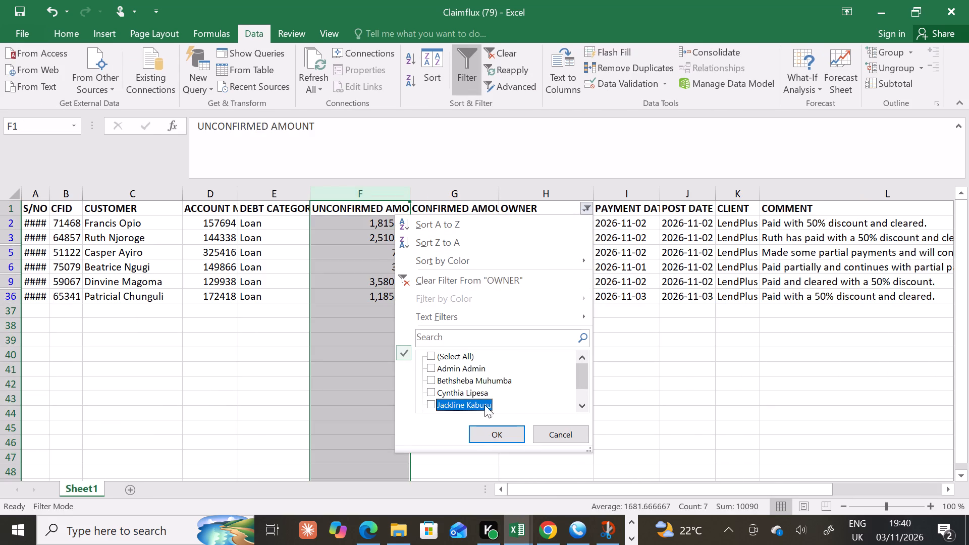
{"action": "left_click", "coordinate": [583, 406]}
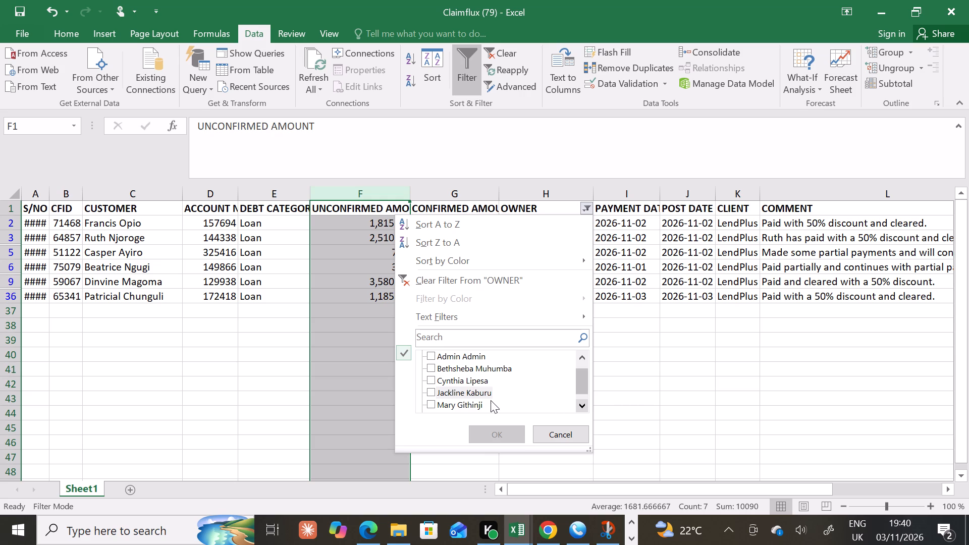
{"action": "left_click", "coordinate": [489, 403]}
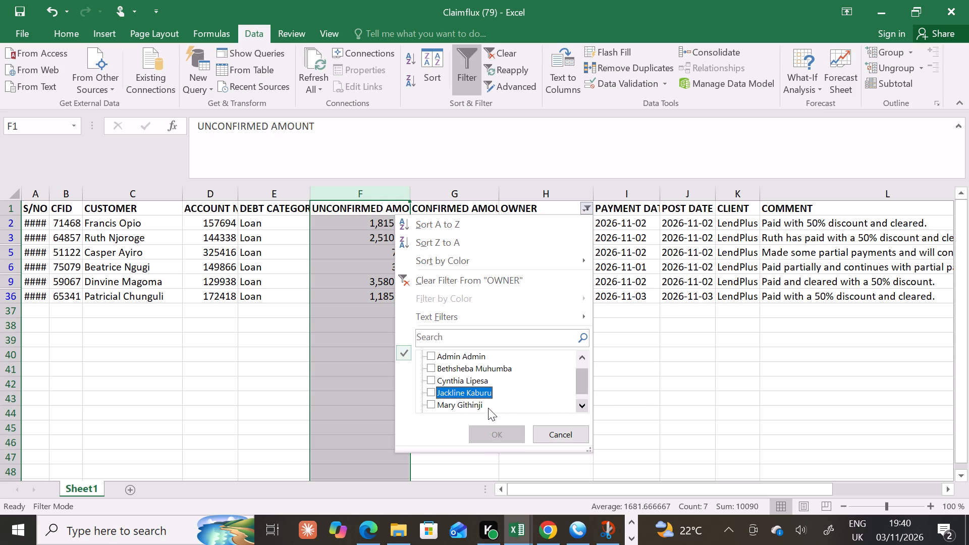
{"action": "left_click", "coordinate": [463, 408]}
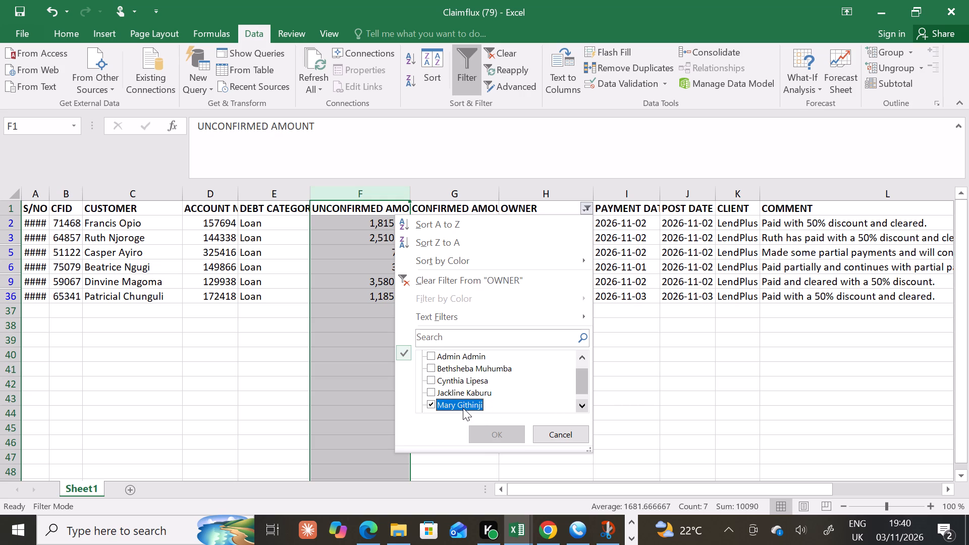
{"action": "left_click", "coordinate": [494, 427]}
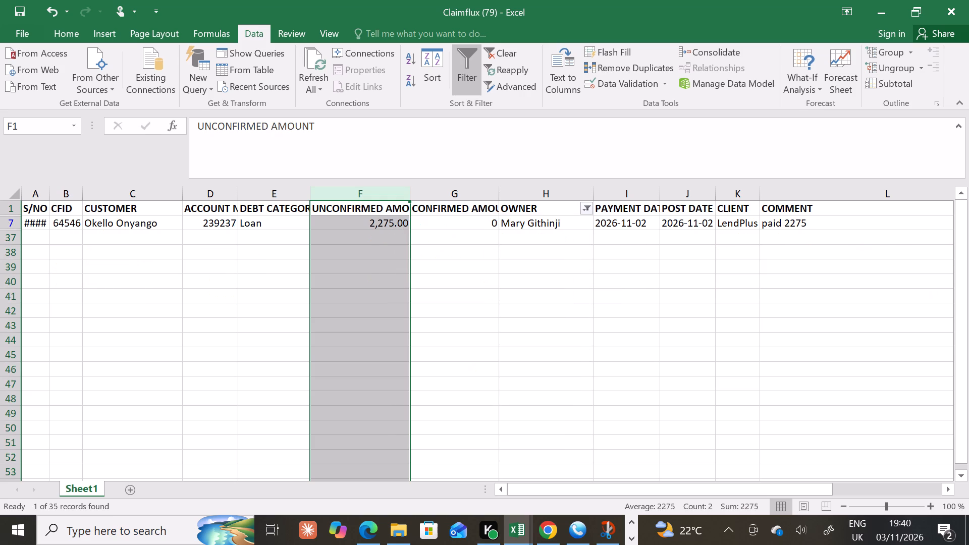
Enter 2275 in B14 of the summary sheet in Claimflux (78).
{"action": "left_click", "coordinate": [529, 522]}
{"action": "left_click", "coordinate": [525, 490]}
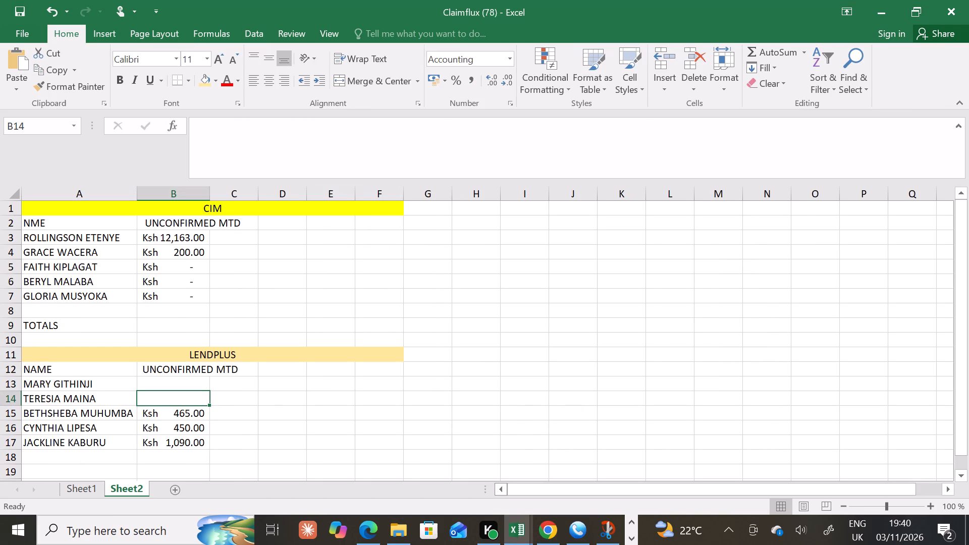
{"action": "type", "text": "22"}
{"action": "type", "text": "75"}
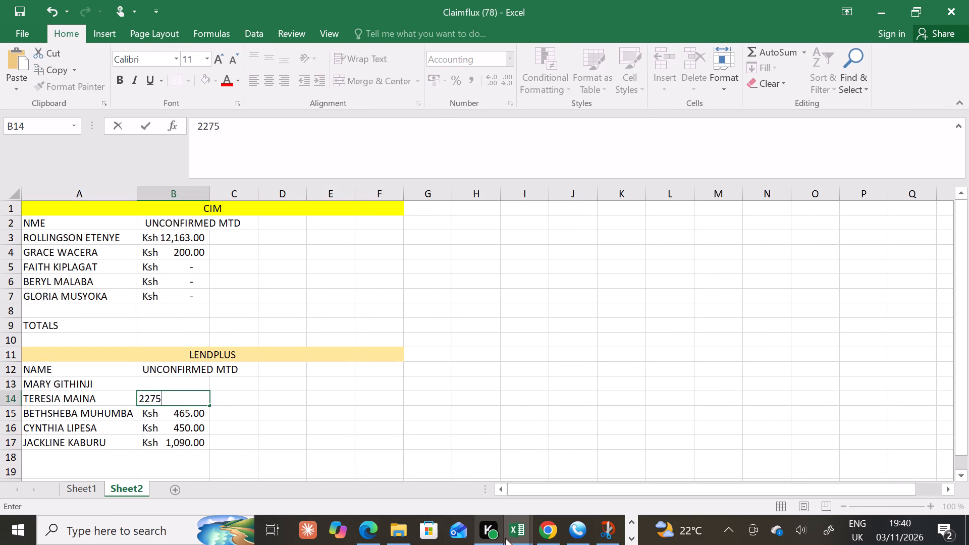
Return to Claimflux (79), change the OWNER filter to show only Teresia's payments, and select the UNCONFIRMED AMOUNT column.
{"action": "left_click", "coordinate": [516, 537]}
{"action": "left_click", "coordinate": [637, 476]}
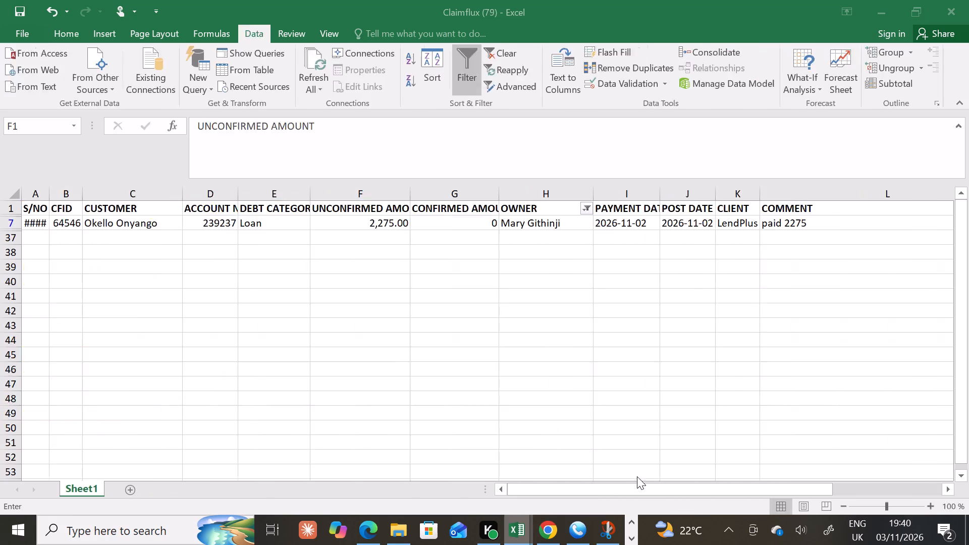
{"action": "left_click", "coordinate": [584, 215]}
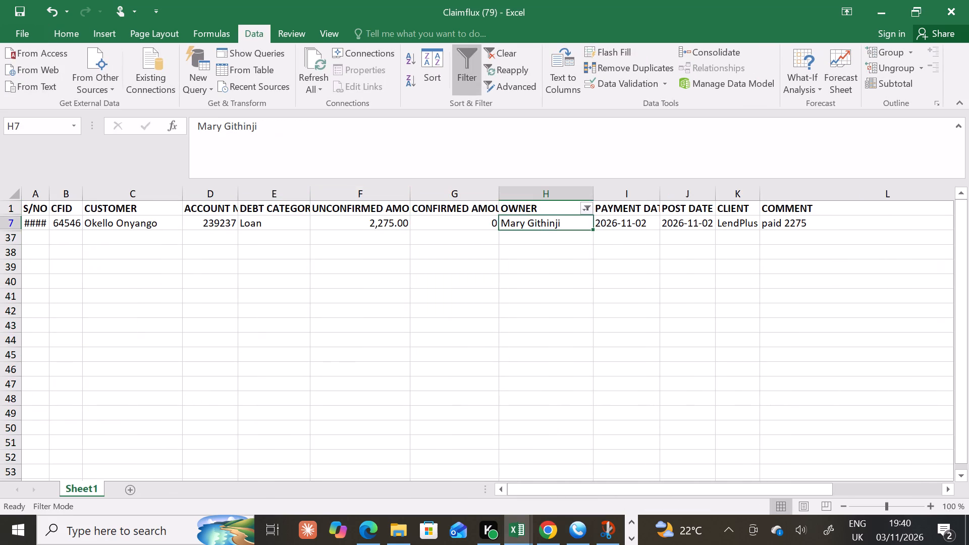
{"action": "left_click", "coordinate": [587, 207]}
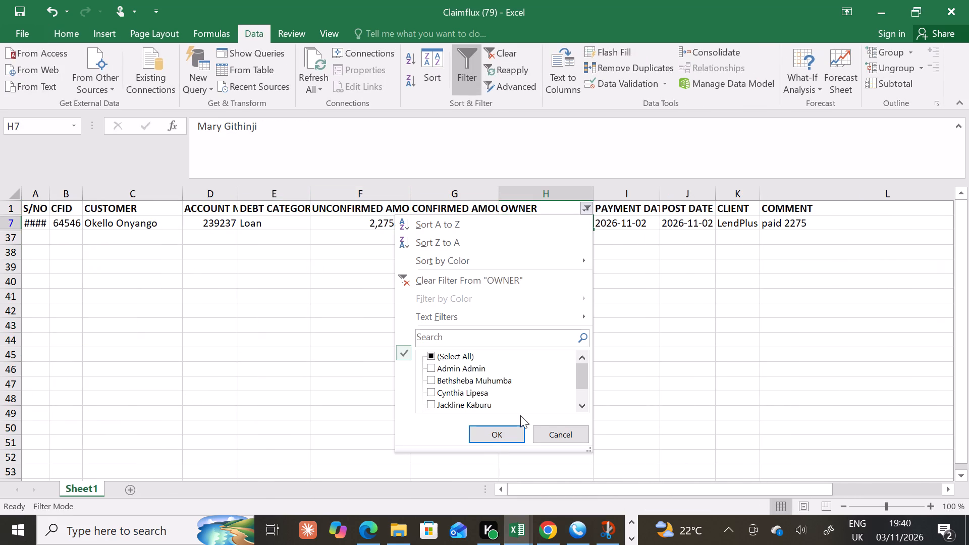
{"action": "left_click", "coordinate": [580, 403]}
{"action": "left_click", "coordinate": [580, 403]}
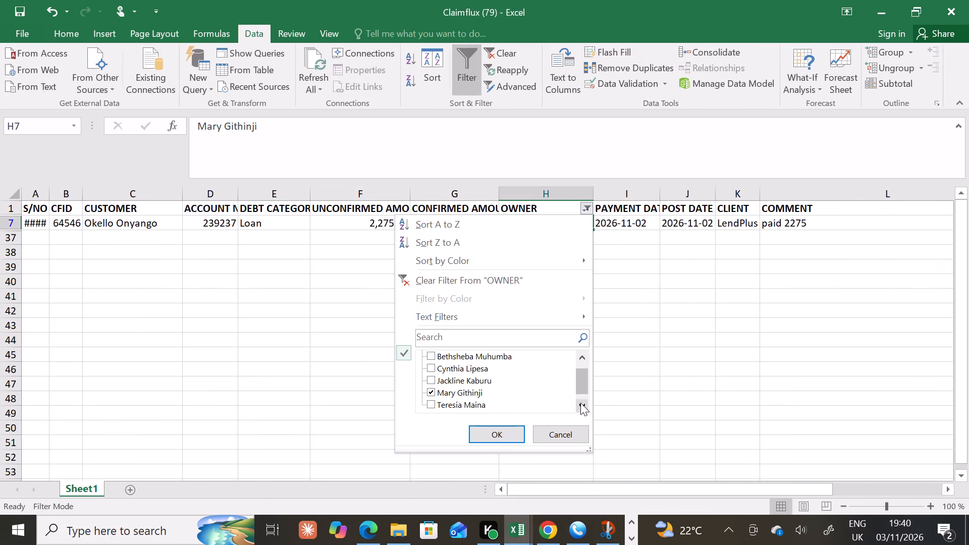
{"action": "left_click", "coordinate": [468, 391]}
{"action": "left_click", "coordinate": [459, 401]}
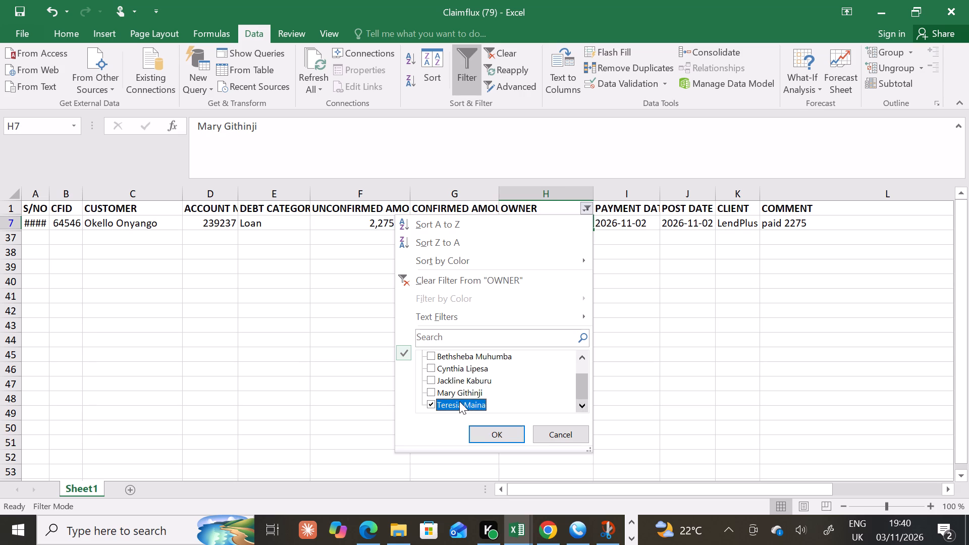
{"action": "left_click", "coordinate": [477, 423]}
{"action": "left_click", "coordinate": [479, 430]}
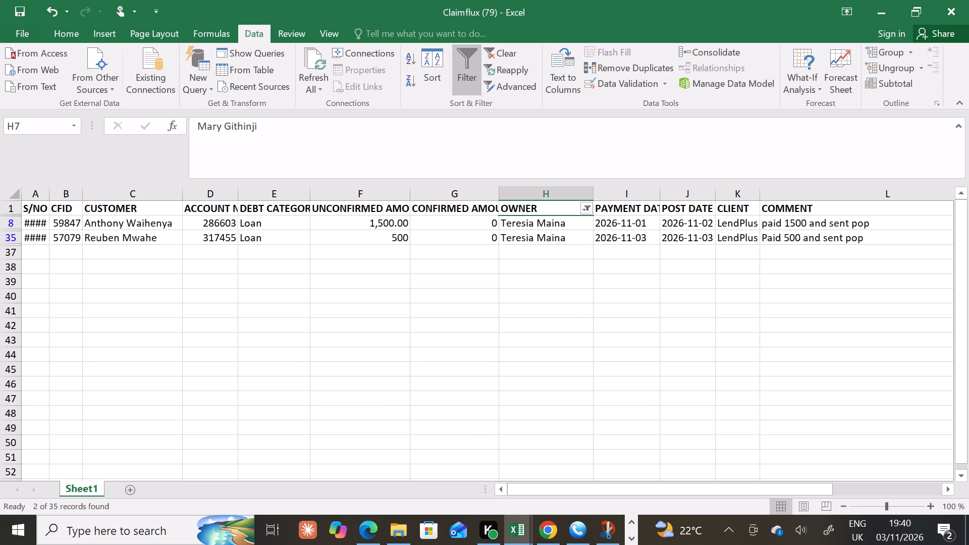
{"action": "left_click", "coordinate": [401, 189]}
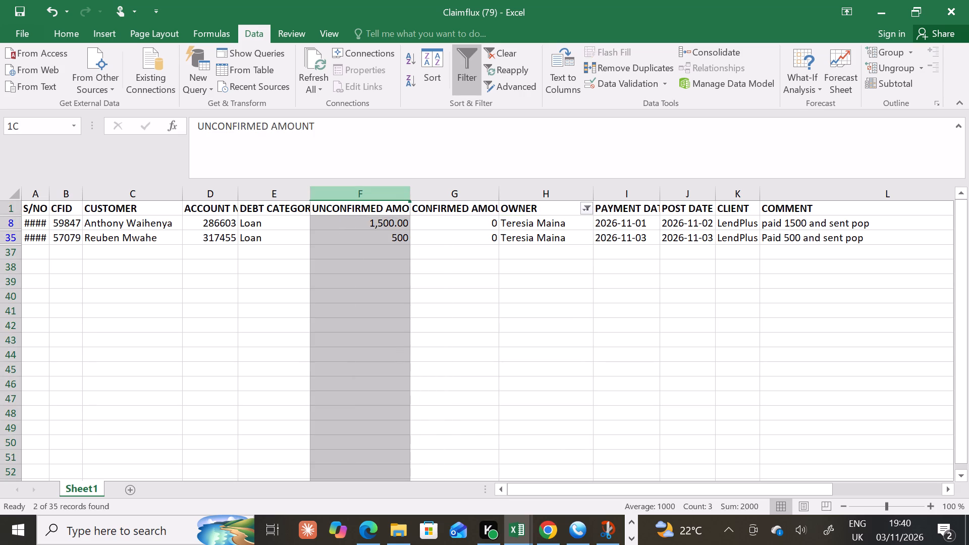
Replace B14 on the summary sheet in Claimflux (78) with 2000 as Teresia's unconfirmed MTD.
{"action": "left_click", "coordinate": [527, 537]}
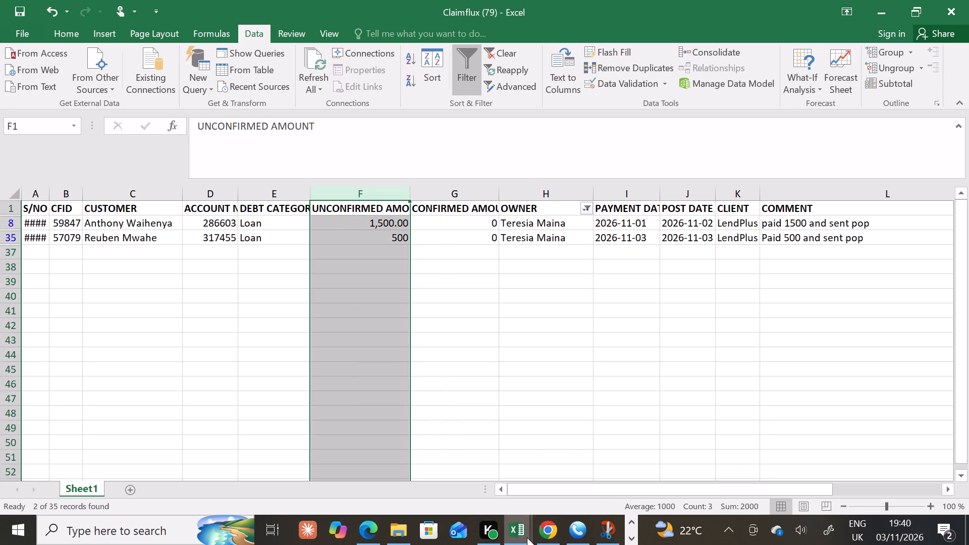
{"action": "left_click", "coordinate": [523, 479]}
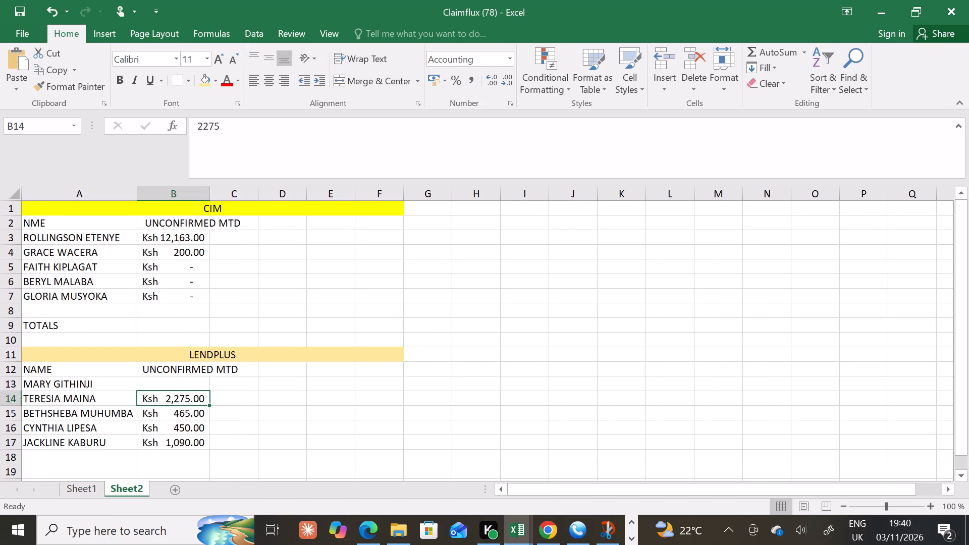
{"action": "left_click", "coordinate": [207, 387]}
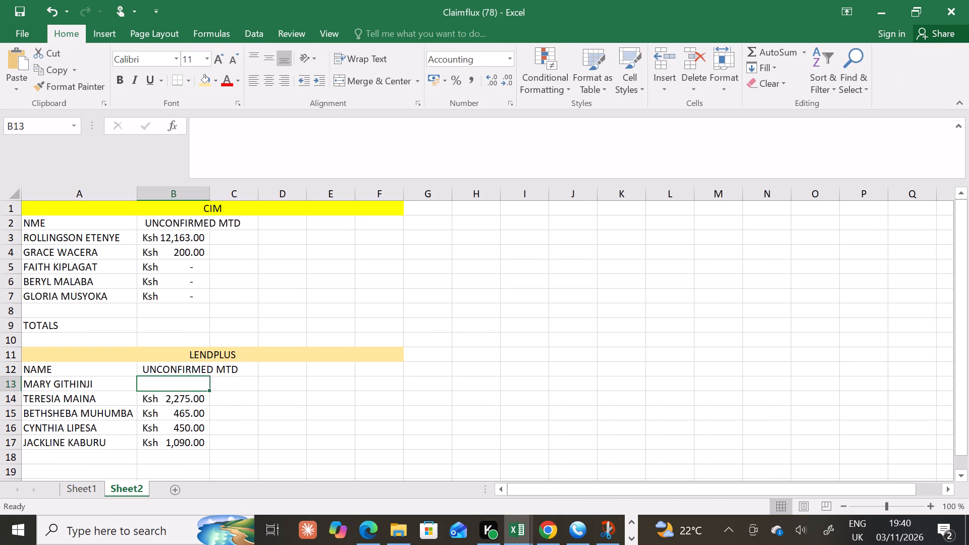
{"action": "left_click", "coordinate": [207, 398]}
{"action": "key", "text": "BackSpace"}
{"action": "key", "text": "BackSpace"}
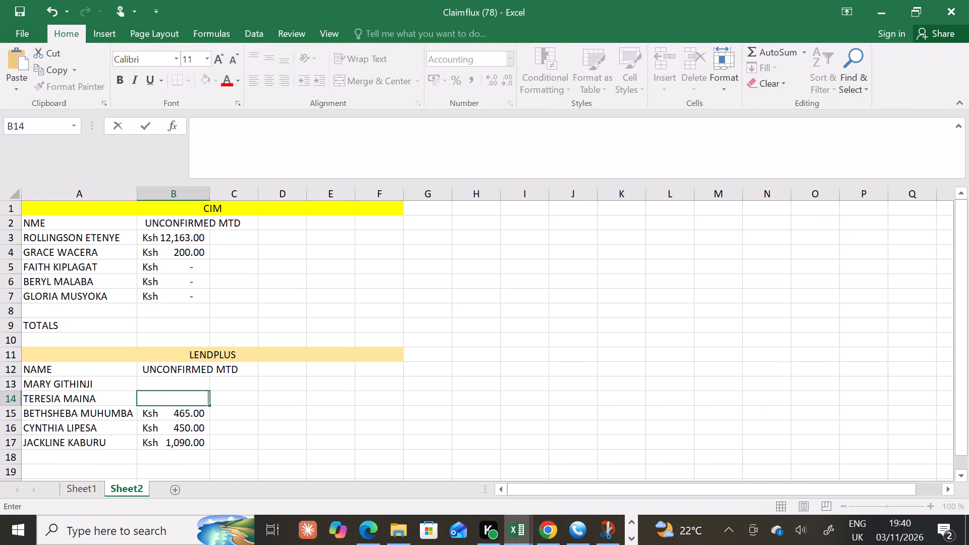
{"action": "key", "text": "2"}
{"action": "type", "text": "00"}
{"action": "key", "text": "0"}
Enter 2275 as Mary's unconfirmed MTD in B13 of the summary sheet.
{"action": "left_click", "coordinate": [205, 384]}
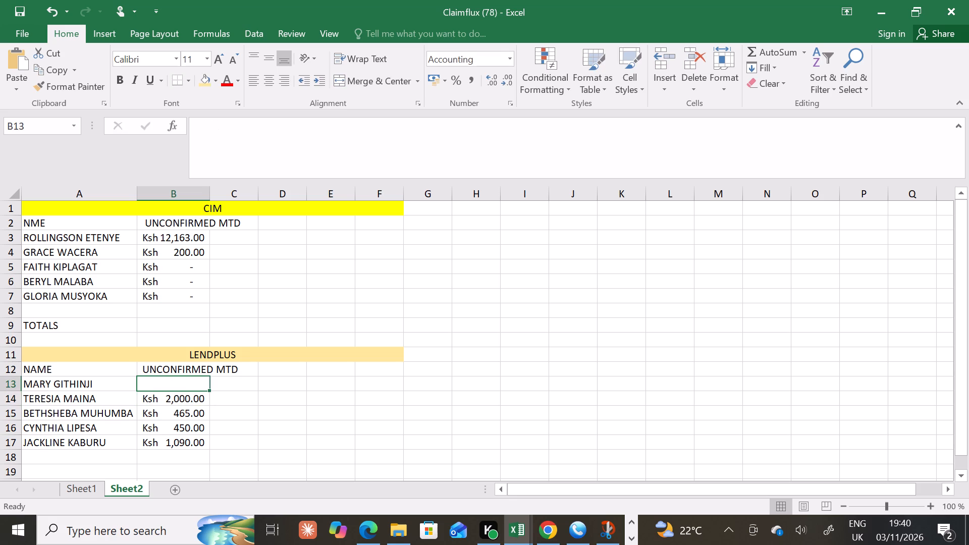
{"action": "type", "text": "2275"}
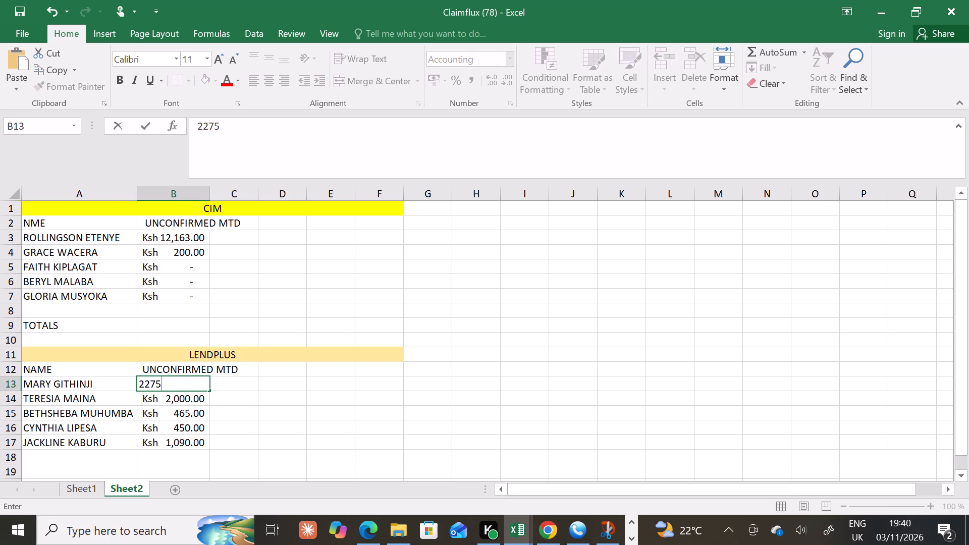
{"action": "left_click", "coordinate": [217, 453]}
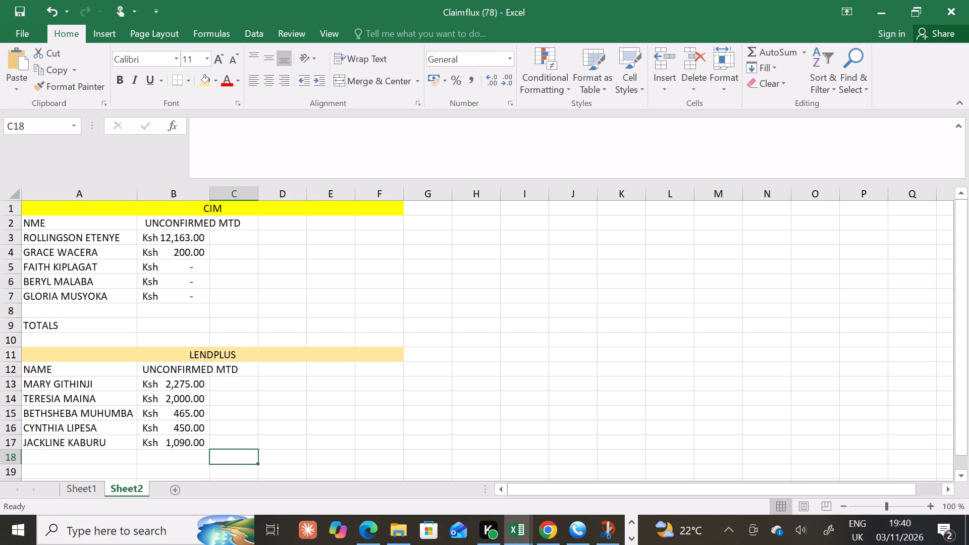
Merge and centre A19:F19 below the LENDPLUS section and enter the heading ABSA.
{"action": "scroll", "coordinate": [206, 392], "scroll_direction": "down", "scroll_amount": 1}
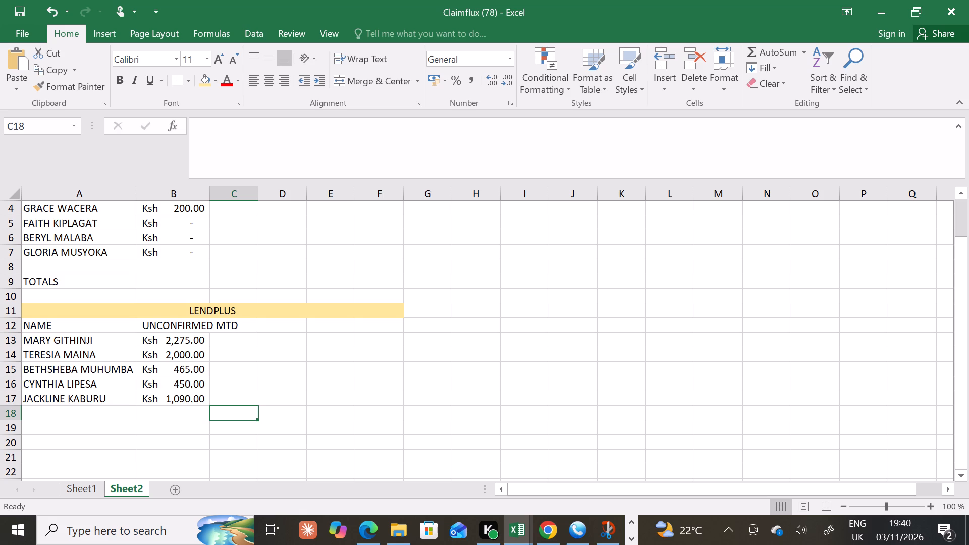
{"action": "left_click", "coordinate": [62, 429]}
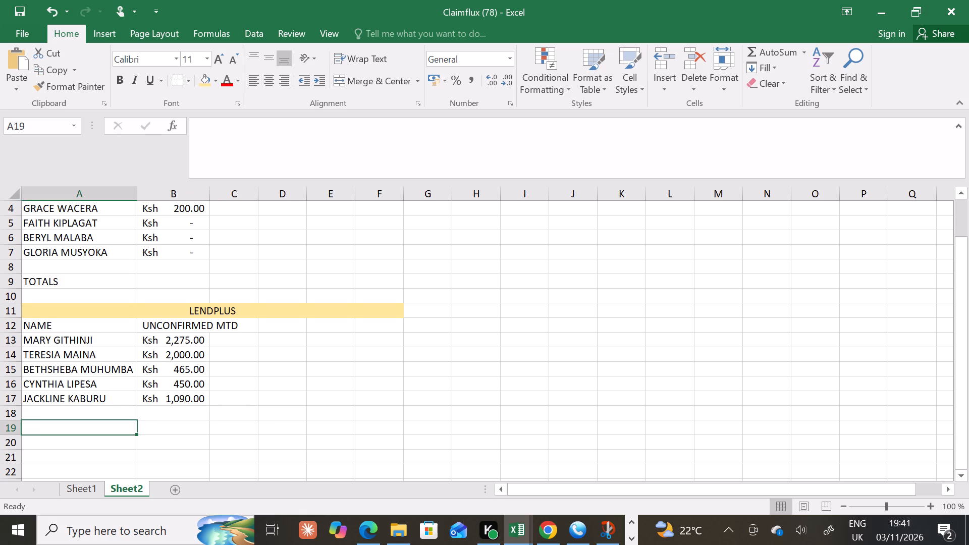
{"action": "left_click_drag", "start_coordinate": [62, 429], "coordinate": [394, 434]}
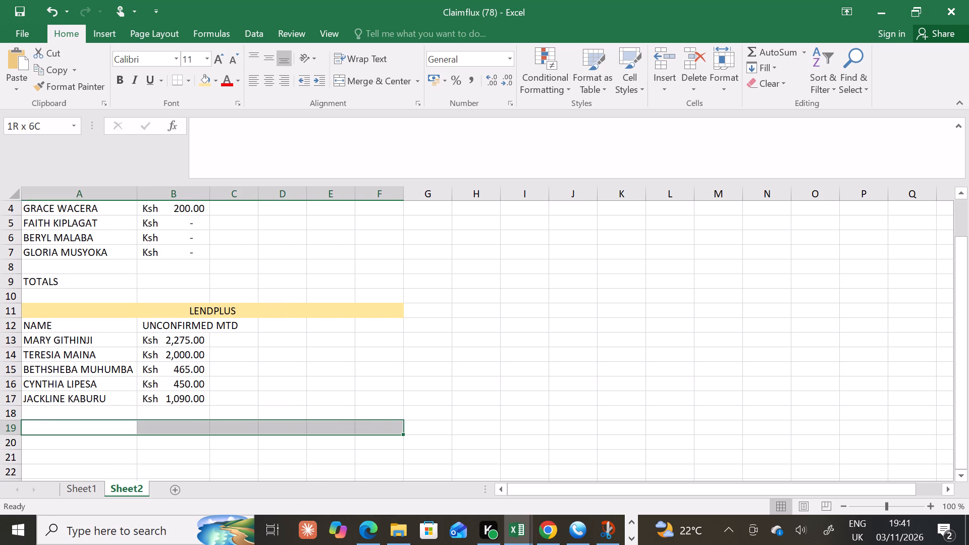
{"action": "left_click_drag", "start_coordinate": [394, 434], "coordinate": [396, 428]}
{"action": "left_click", "coordinate": [380, 87]}
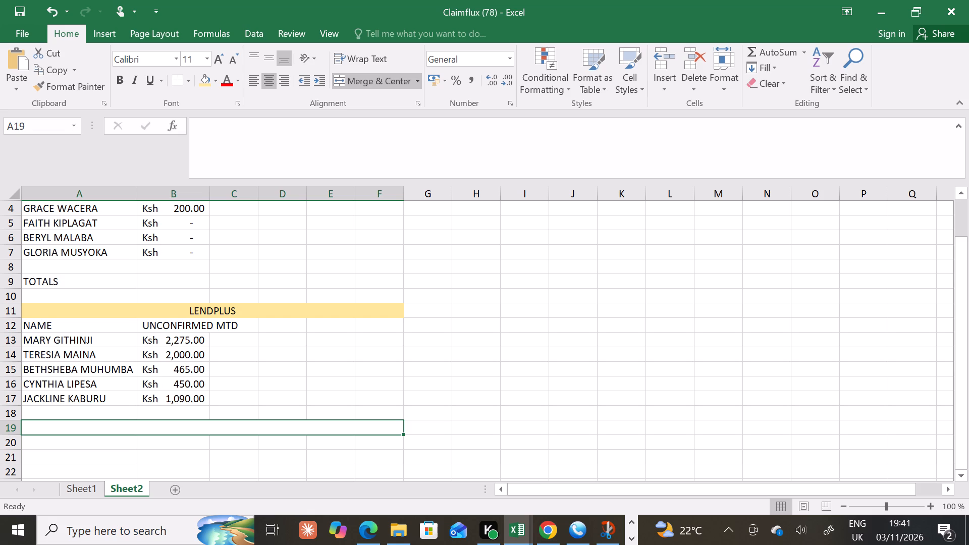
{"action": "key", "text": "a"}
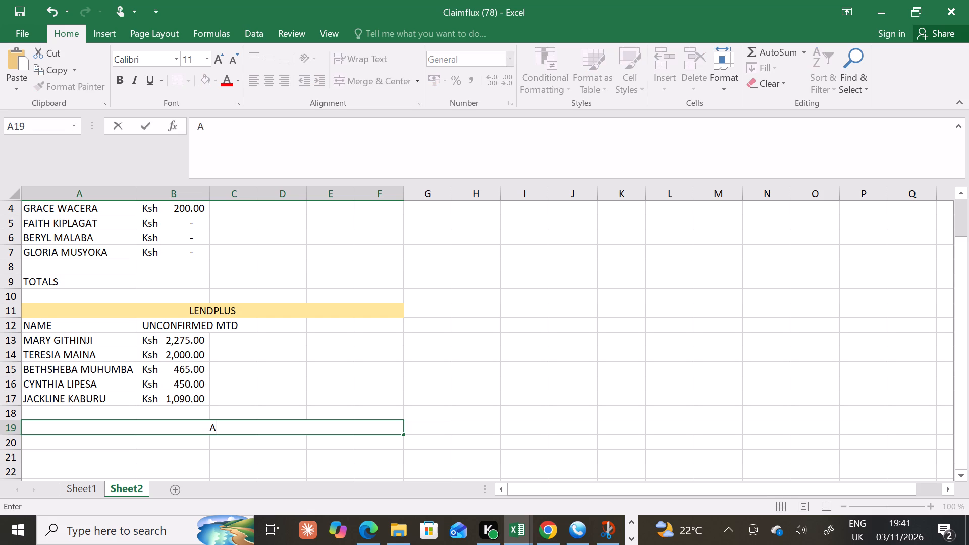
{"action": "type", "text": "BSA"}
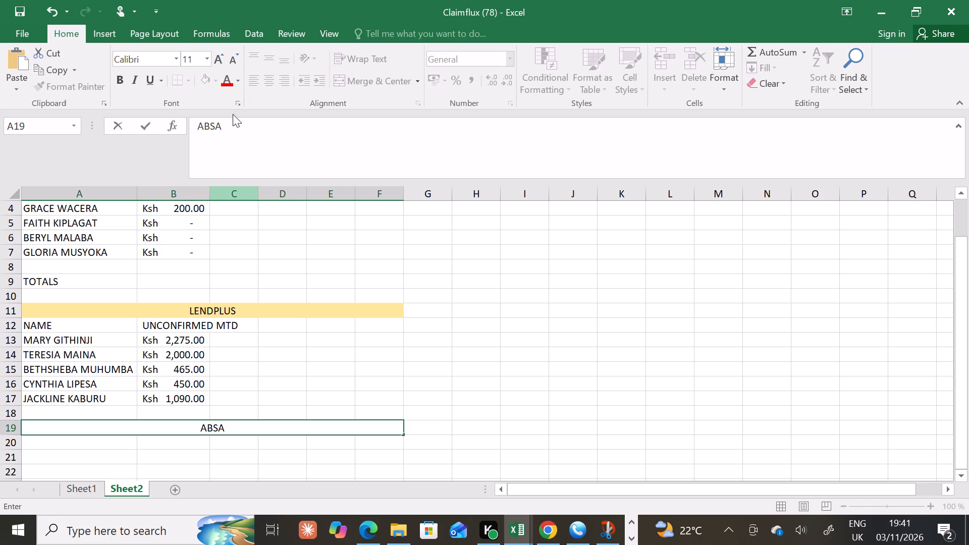
{"action": "left_click", "coordinate": [285, 318]}
Fill the merged ABSA heading row with dark gold.
{"action": "left_click", "coordinate": [180, 424]}
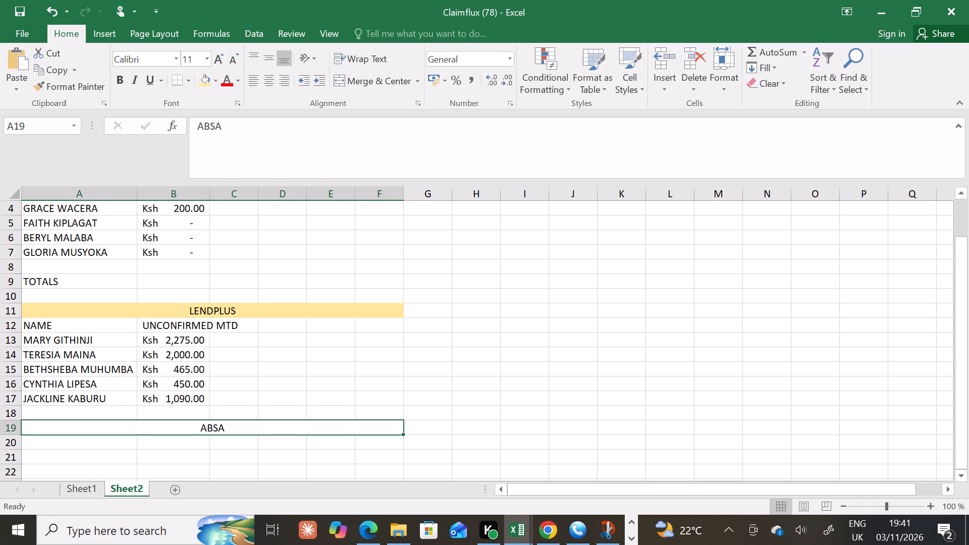
{"action": "left_click", "coordinate": [215, 83]}
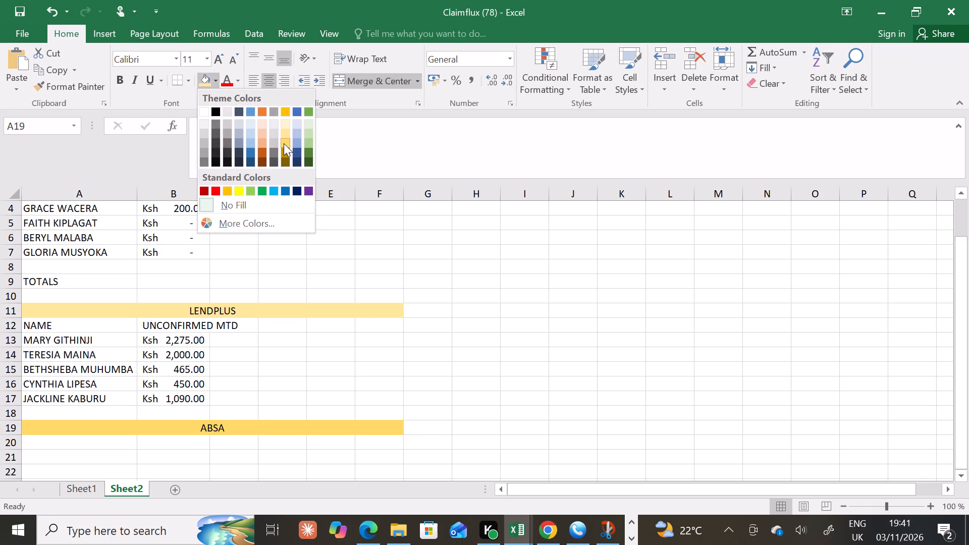
{"action": "left_click", "coordinate": [284, 151]}
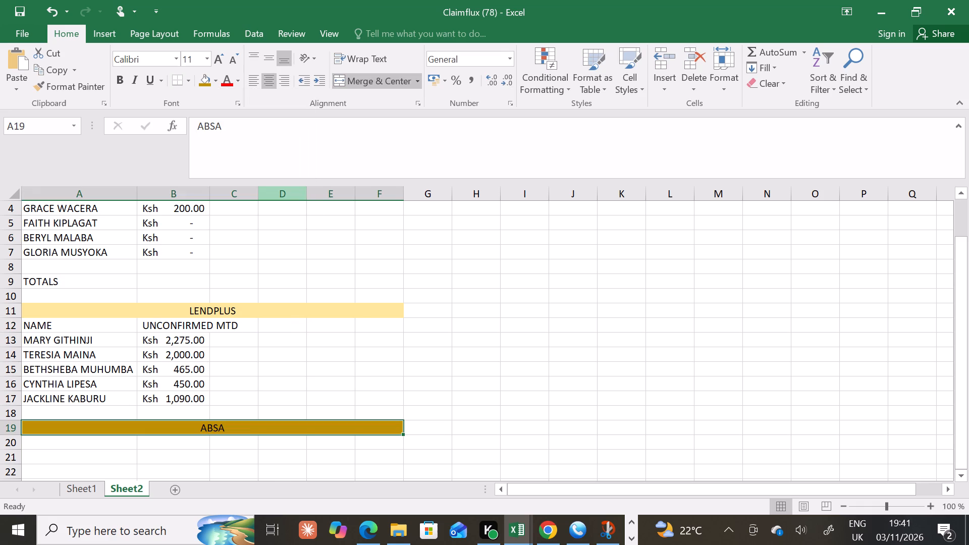
Enter the column headings NAME in A20 and UNCONFIRMED MTD in B20 under the ABSA heading.
{"action": "scroll", "coordinate": [170, 407], "scroll_direction": "down", "scroll_amount": 1}
{"action": "left_click", "coordinate": [115, 392]}
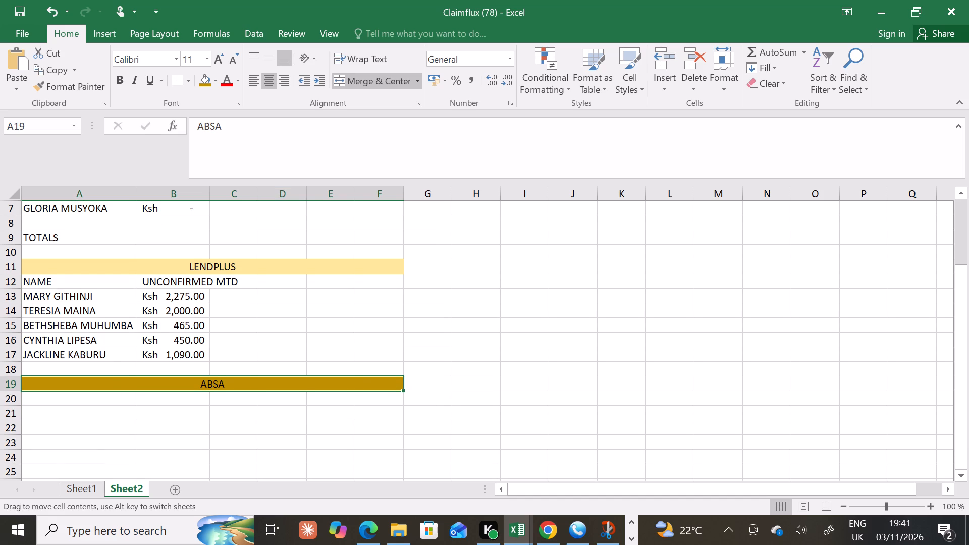
{"action": "left_click", "coordinate": [113, 398]}
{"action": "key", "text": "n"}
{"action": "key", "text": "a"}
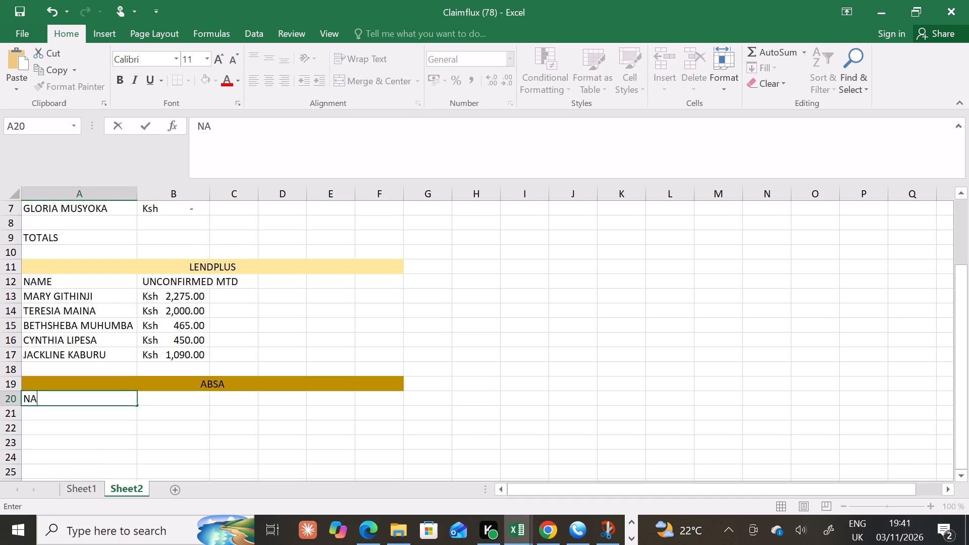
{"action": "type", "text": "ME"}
{"action": "left_click", "coordinate": [198, 405]}
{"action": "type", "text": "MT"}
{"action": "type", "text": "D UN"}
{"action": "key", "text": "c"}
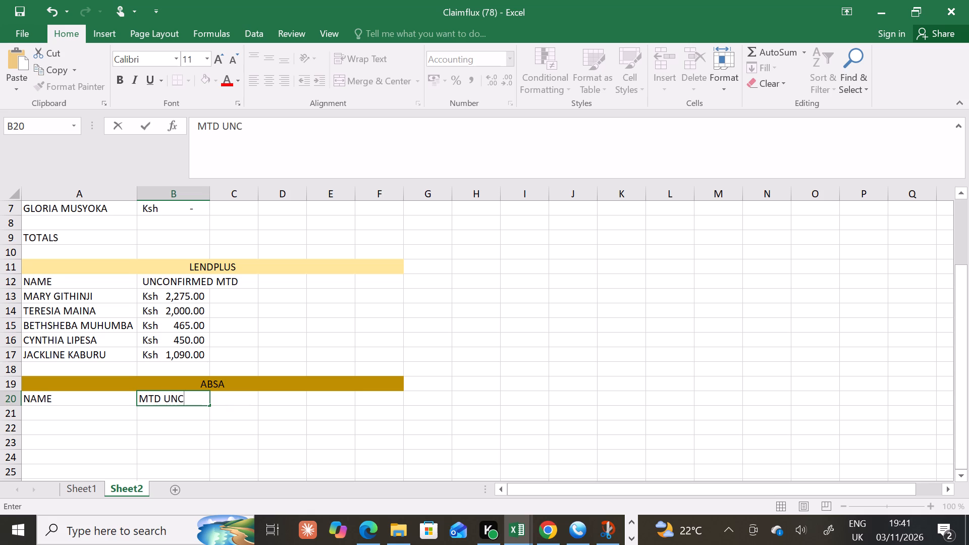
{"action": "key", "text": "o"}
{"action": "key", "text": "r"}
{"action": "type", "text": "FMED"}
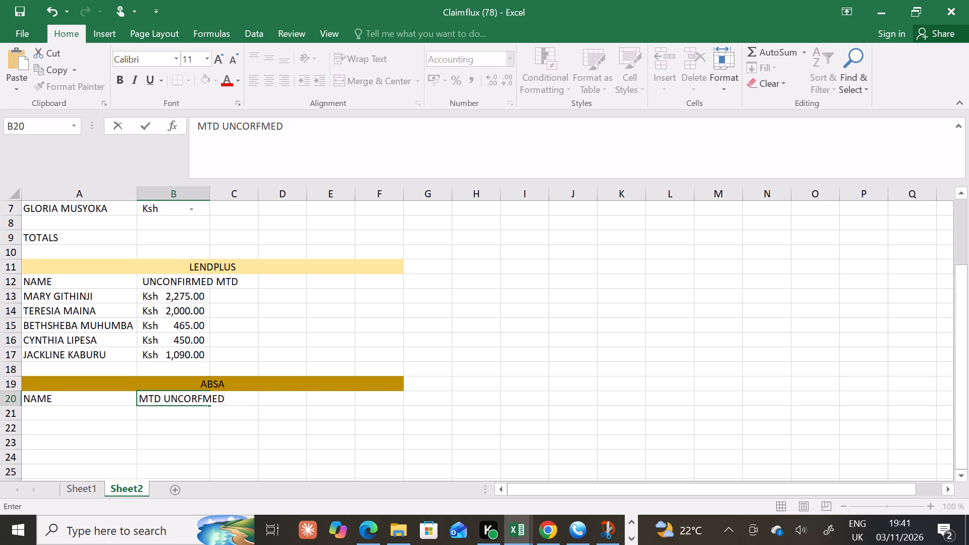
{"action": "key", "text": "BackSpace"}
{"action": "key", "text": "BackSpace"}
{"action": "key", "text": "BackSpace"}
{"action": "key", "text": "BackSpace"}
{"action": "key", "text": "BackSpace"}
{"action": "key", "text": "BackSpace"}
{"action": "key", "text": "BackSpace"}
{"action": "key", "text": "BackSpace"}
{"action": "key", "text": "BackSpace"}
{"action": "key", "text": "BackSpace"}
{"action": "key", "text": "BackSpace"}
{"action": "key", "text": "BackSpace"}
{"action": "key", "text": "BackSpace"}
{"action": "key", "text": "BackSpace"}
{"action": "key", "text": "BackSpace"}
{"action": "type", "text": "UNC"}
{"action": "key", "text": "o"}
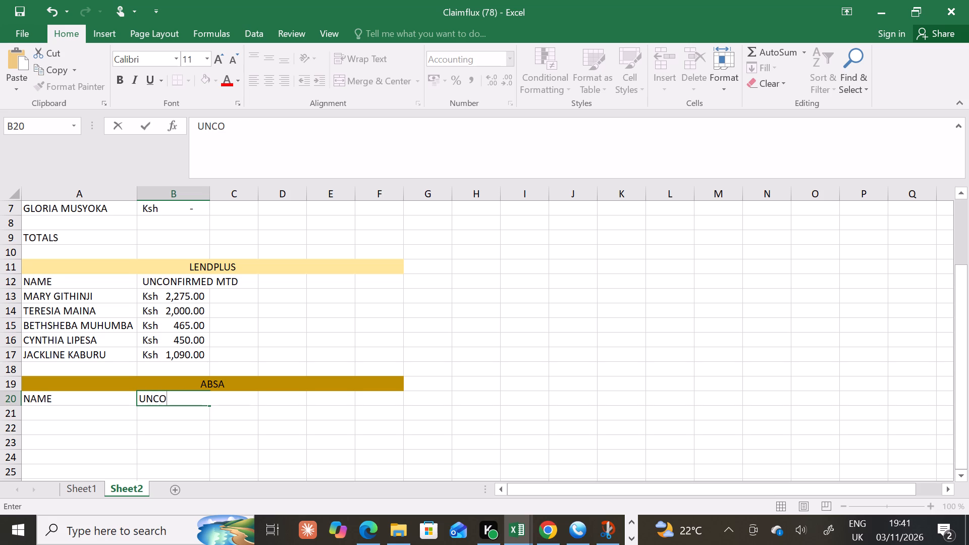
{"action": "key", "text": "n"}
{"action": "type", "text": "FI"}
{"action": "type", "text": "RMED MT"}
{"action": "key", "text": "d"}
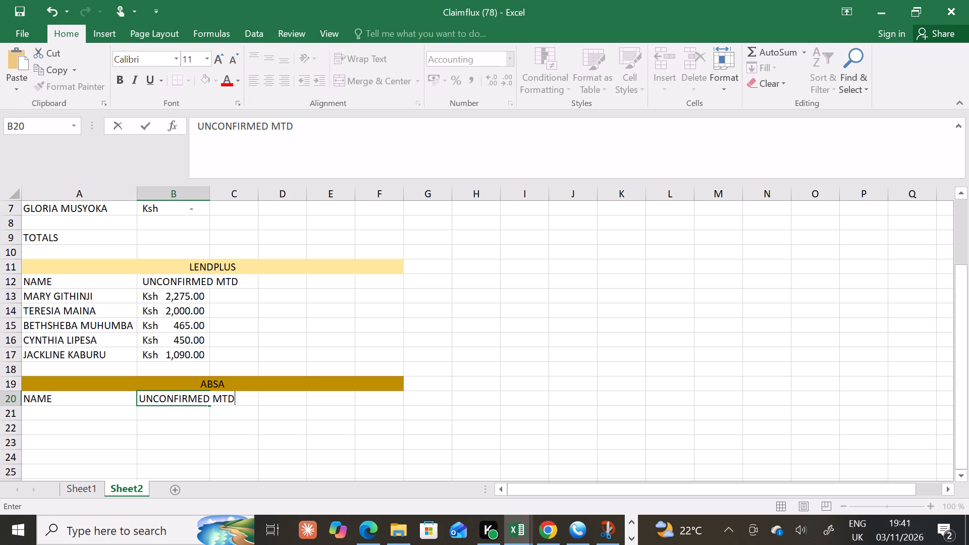
Auto-fit the width of column B on the summary sheet to its contents.
{"action": "left_click", "coordinate": [198, 199]}
{"action": "double_click", "coordinate": [213, 199]}
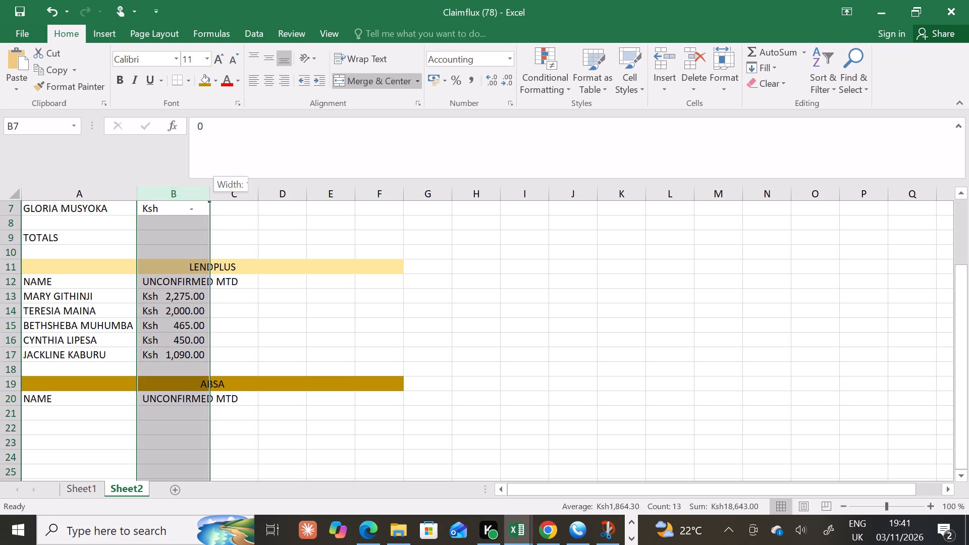
{"action": "left_click", "coordinate": [278, 351]}
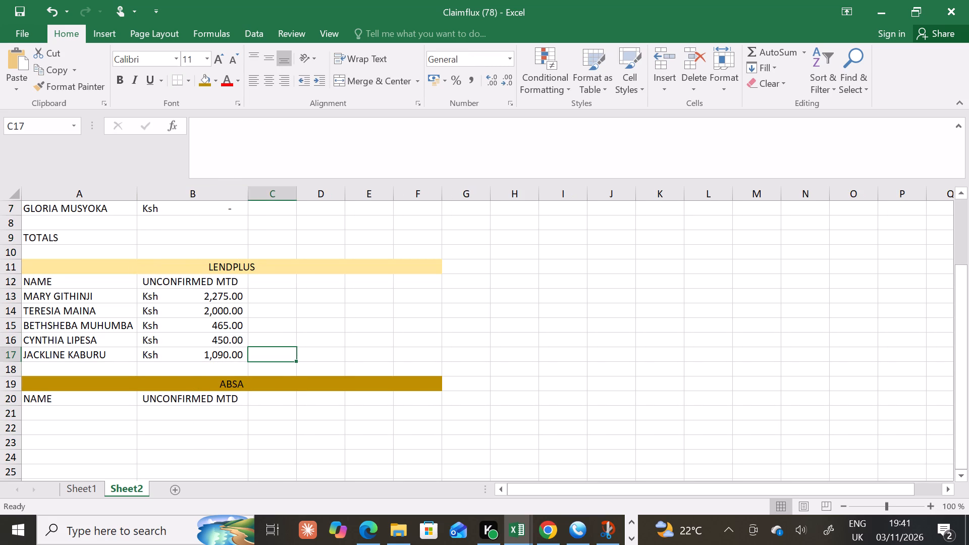
List the ABSA owners Zachariah, Luke, Caleb and John, with their surnames, in A21:A24 under NAME.
{"action": "left_click", "coordinate": [82, 415]}
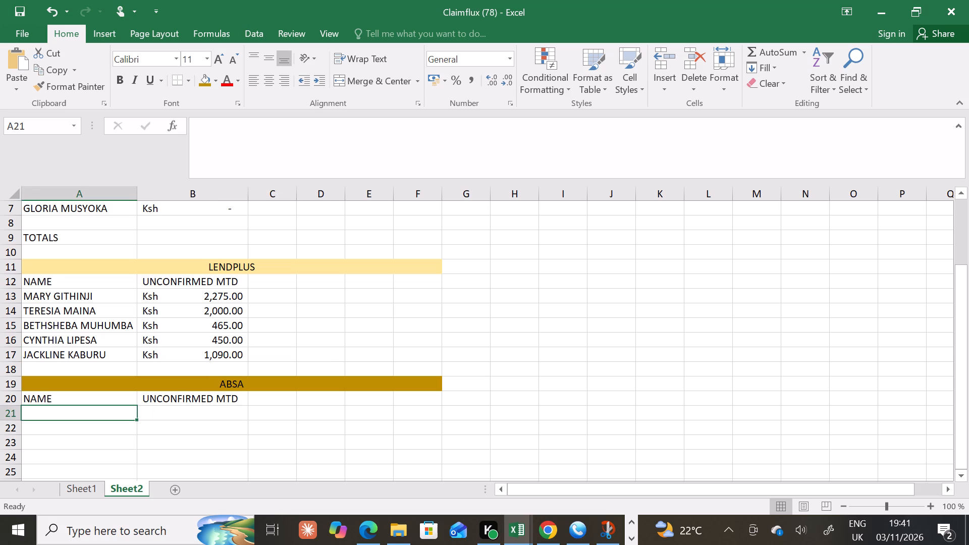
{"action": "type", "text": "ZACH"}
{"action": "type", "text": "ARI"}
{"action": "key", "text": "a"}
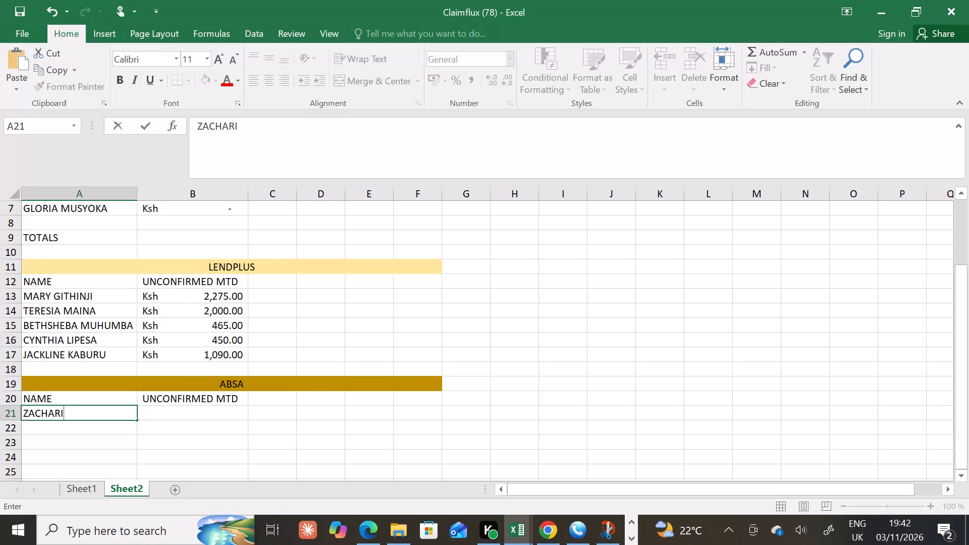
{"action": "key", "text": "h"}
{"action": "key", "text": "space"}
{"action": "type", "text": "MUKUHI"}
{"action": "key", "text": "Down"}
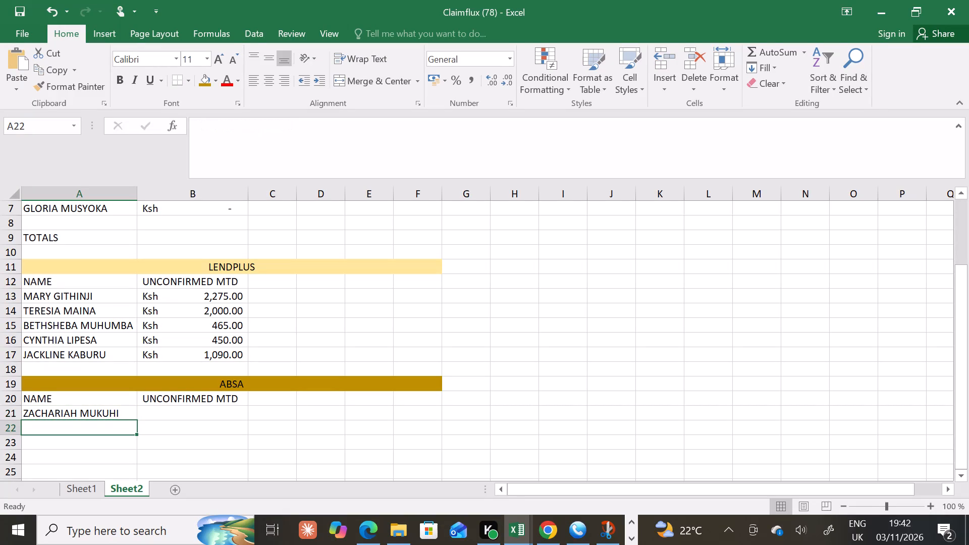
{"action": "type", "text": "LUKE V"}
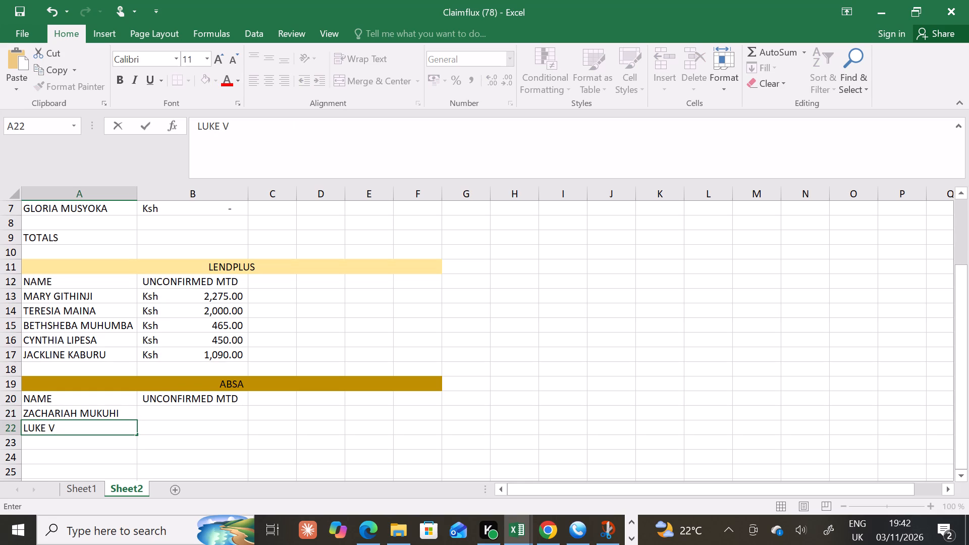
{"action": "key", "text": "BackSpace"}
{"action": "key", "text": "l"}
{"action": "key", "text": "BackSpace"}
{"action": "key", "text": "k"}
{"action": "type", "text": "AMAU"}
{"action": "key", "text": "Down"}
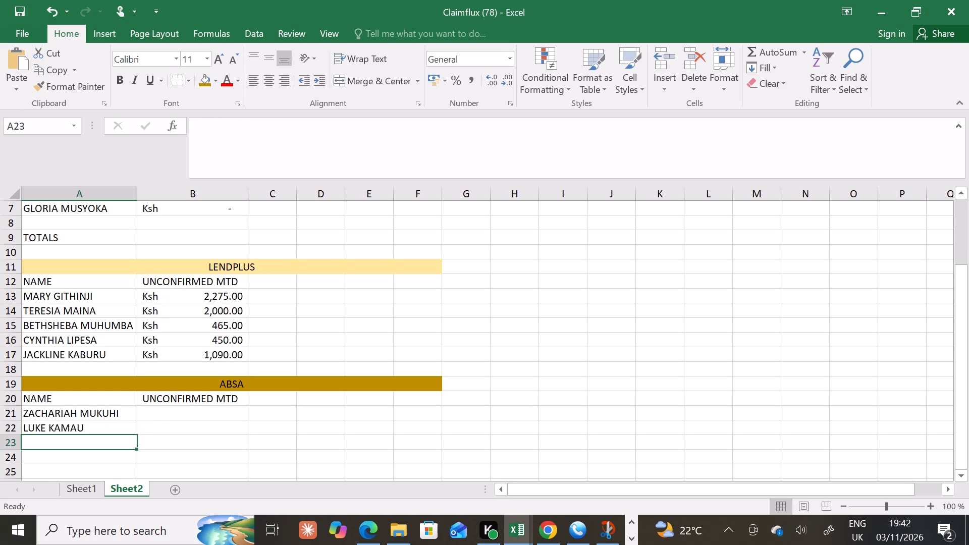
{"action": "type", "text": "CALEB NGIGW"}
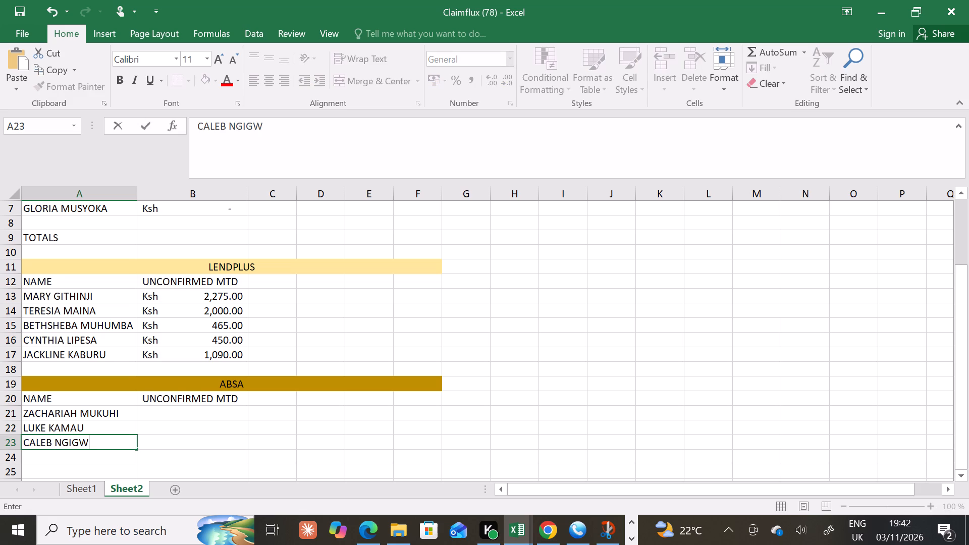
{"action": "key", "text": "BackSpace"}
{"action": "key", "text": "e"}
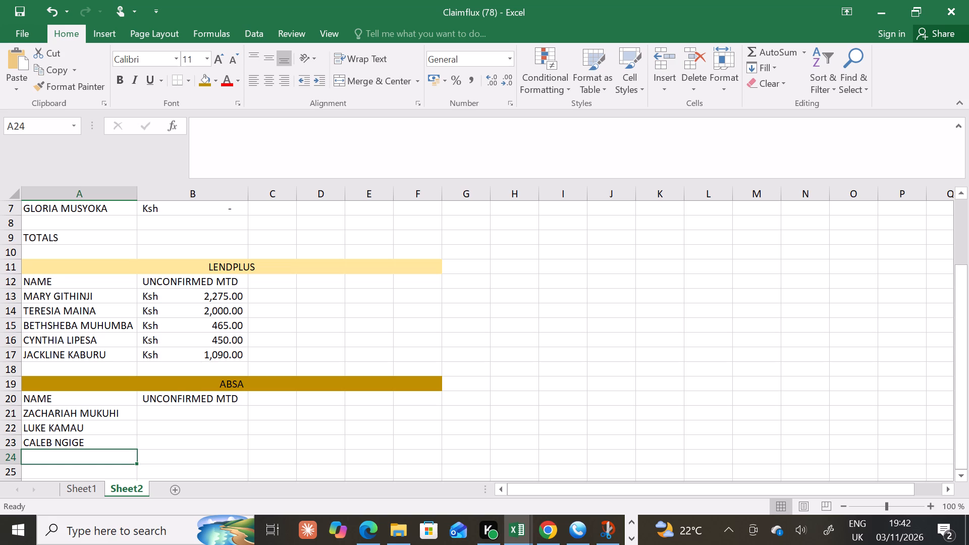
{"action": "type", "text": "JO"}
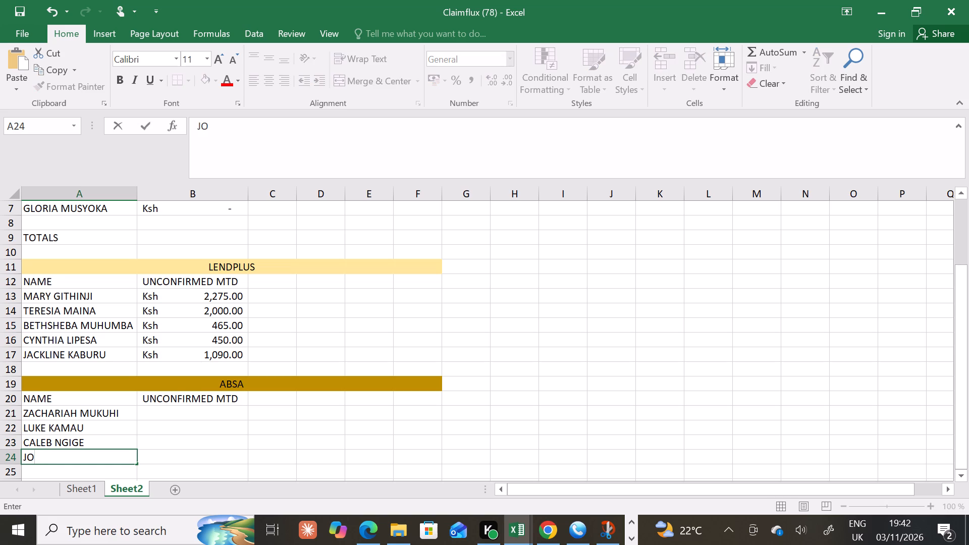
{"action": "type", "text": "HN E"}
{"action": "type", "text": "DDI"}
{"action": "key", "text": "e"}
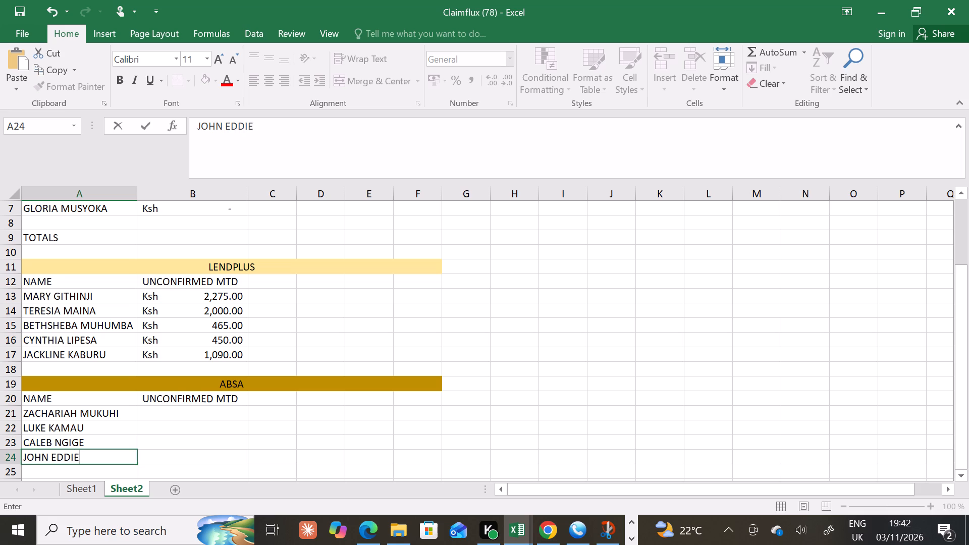
{"action": "left_click", "coordinate": [161, 406]}
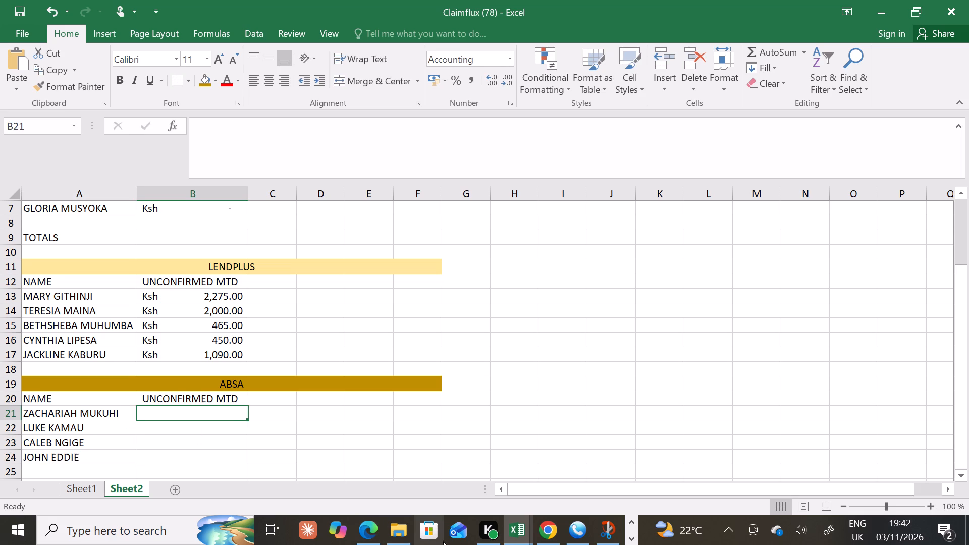
Switch to Chrome and run the MTD report for client ABSA BB with payment dates from 2026-11-01 to 2026-11-03.
{"action": "left_click", "coordinate": [558, 538]}
{"action": "scroll", "coordinate": [319, 213], "scroll_direction": "up", "scroll_amount": 3}
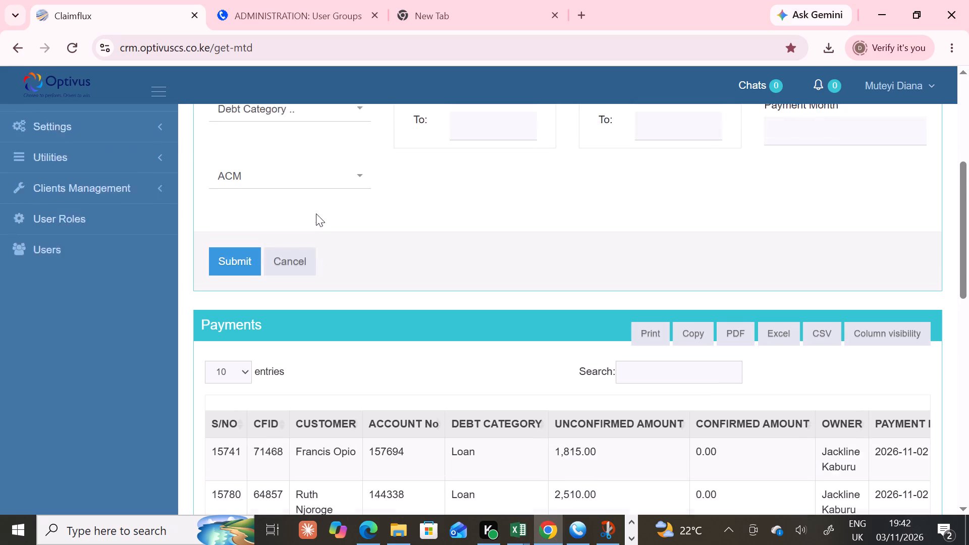
{"action": "left_click", "coordinate": [299, 241]}
{"action": "left_click", "coordinate": [293, 336]}
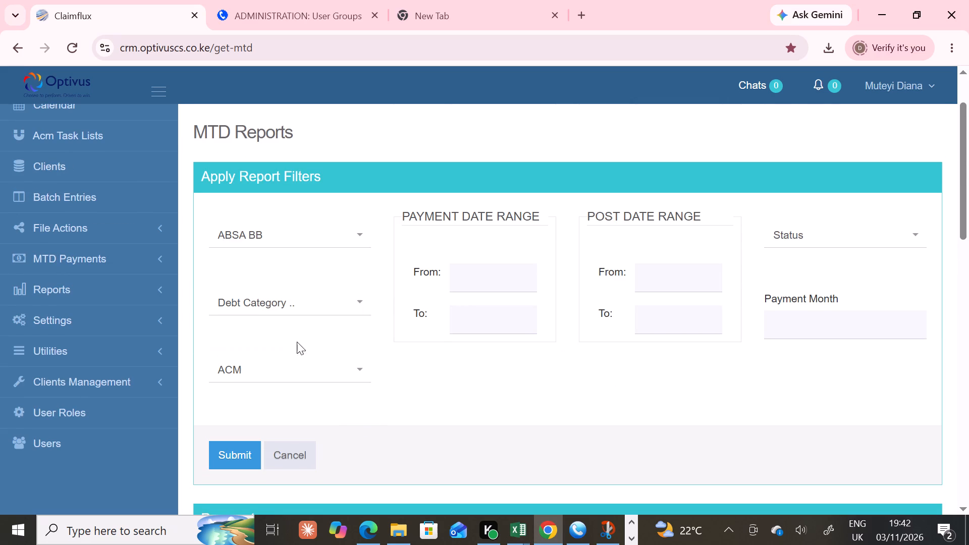
{"action": "left_click", "coordinate": [468, 285]}
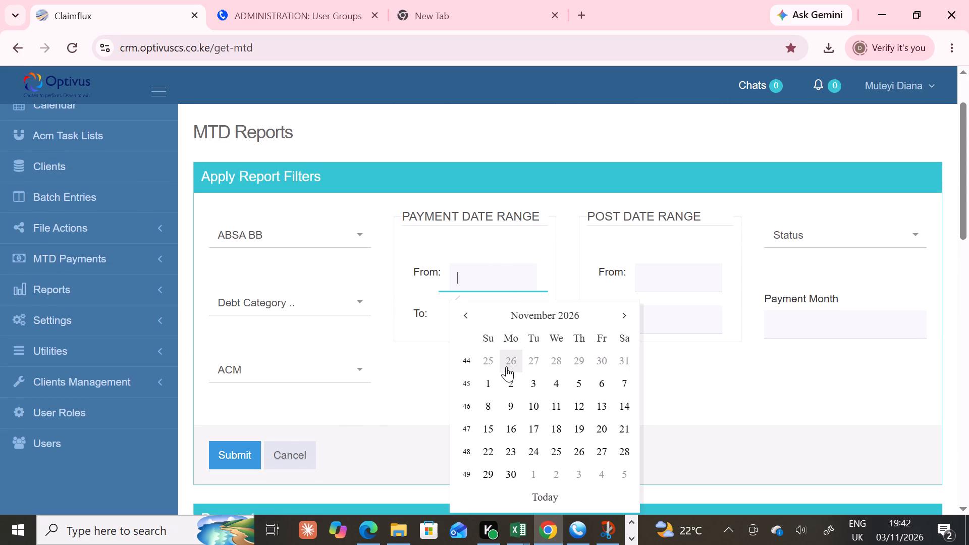
{"action": "left_click", "coordinate": [488, 371]}
{"action": "left_click", "coordinate": [485, 386]}
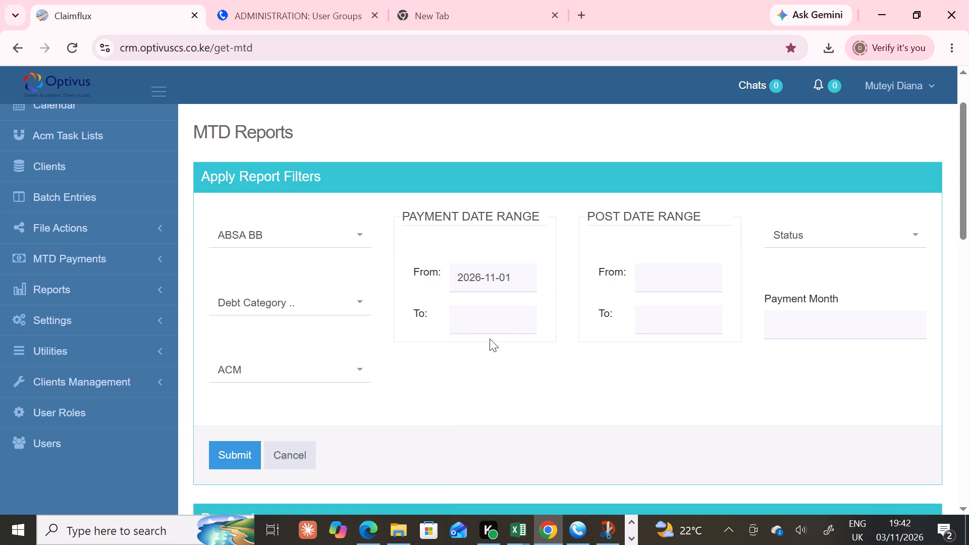
{"action": "left_click", "coordinate": [490, 334]}
{"action": "left_click", "coordinate": [490, 323]}
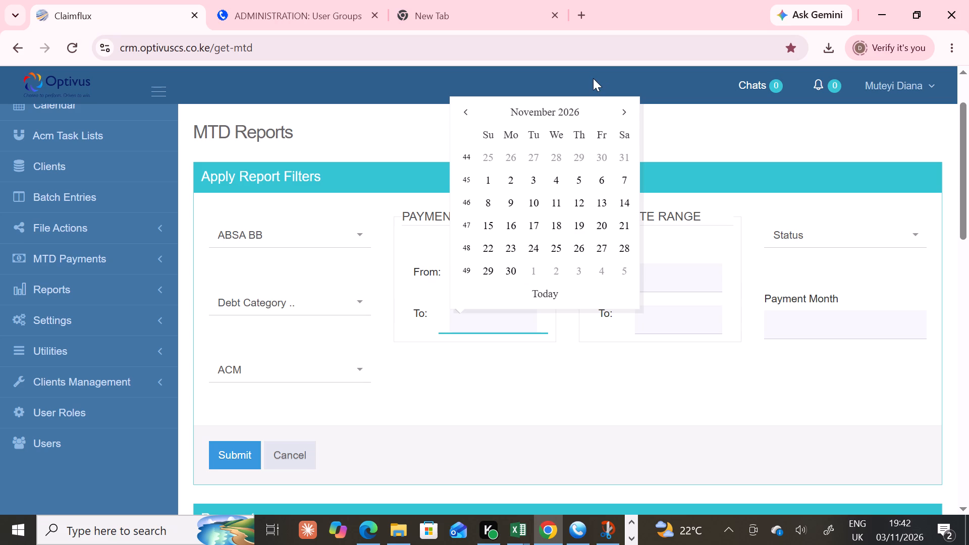
{"action": "left_click", "coordinate": [530, 177]}
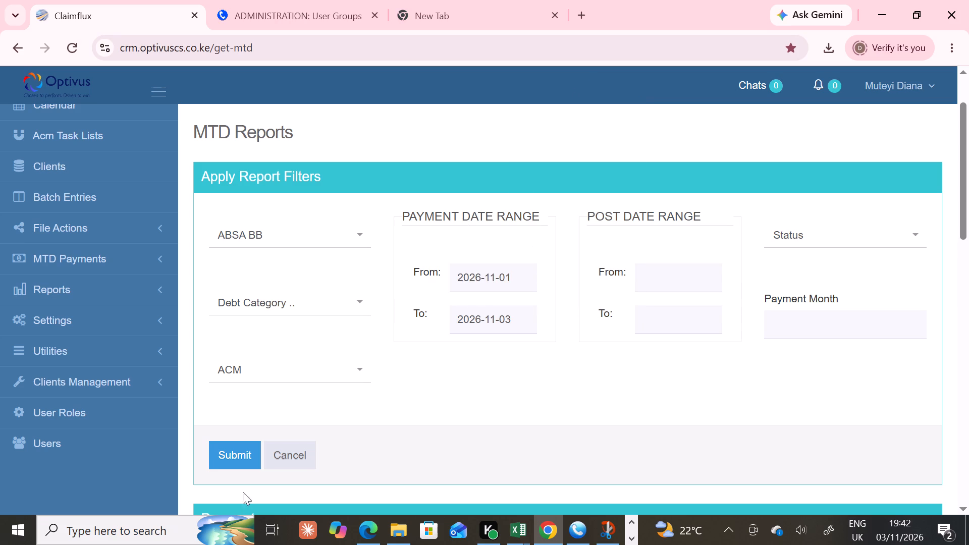
{"action": "double_click", "coordinate": [239, 467]}
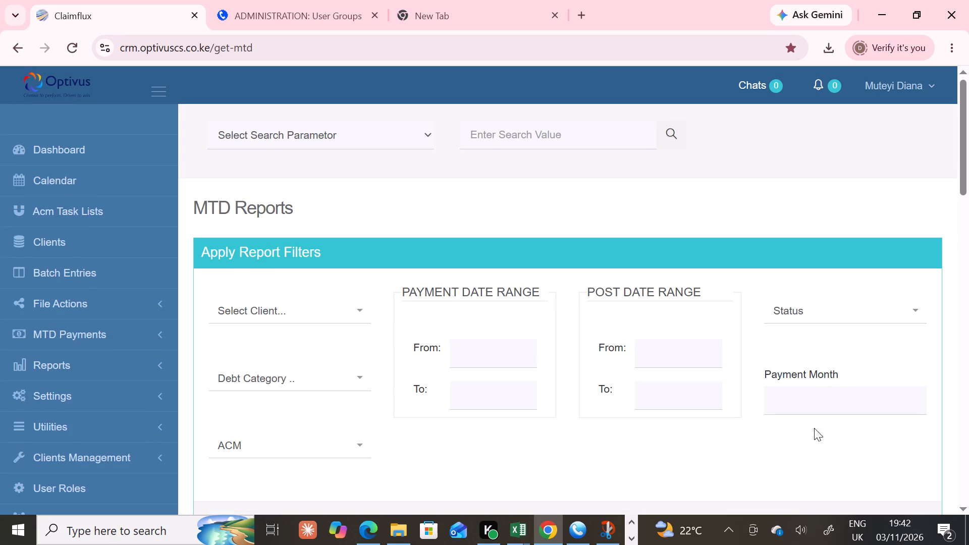
Export the ABSA BB payments to Excel, open the downloaded workbook and enable editing.
{"action": "scroll", "coordinate": [968, 346], "scroll_direction": "down", "scroll_amount": 3}
{"action": "left_click", "coordinate": [769, 384]}
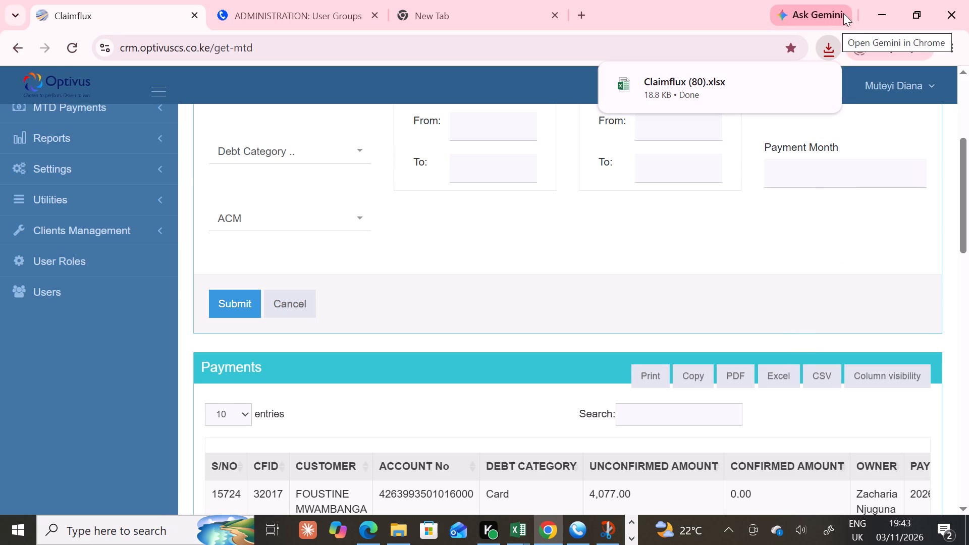
{"action": "left_click", "coordinate": [724, 86]}
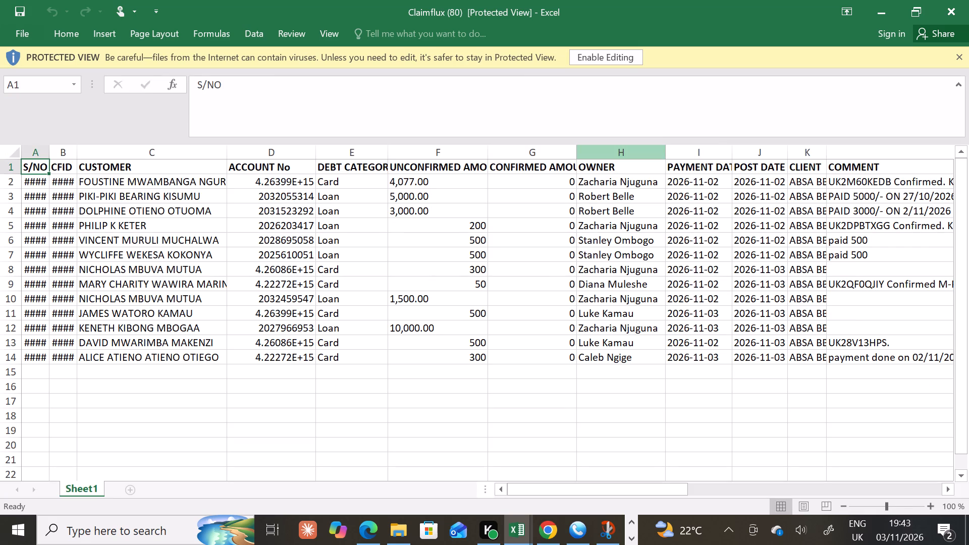
{"action": "left_click", "coordinate": [629, 58]}
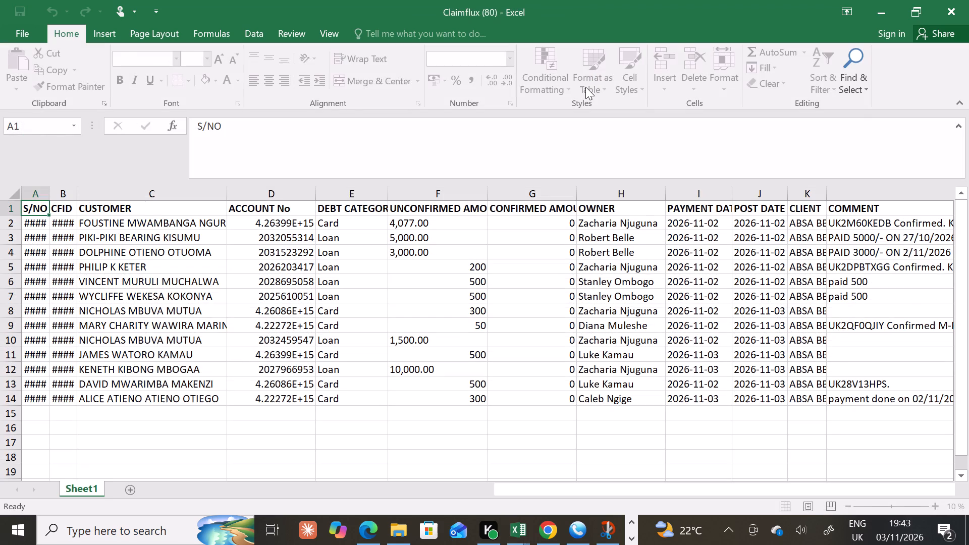
Convert the UNCONFIRMED AMOUNT column F of the ABSA BB export to numbers using delimited Text to Columns.
{"action": "left_click", "coordinate": [428, 180]}
{"action": "left_click", "coordinate": [429, 190]}
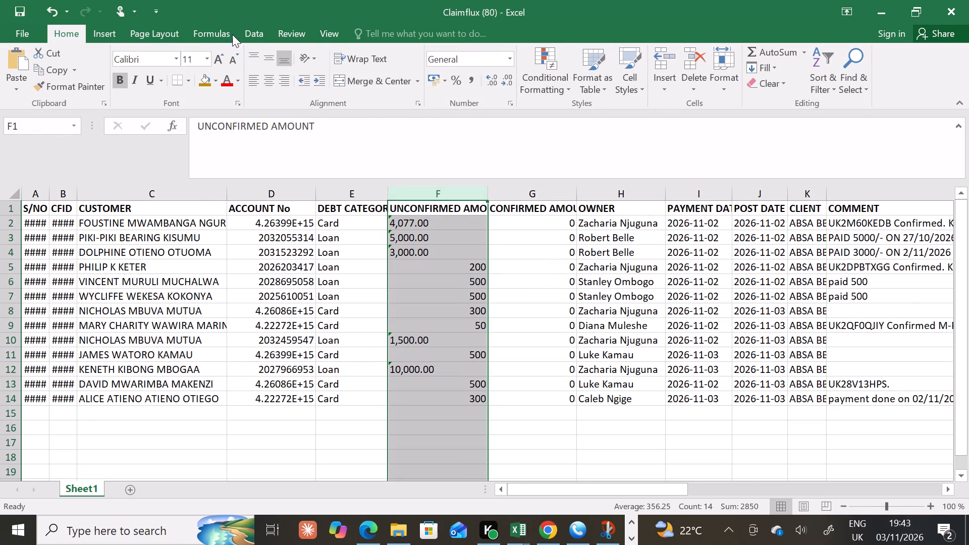
{"action": "left_click", "coordinate": [242, 32]}
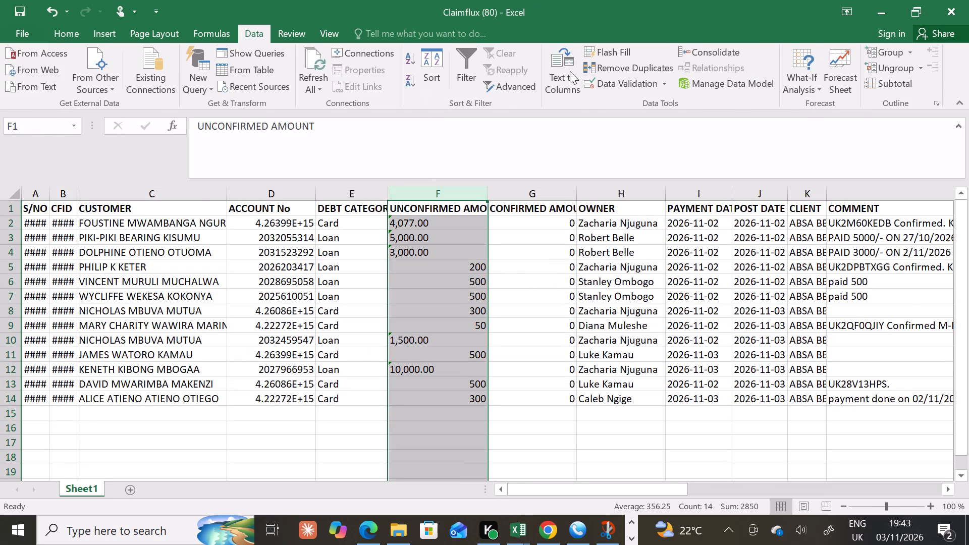
{"action": "left_click", "coordinate": [570, 71]}
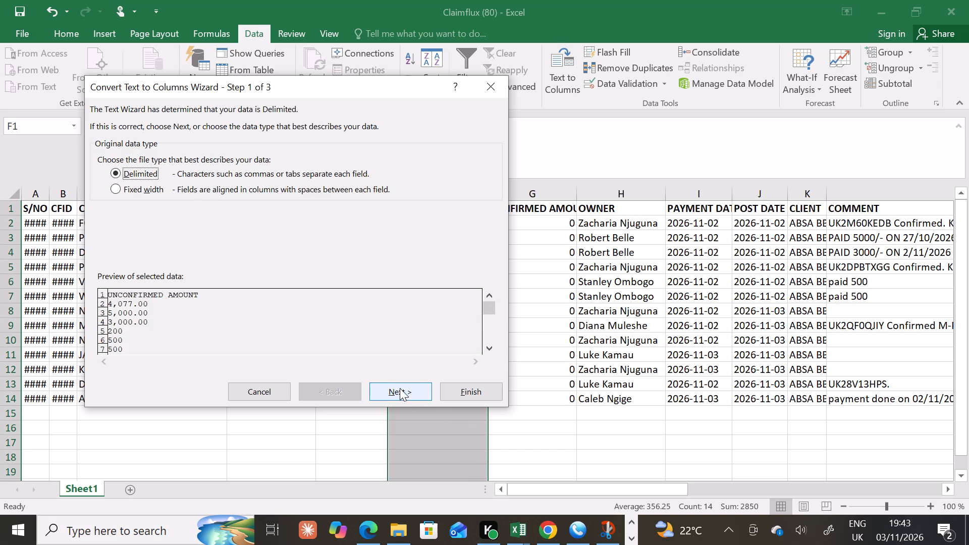
{"action": "left_click", "coordinate": [400, 388]}
{"action": "left_click", "coordinate": [400, 388]}
{"action": "left_click", "coordinate": [486, 389]}
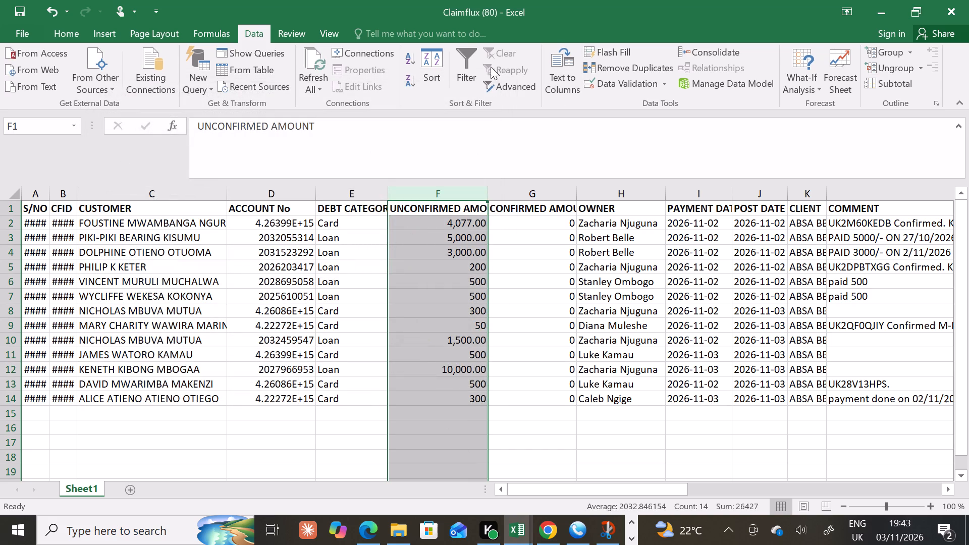
Add a filter to the OWNER column H and show only Caleb's payments.
{"action": "left_click", "coordinate": [613, 201]}
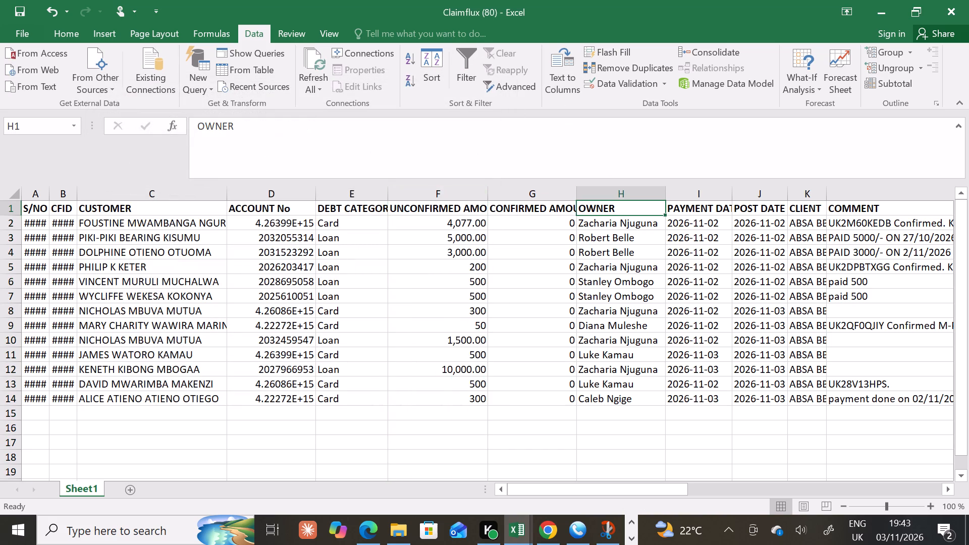
{"action": "left_click", "coordinate": [614, 195]}
{"action": "left_click", "coordinate": [450, 62]}
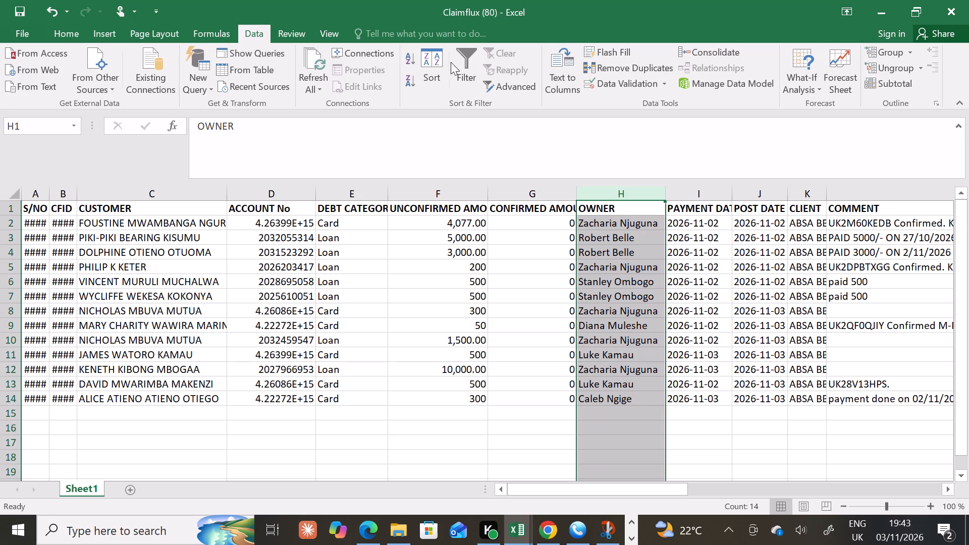
{"action": "left_click", "coordinate": [460, 63]}
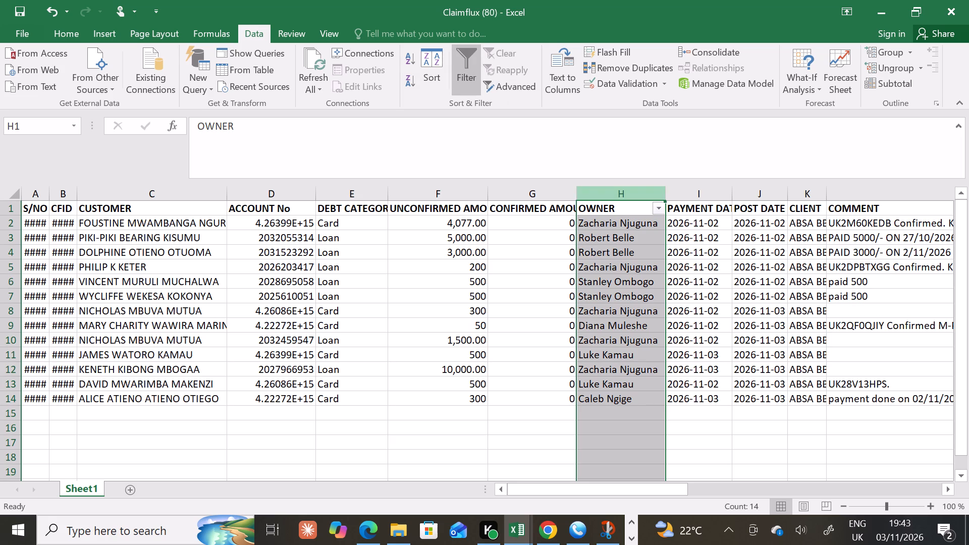
{"action": "left_click", "coordinate": [658, 208]}
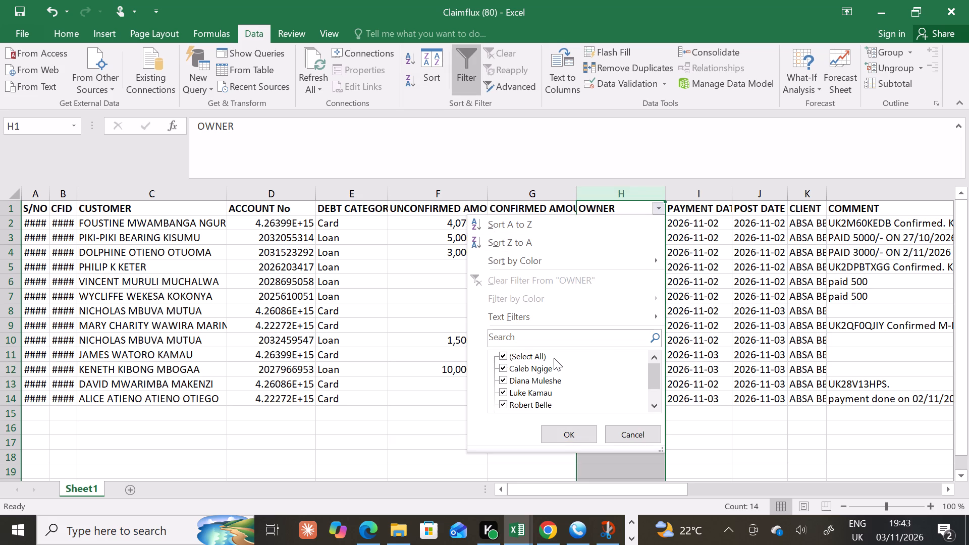
{"action": "left_click", "coordinate": [554, 358]}
{"action": "left_click", "coordinate": [554, 358]}
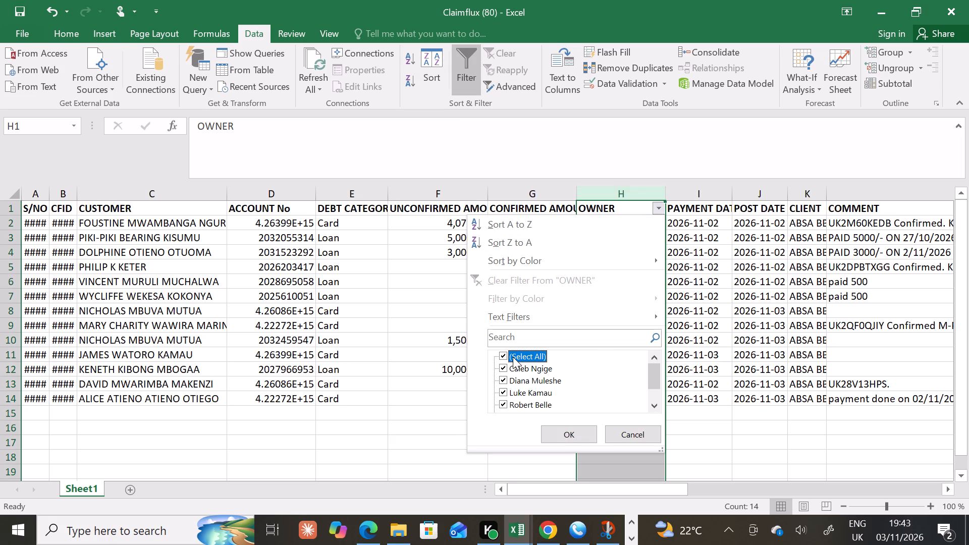
{"action": "left_click", "coordinate": [506, 357]}
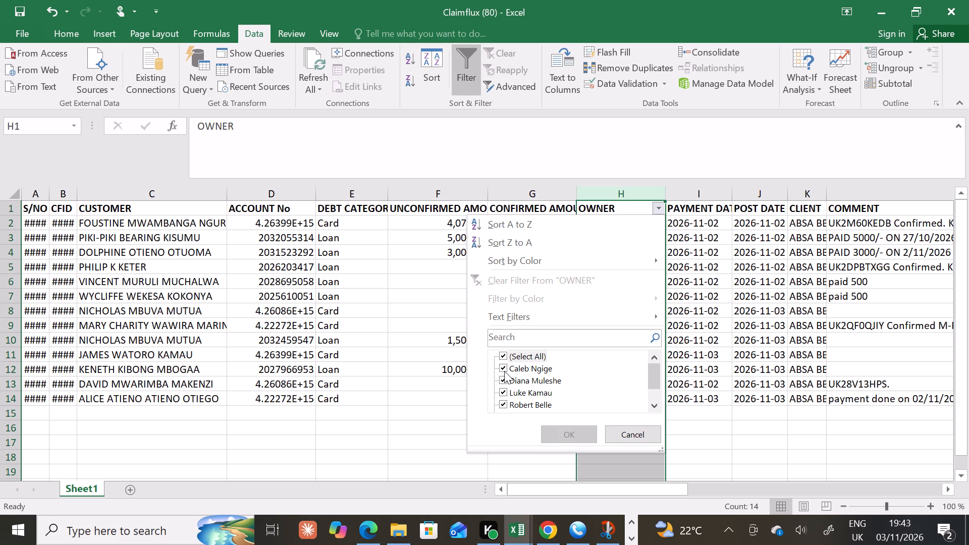
{"action": "left_click", "coordinate": [506, 369]}
{"action": "left_click", "coordinate": [569, 431]}
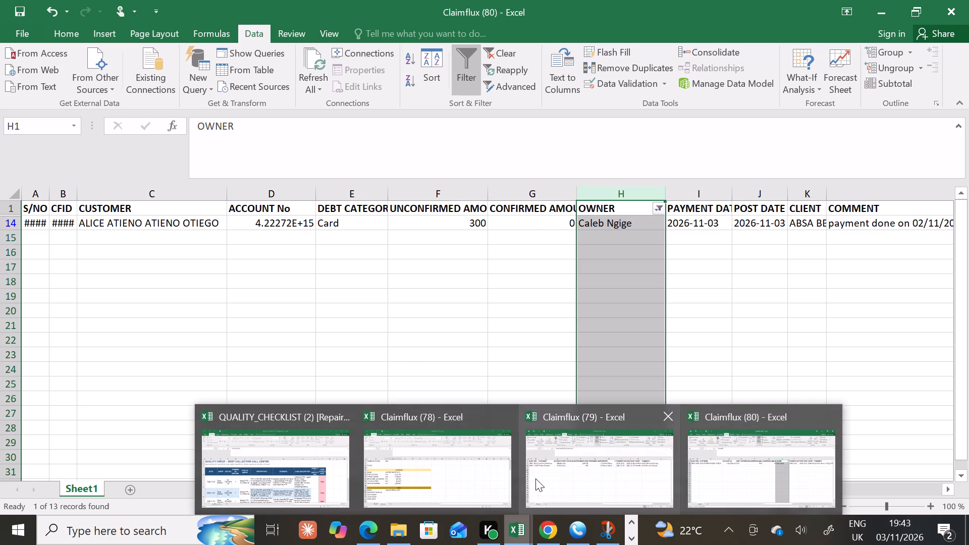
Switch to the Claimflux (78) summary workbook and enter 300 as Caleb's ABSA unconfirmed MTD in B23.
{"action": "left_click", "coordinate": [467, 479]}
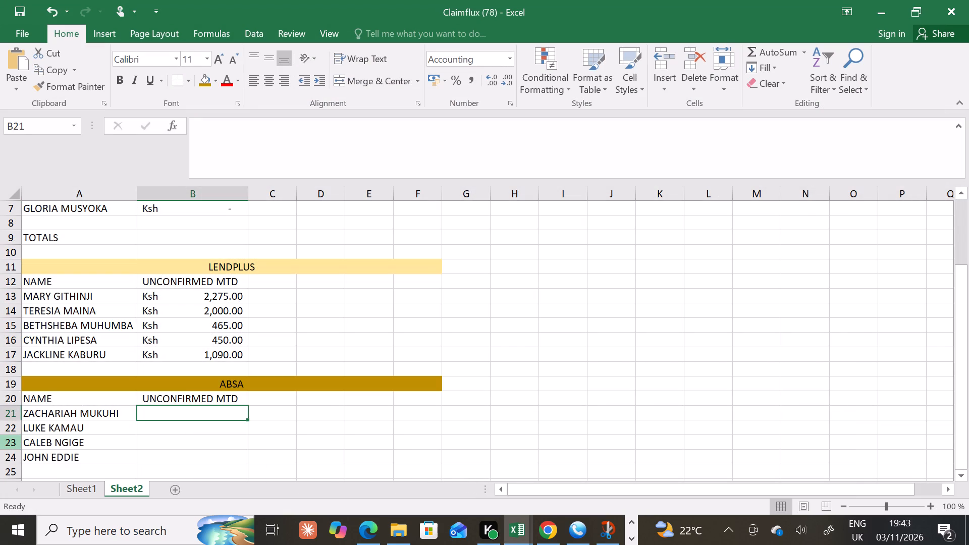
{"action": "left_click", "coordinate": [206, 440]}
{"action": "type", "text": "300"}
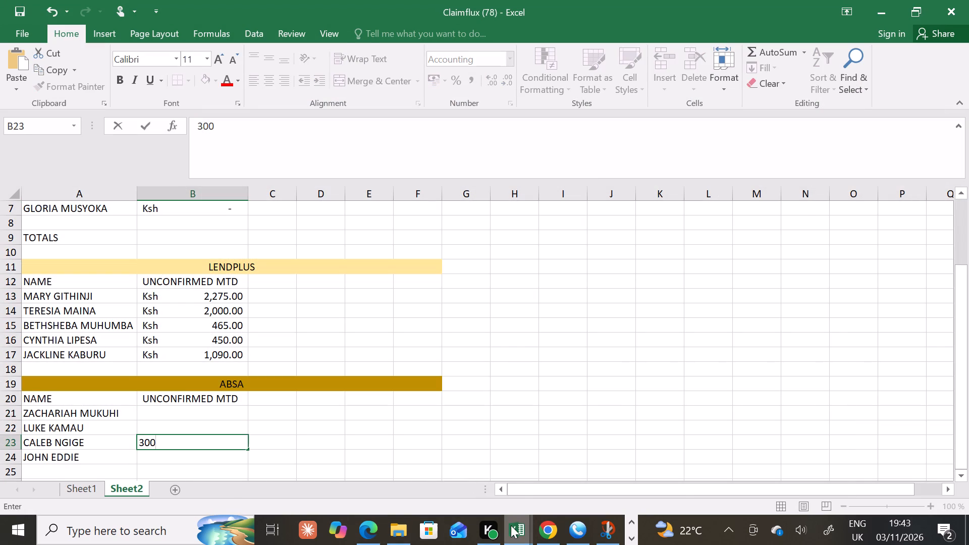
Close the LendPlus export workbook Claimflux (79) without saving its changes.
{"action": "left_click", "coordinate": [511, 525]}
{"action": "left_click", "coordinate": [660, 482]}
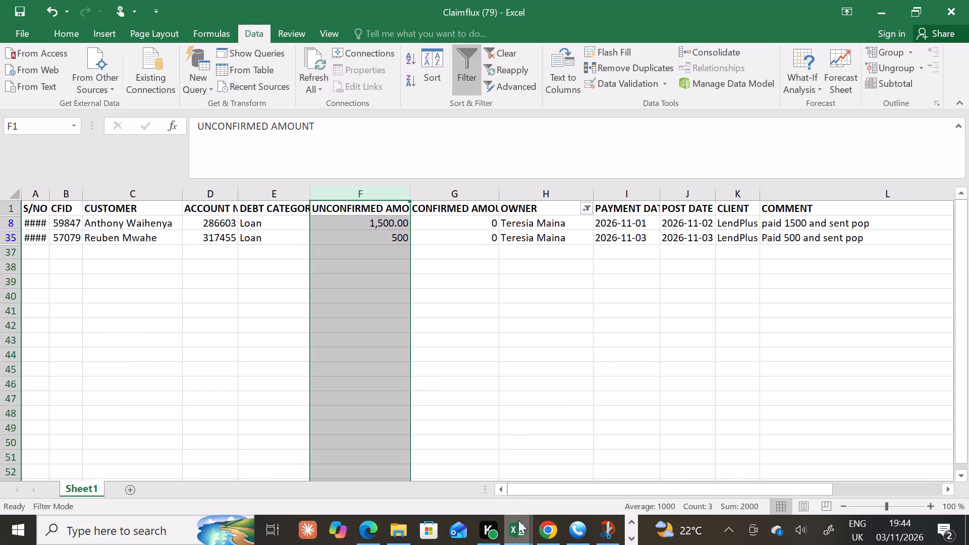
{"action": "left_click", "coordinate": [518, 520]}
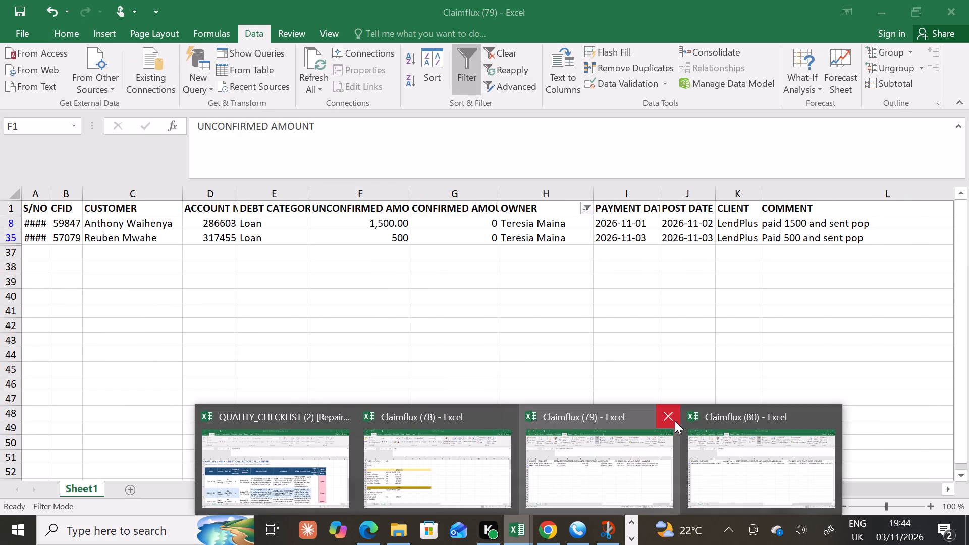
{"action": "left_click", "coordinate": [675, 417]}
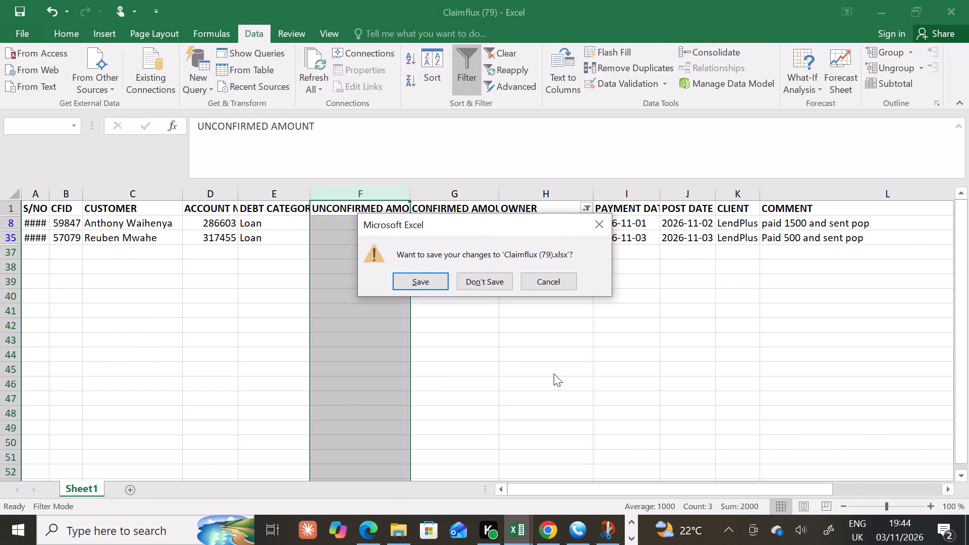
{"action": "left_click", "coordinate": [479, 285]}
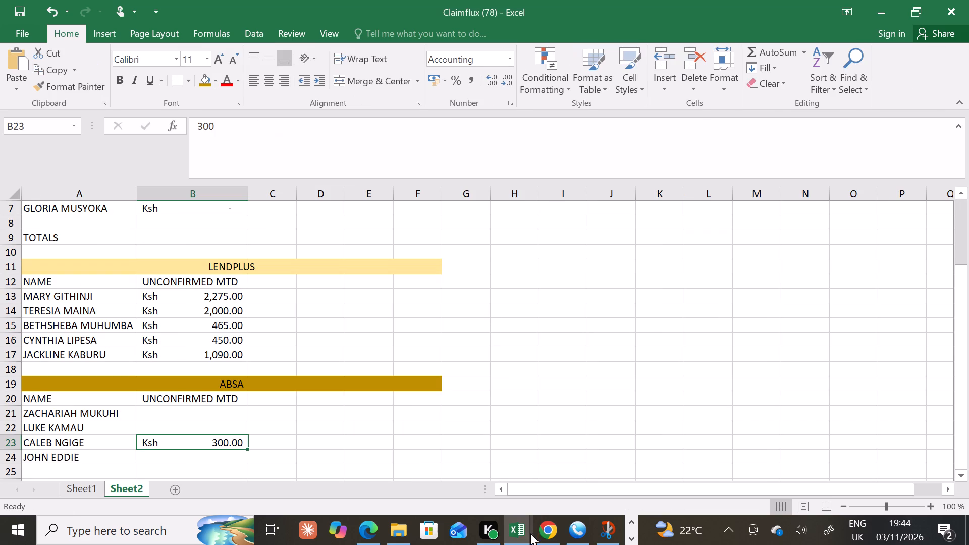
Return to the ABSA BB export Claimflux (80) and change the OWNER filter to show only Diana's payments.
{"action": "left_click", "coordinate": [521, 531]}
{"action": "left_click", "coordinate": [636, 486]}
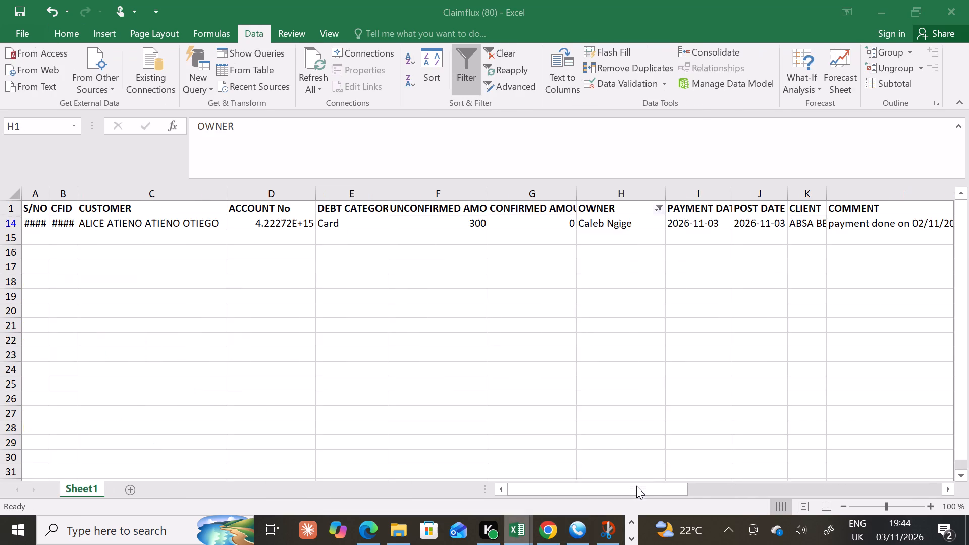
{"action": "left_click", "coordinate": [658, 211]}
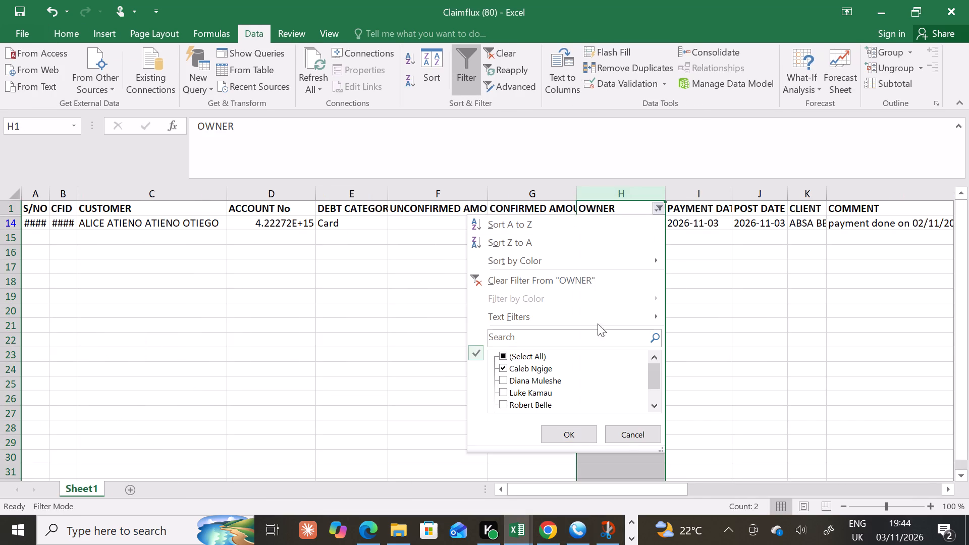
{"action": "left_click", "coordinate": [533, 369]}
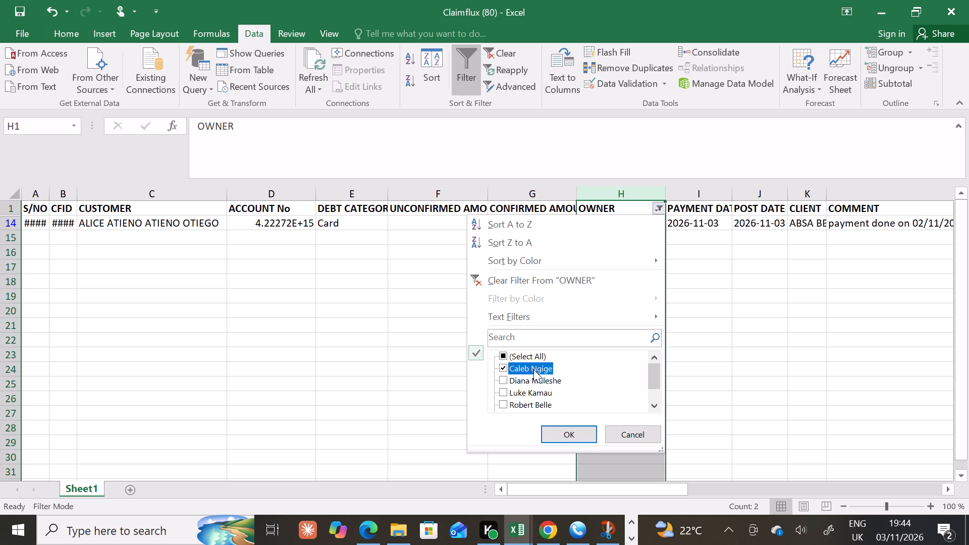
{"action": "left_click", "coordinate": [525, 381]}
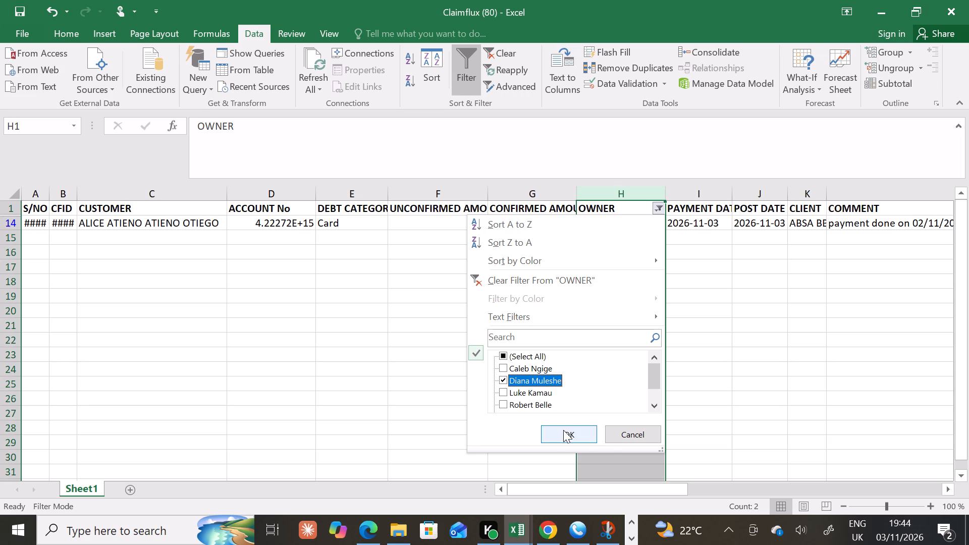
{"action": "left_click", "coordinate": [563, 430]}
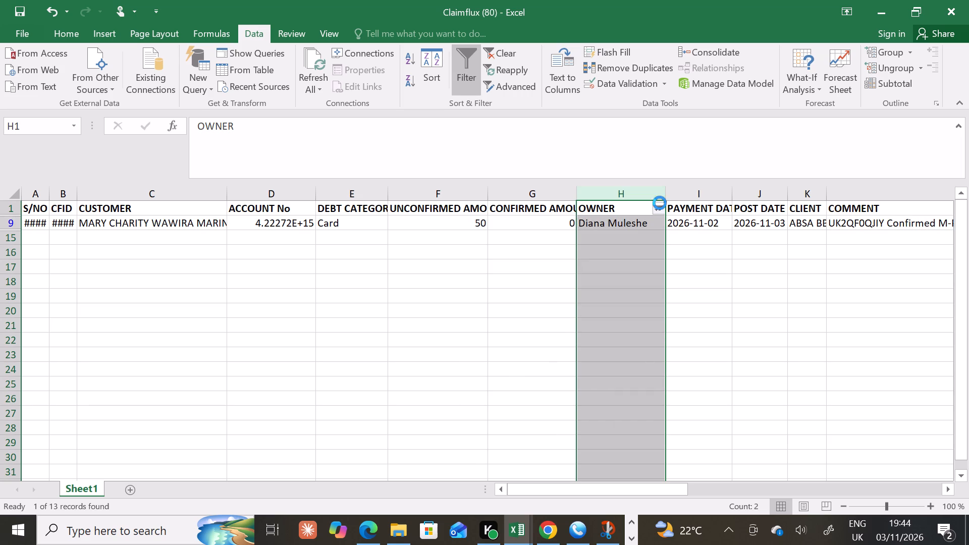
Change the OWNER filter in the ABSA BB export, Claimflux (80), to show only Luke's payments.
{"action": "left_click", "coordinate": [660, 203]}
{"action": "left_click", "coordinate": [541, 377]}
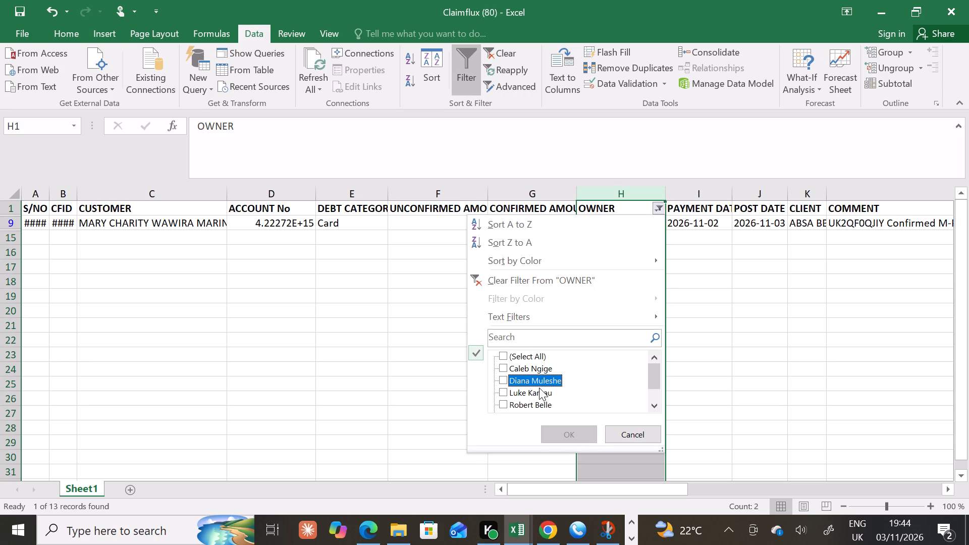
{"action": "left_click", "coordinate": [539, 388]}
{"action": "left_click", "coordinate": [547, 433]}
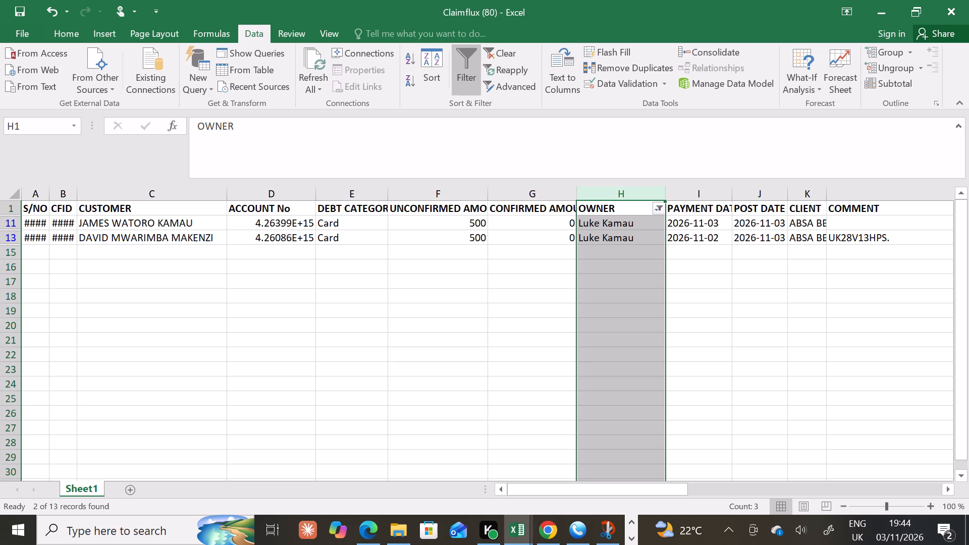
Switch to the Claimflux (78) summary workbook and enter 1000 as Luke's ABSA unconfirmed MTD in B22.
{"action": "left_click", "coordinate": [508, 544]}
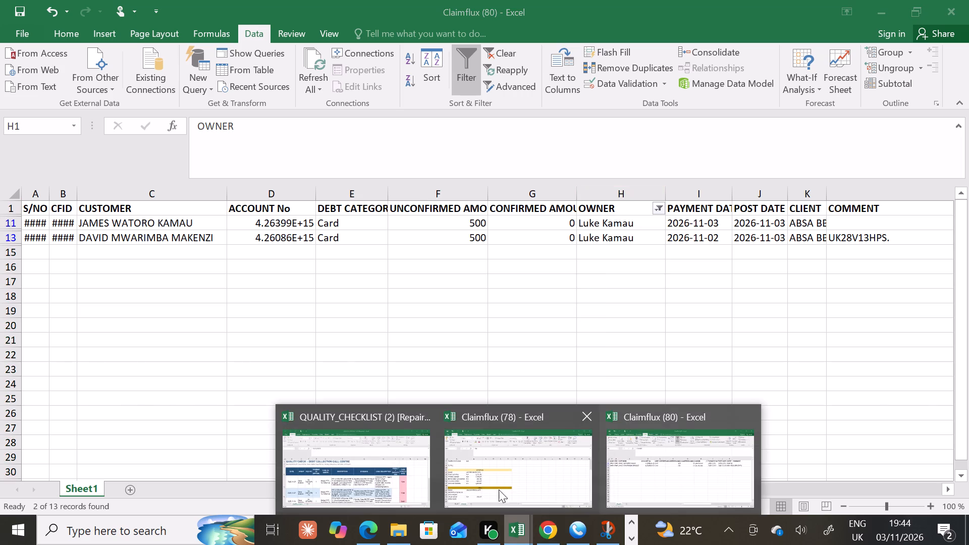
{"action": "left_click", "coordinate": [499, 482]}
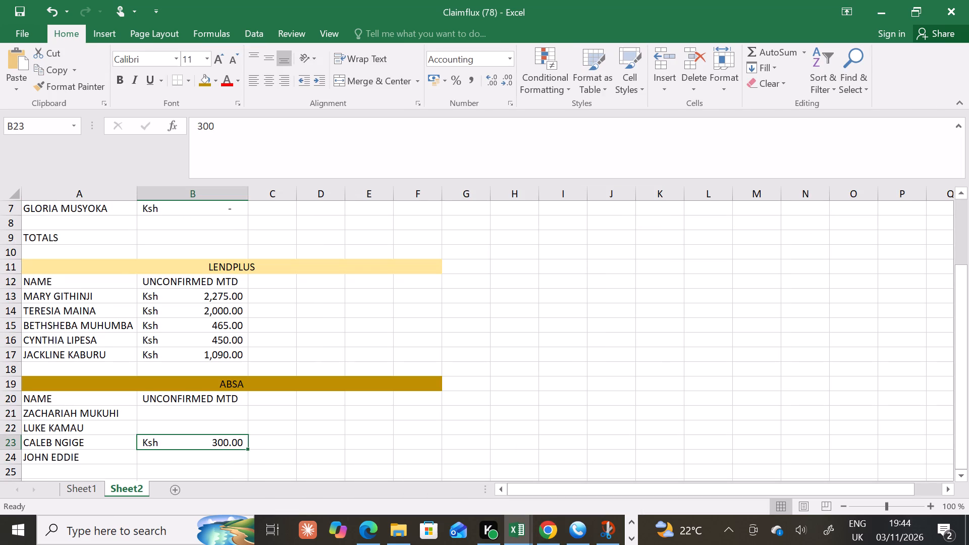
{"action": "left_click", "coordinate": [172, 428]}
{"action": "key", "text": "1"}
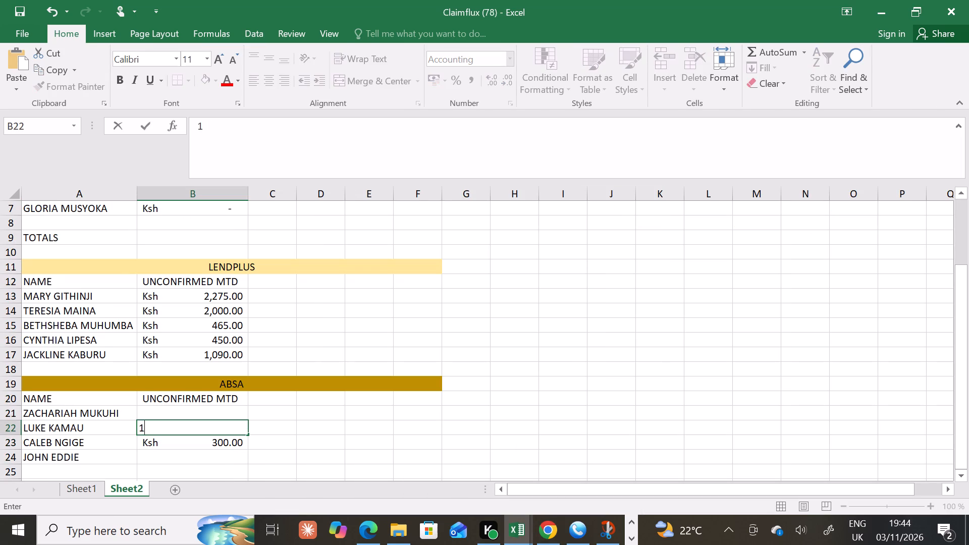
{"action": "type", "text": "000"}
Return to the ABSA BB export Claimflux (80) and change the OWNER filter to show only Stanley's payments.
{"action": "left_click", "coordinate": [516, 523]}
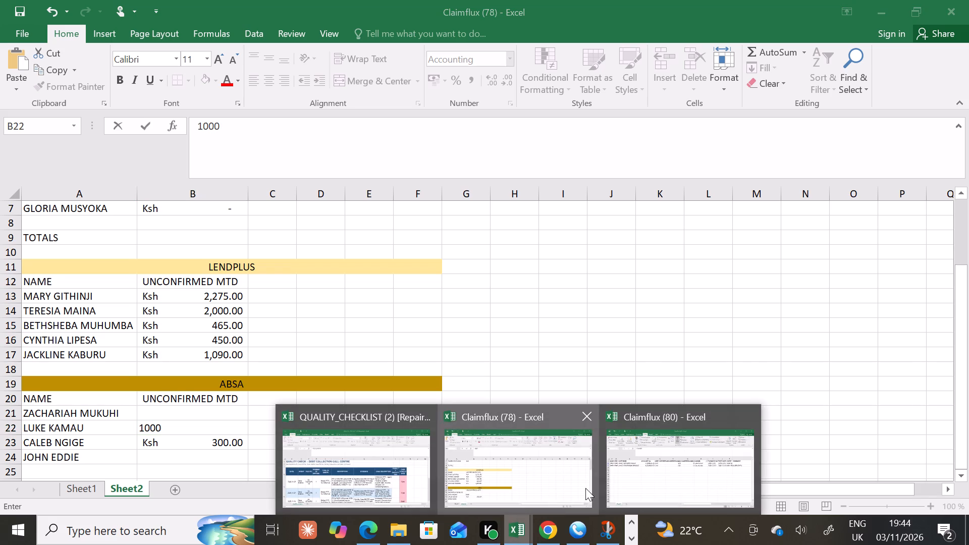
{"action": "left_click", "coordinate": [668, 471]}
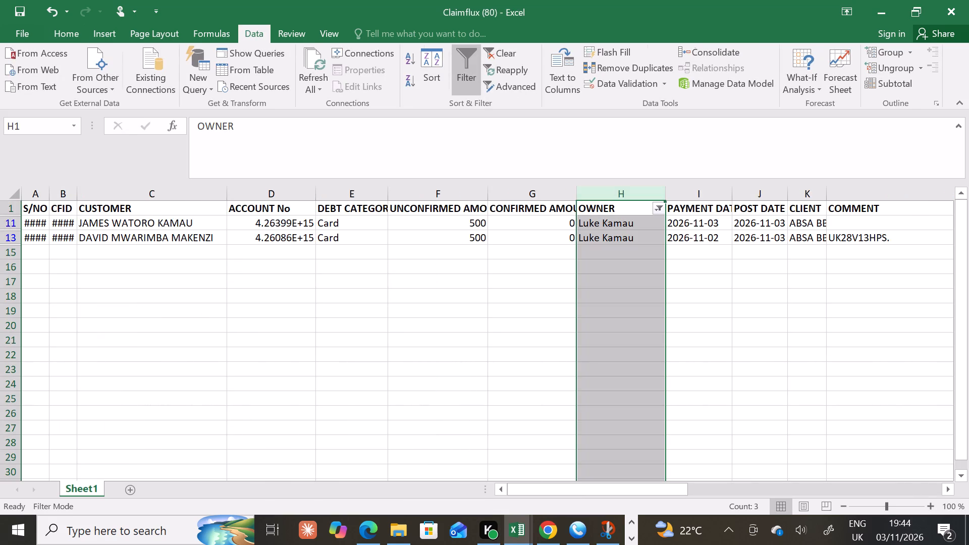
{"action": "left_click", "coordinate": [658, 213]}
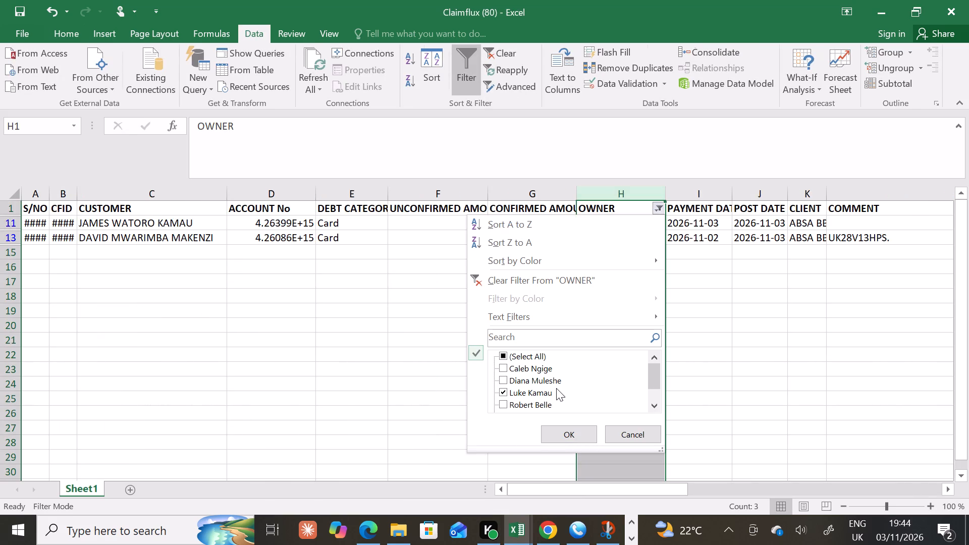
{"action": "left_click", "coordinate": [557, 396]}
{"action": "left_click", "coordinate": [555, 399]}
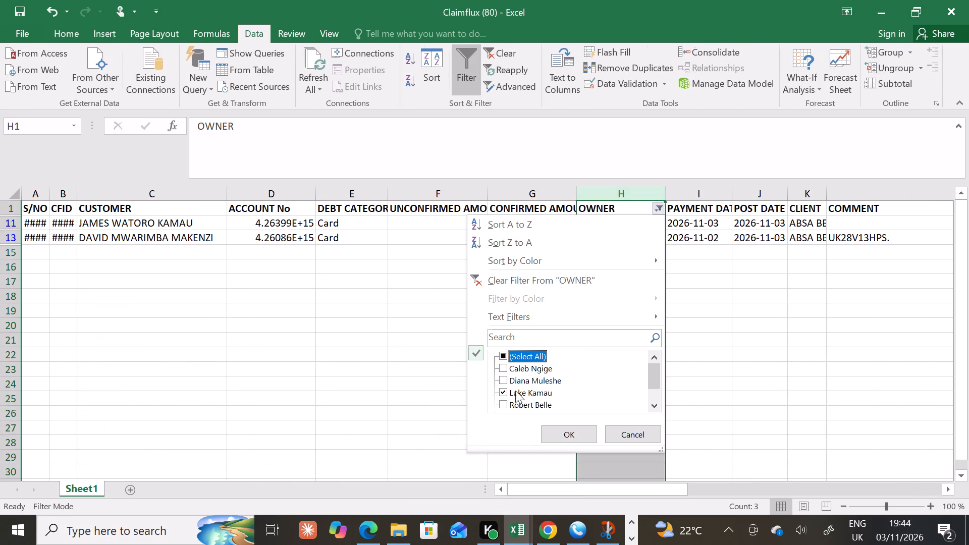
{"action": "left_click", "coordinate": [513, 388]}
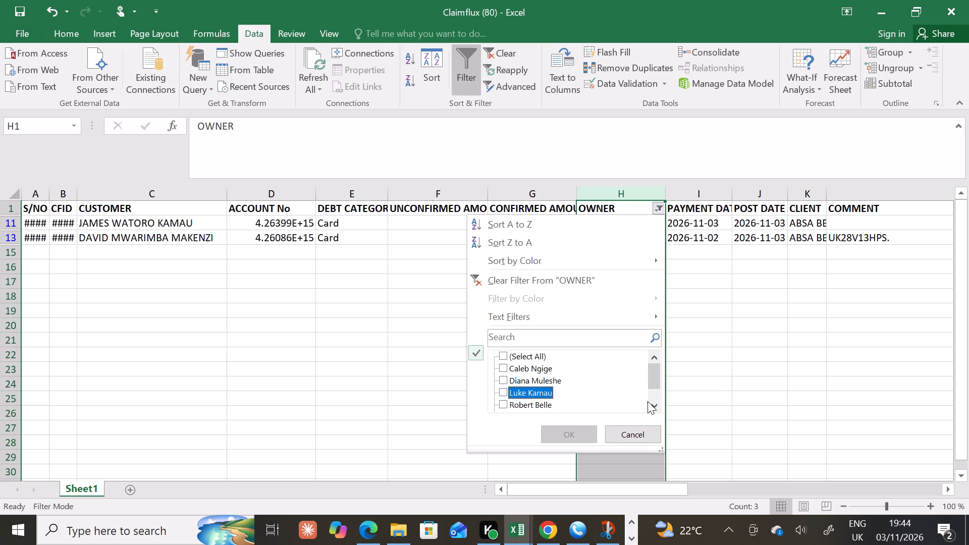
{"action": "left_click", "coordinate": [648, 401]}
{"action": "left_click", "coordinate": [558, 401]}
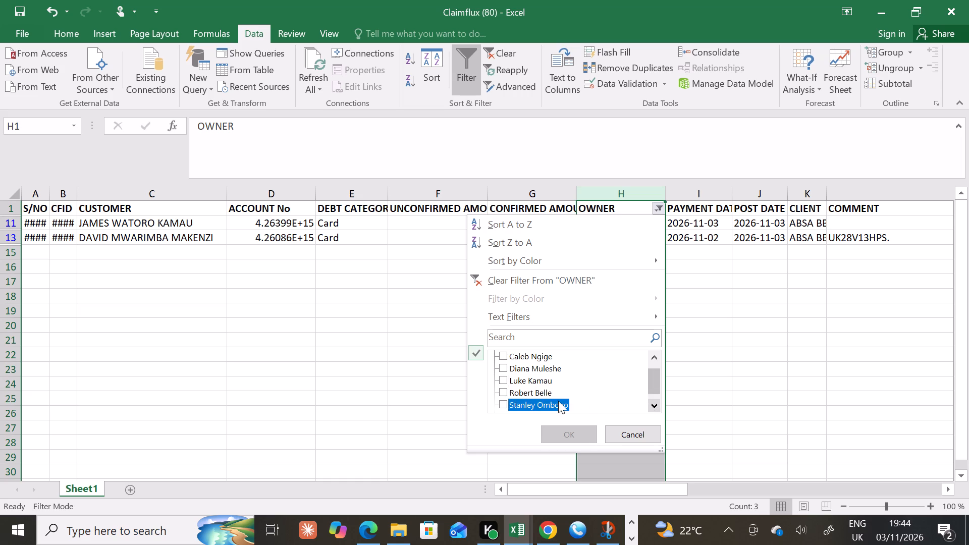
{"action": "left_click", "coordinate": [571, 426]}
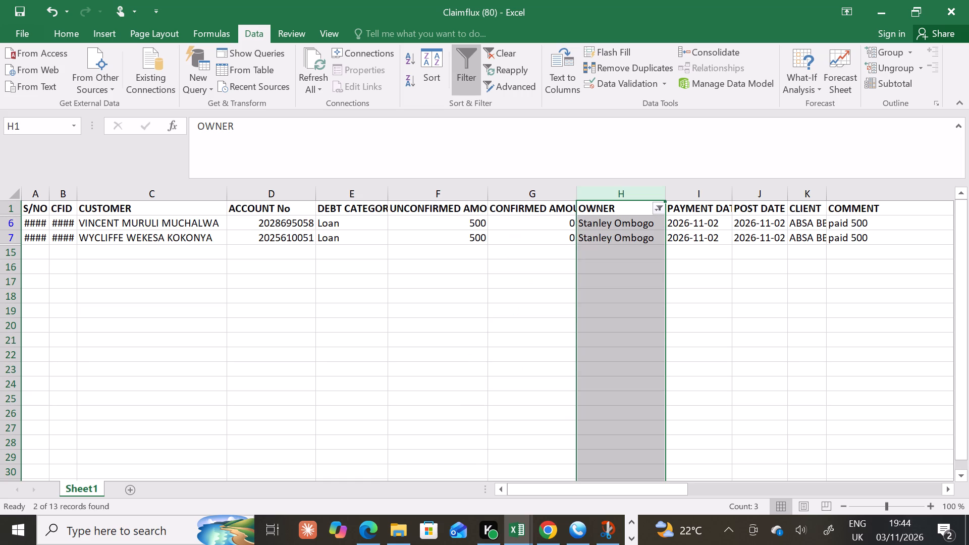
Switch to the Claimflux (78) summary workbook and enter 1000 as John's ABSA unconfirmed MTD in B24.
{"action": "left_click", "coordinate": [521, 525]}
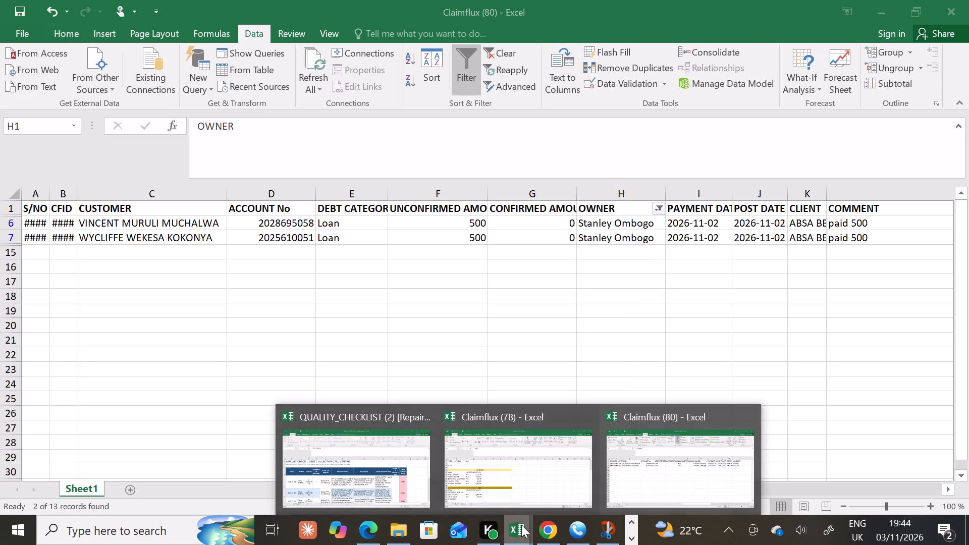
{"action": "left_click", "coordinate": [493, 441]}
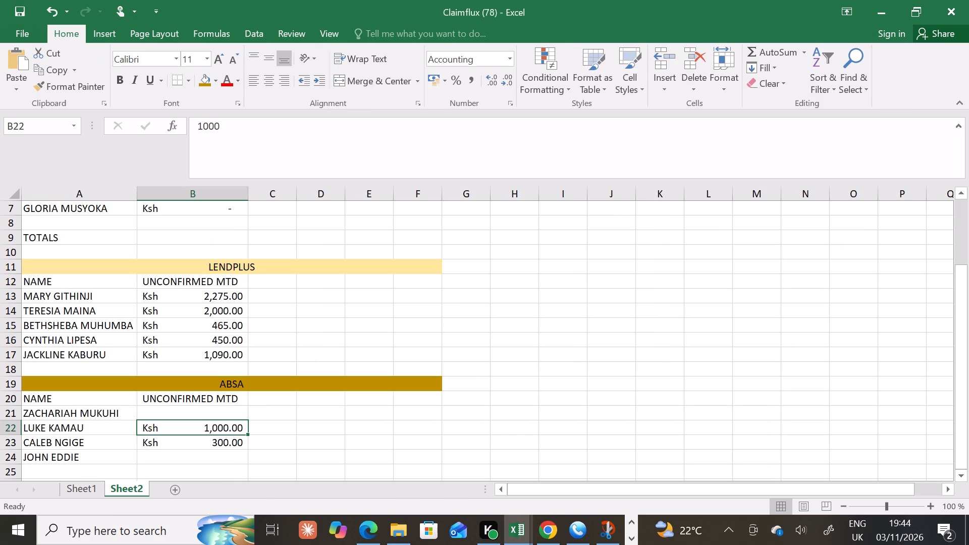
{"action": "left_click", "coordinate": [209, 459]}
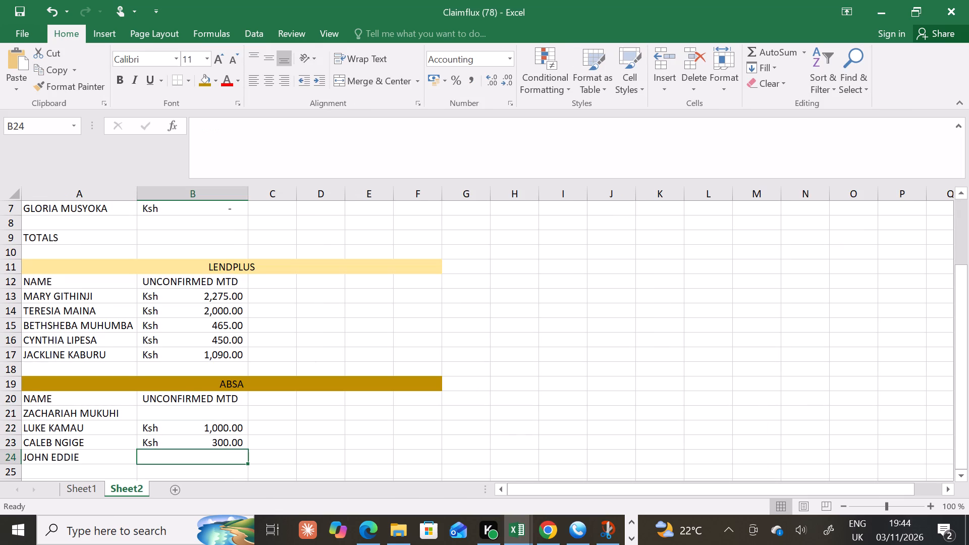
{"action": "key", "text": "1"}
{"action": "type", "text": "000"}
Return to the ABSA export Claimflux (80), filter OWNER to only Zacharia's payments, and select the UNCONFIRMED AMOUNT column to total it.
{"action": "left_click_drag", "start_coordinate": [410, 533], "coordinate": [477, 544]}
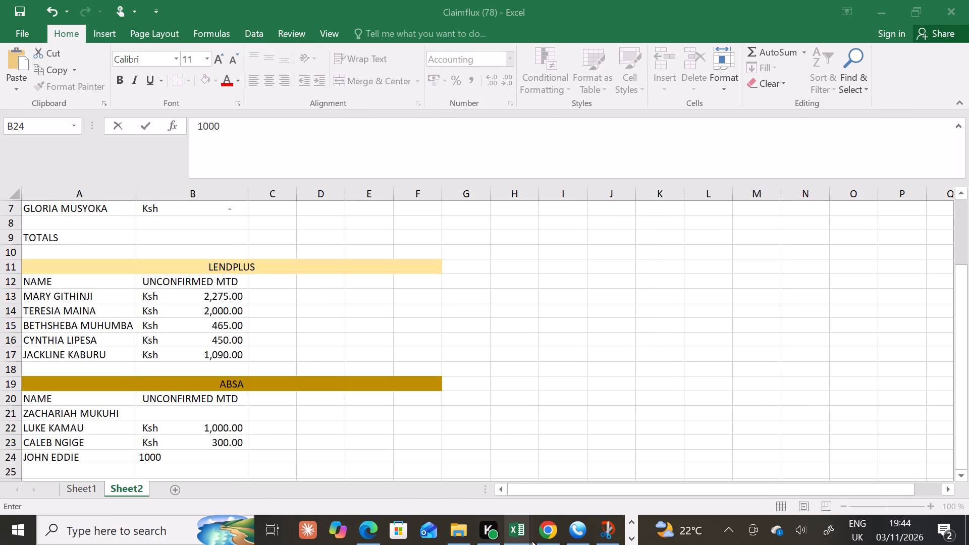
{"action": "left_click", "coordinate": [524, 530]}
{"action": "left_click_drag", "start_coordinate": [528, 523], "coordinate": [531, 517]}
{"action": "left_click_drag", "start_coordinate": [532, 509], "coordinate": [532, 504]}
{"action": "left_click_drag", "start_coordinate": [532, 504], "coordinate": [623, 483]}
{"action": "left_click", "coordinate": [636, 480]}
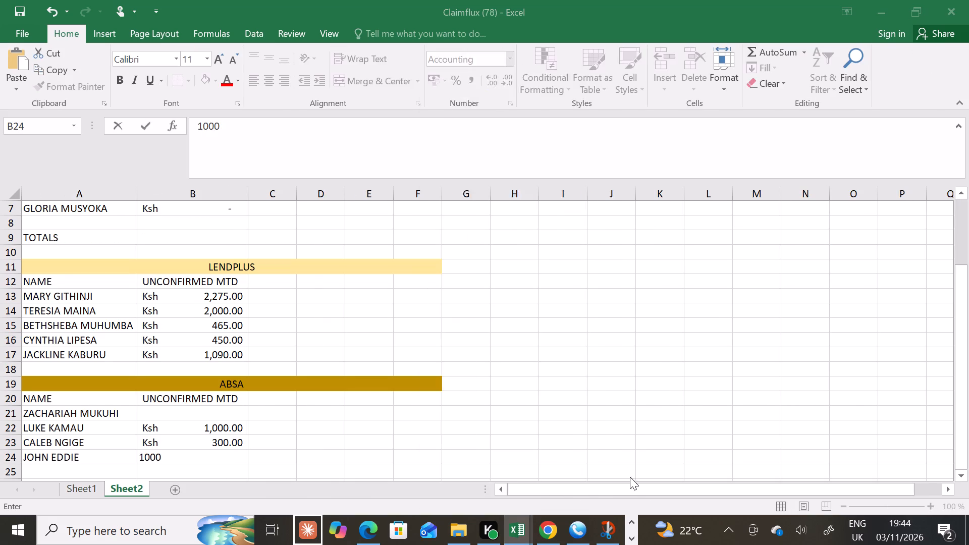
{"action": "left_click", "coordinate": [676, 450]}
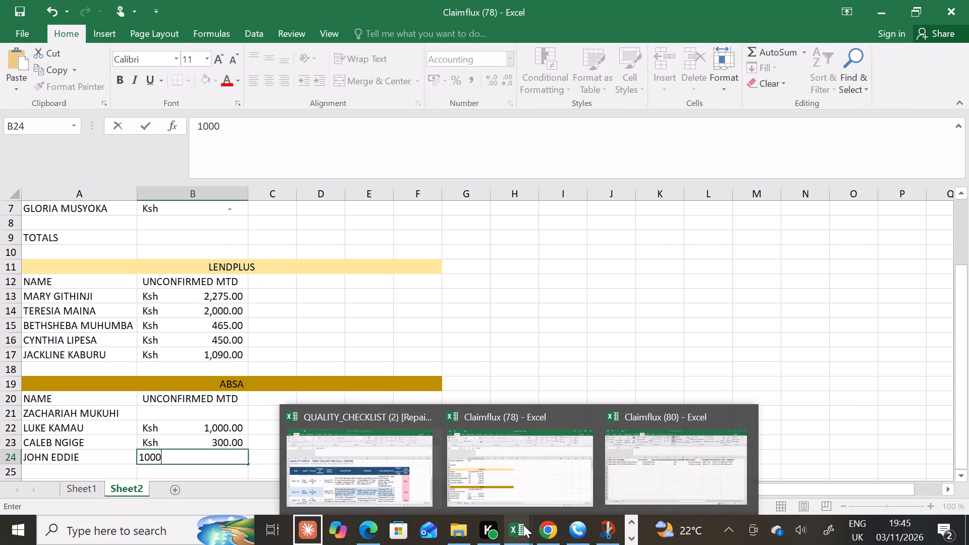
{"action": "left_click", "coordinate": [624, 470]}
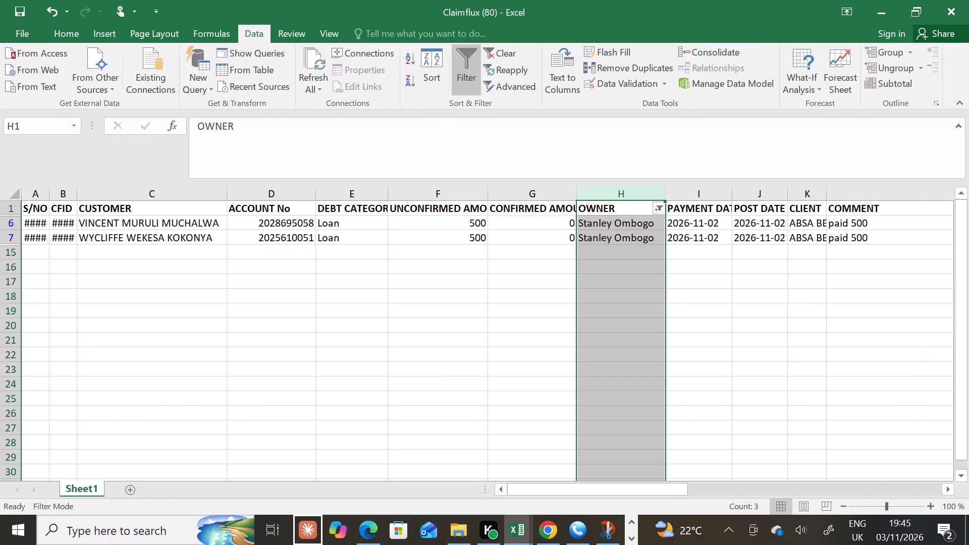
{"action": "left_click", "coordinate": [656, 215]}
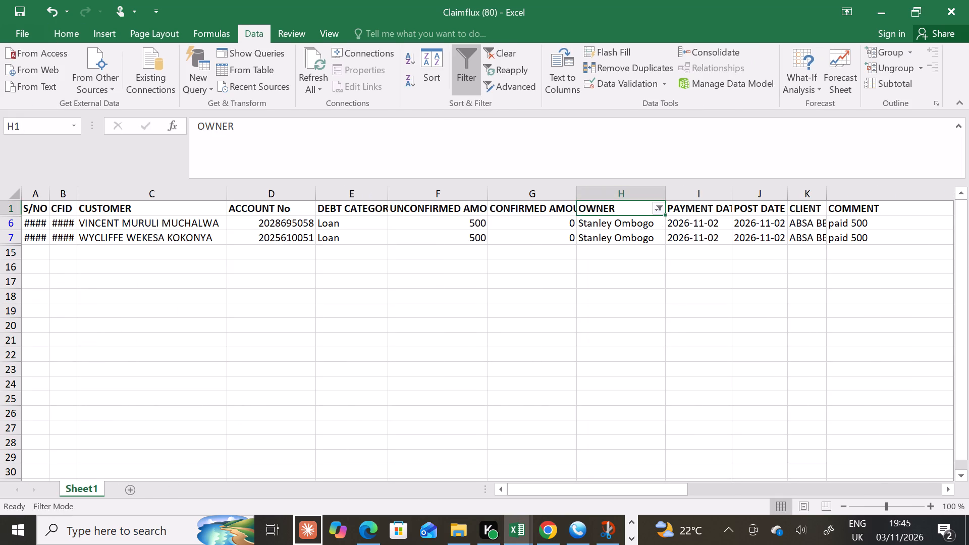
{"action": "left_click", "coordinate": [662, 208]}
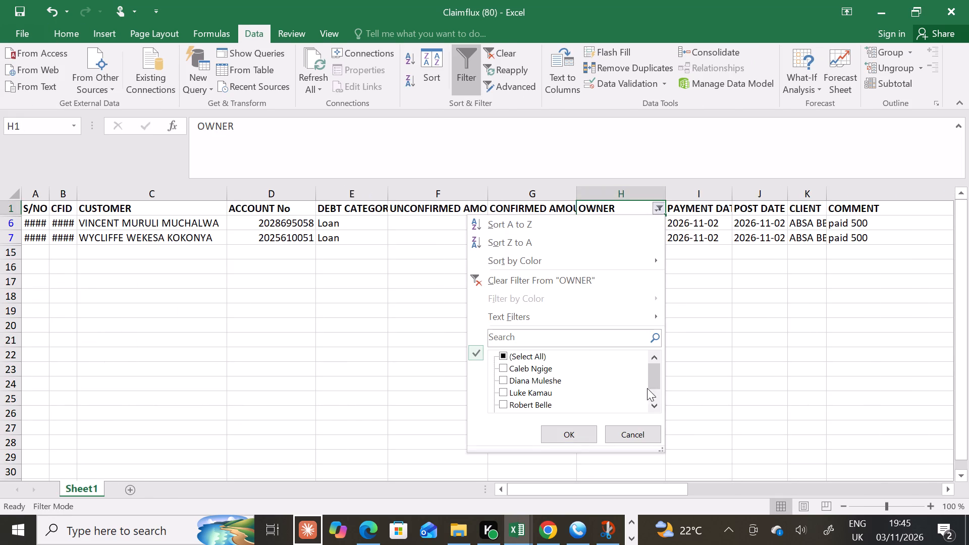
{"action": "left_click", "coordinate": [534, 353]}
{"action": "left_click", "coordinate": [529, 345]}
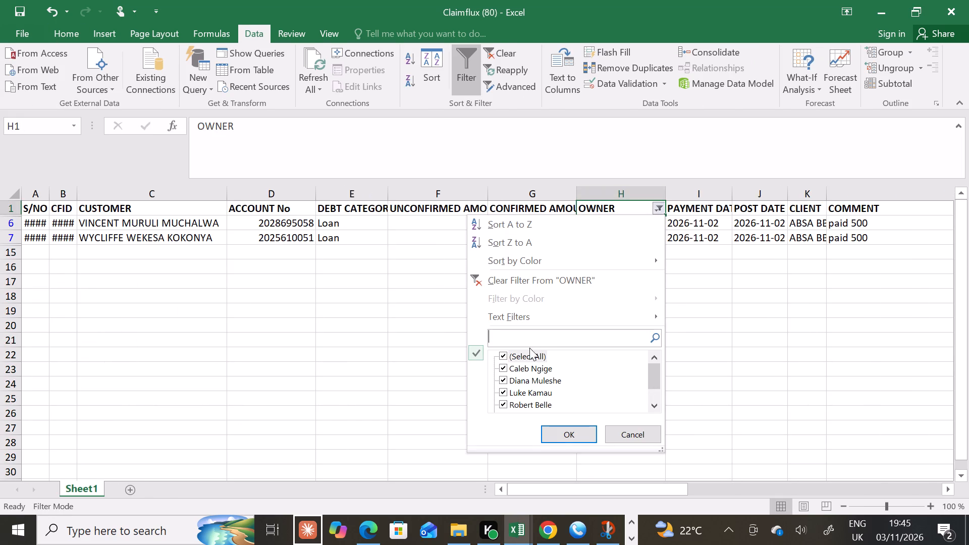
{"action": "left_click", "coordinate": [533, 355]}
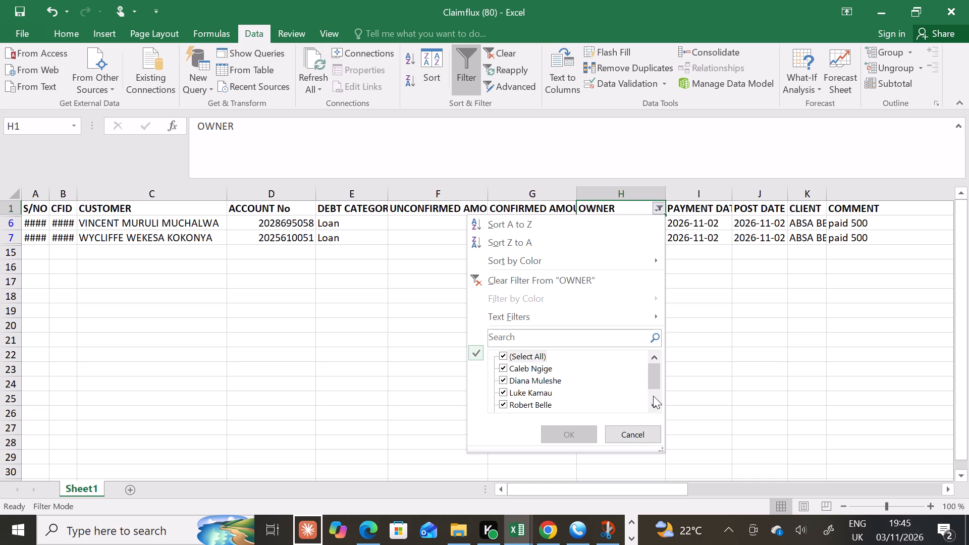
{"action": "double_click", "coordinate": [653, 405]}
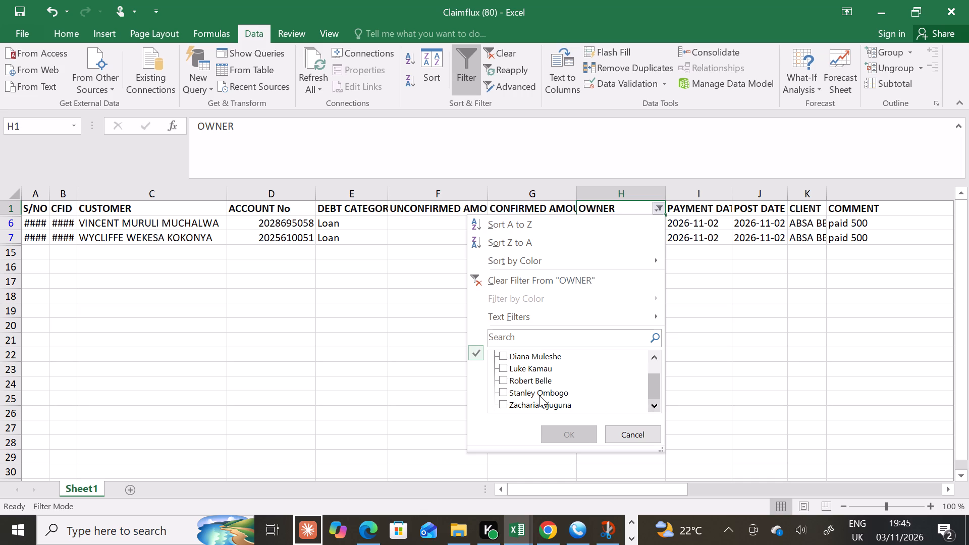
{"action": "left_click", "coordinate": [539, 401]}
{"action": "left_click", "coordinate": [585, 427]}
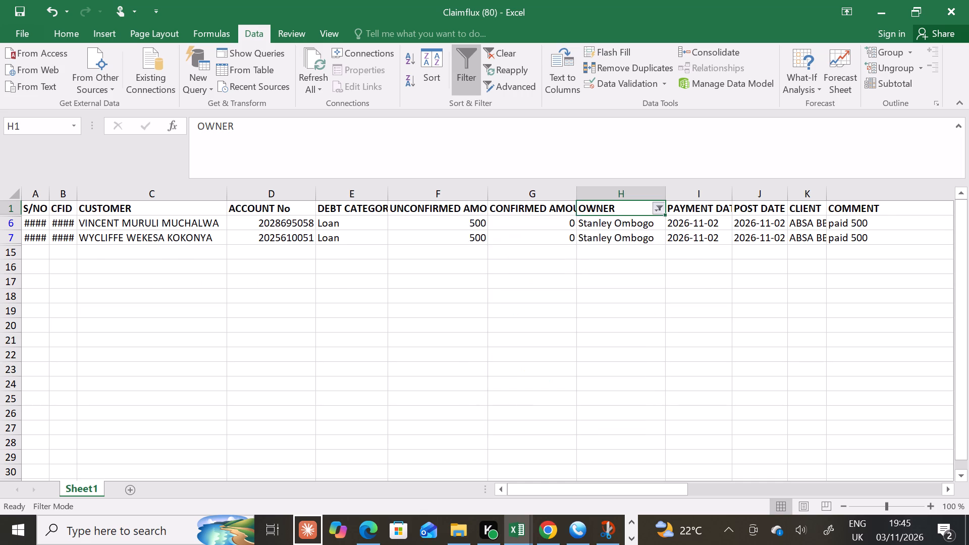
{"action": "left_click", "coordinate": [477, 190]}
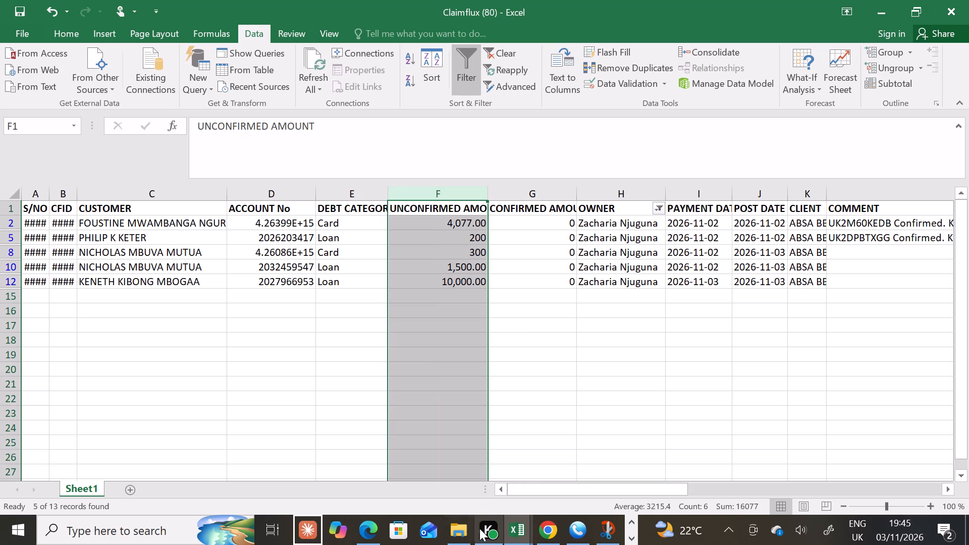
Switch to the Claimflux (78) summary workbook and enter 16077 as Zachariah's ABSA unconfirmed MTD in B21.
{"action": "left_click", "coordinate": [506, 537]}
{"action": "left_click", "coordinate": [501, 479]}
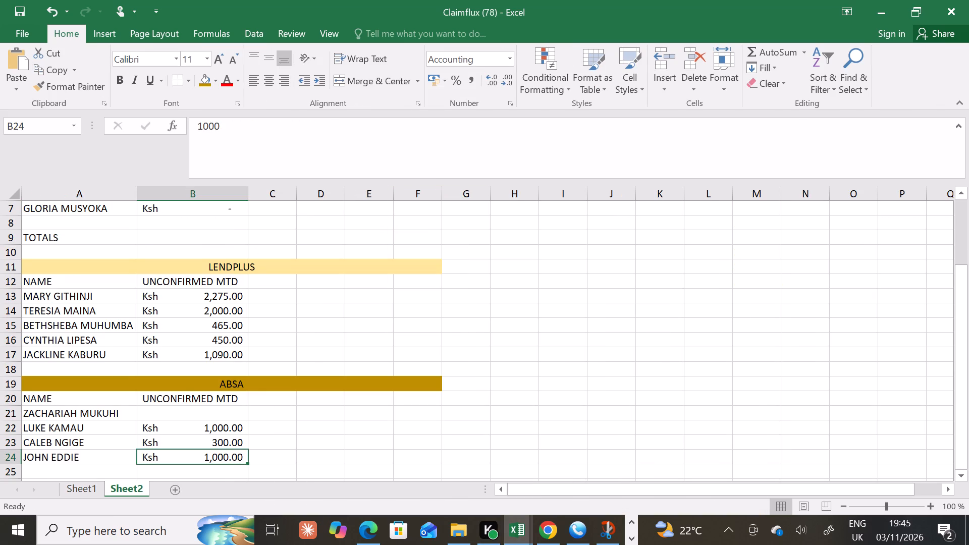
{"action": "left_click", "coordinate": [190, 409]}
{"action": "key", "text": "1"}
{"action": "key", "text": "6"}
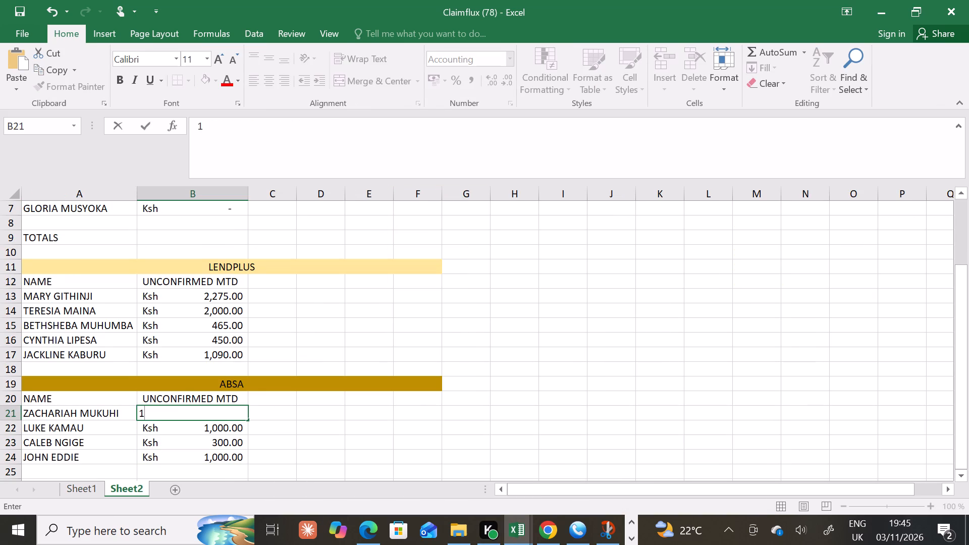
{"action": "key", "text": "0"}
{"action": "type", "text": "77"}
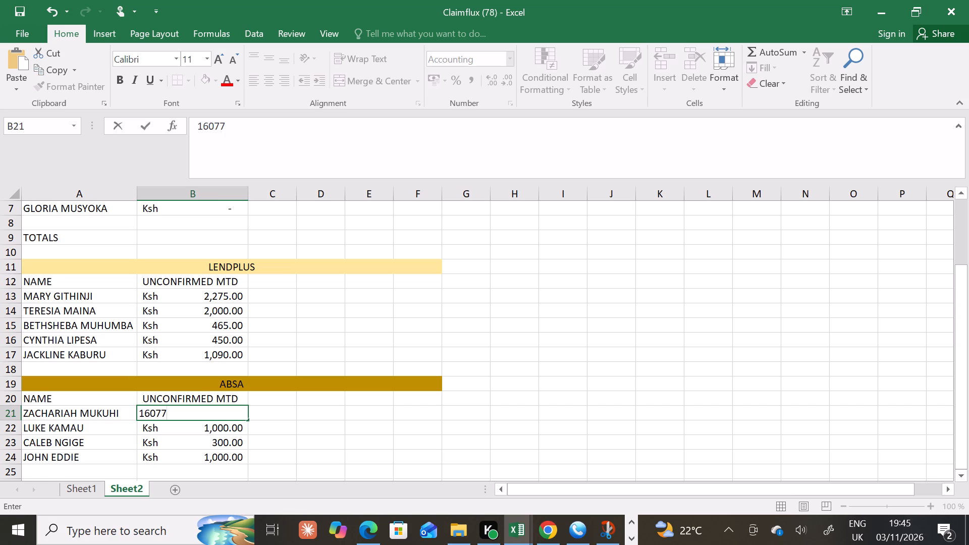
{"action": "left_click", "coordinate": [264, 457]}
Merge and center A26:F26 below the ABSA section and enter the section heading COOPERATIVE.
{"action": "scroll", "coordinate": [74, 368], "scroll_direction": "down", "scroll_amount": 2}
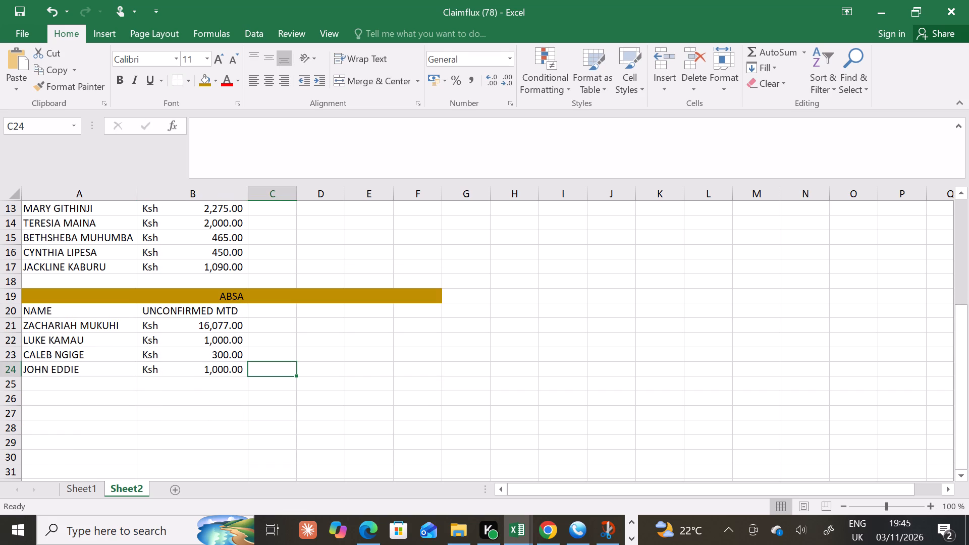
{"action": "left_click_drag", "start_coordinate": [36, 402], "coordinate": [227, 403]}
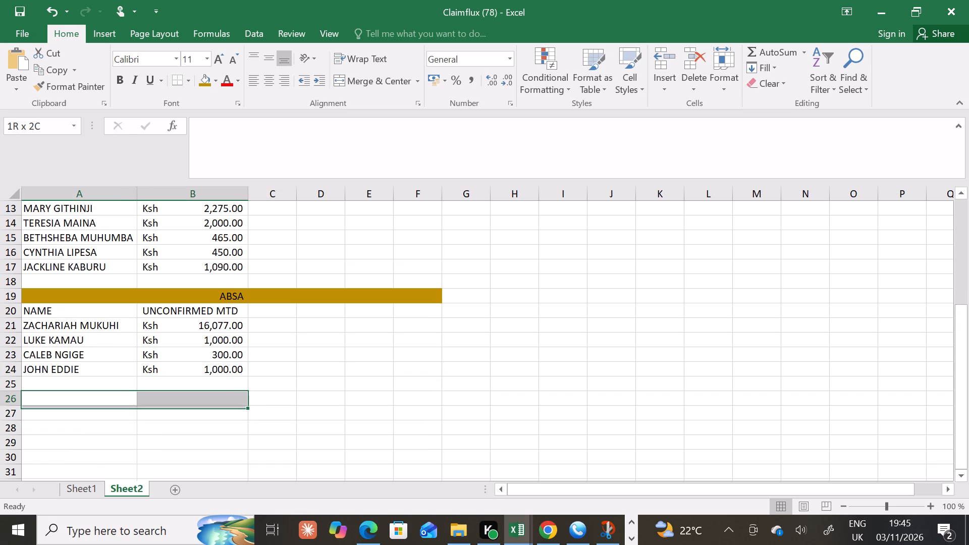
{"action": "left_click_drag", "start_coordinate": [227, 403], "coordinate": [230, 402]}
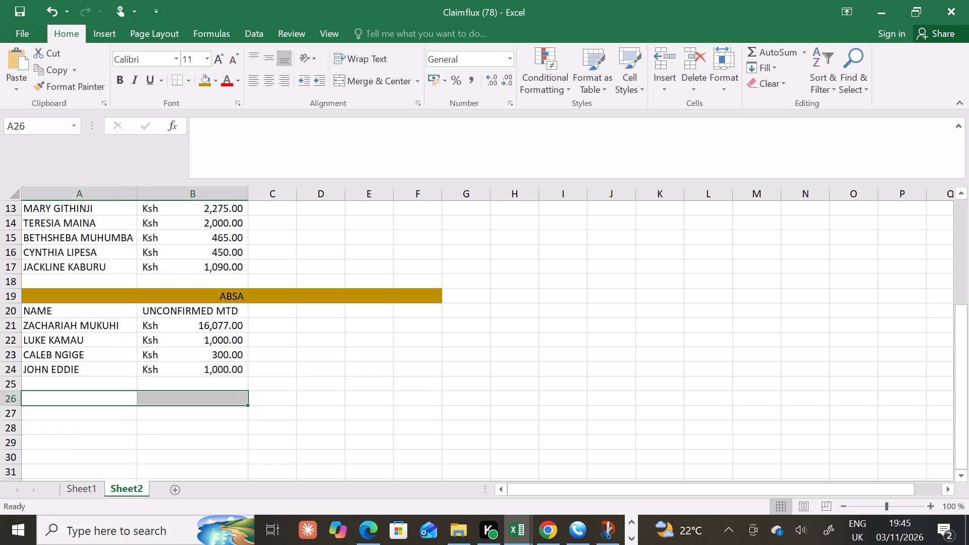
{"action": "left_click", "coordinate": [100, 396]}
{"action": "left_click_drag", "start_coordinate": [68, 396], "coordinate": [402, 403]}
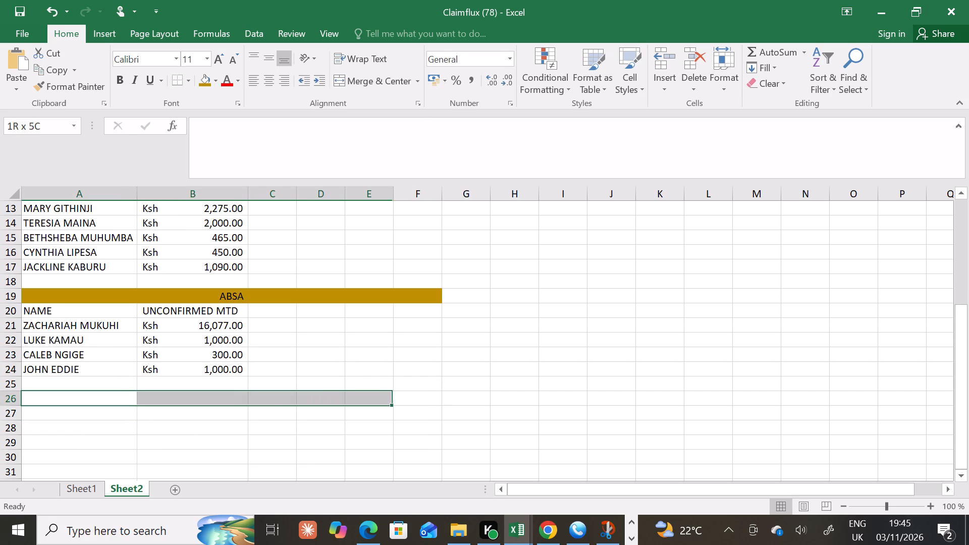
{"action": "left_click_drag", "start_coordinate": [402, 403], "coordinate": [414, 403]}
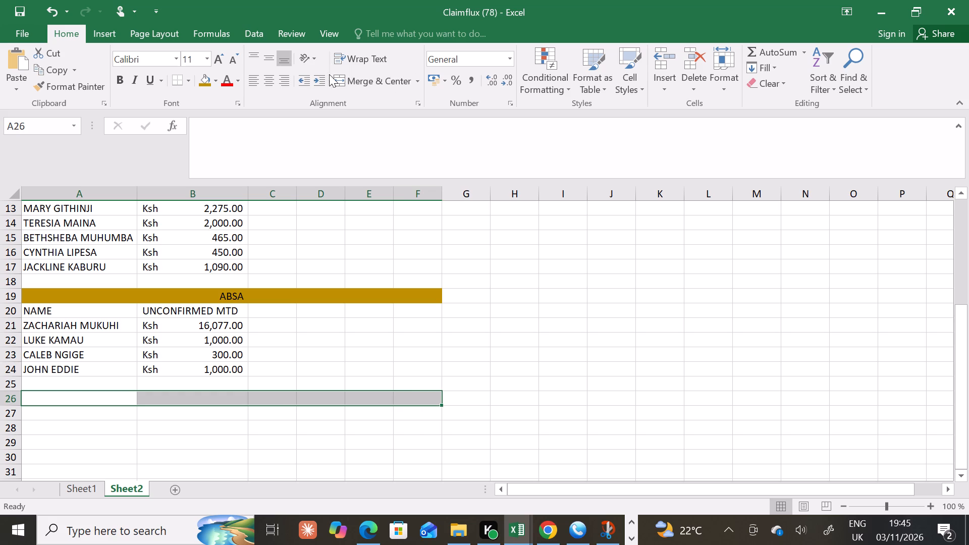
{"action": "left_click", "coordinate": [342, 75]}
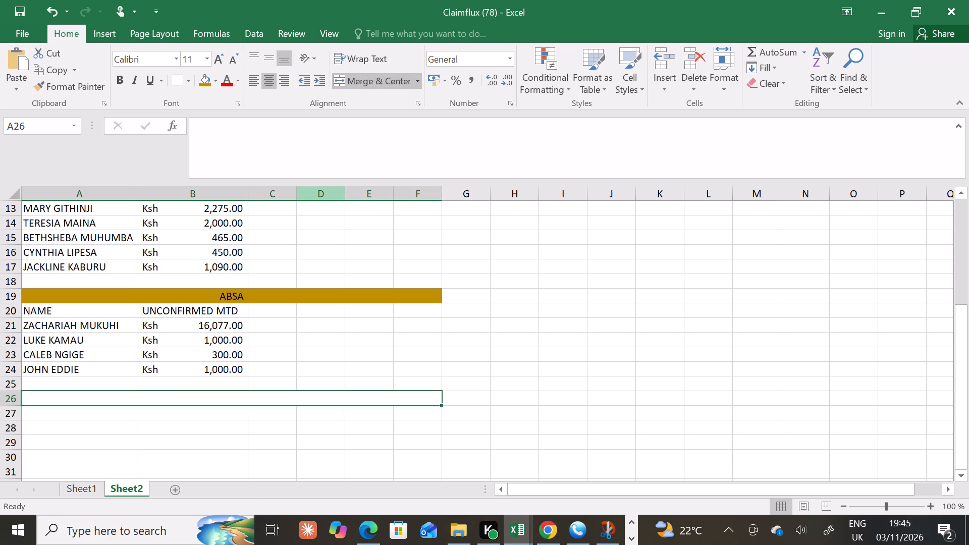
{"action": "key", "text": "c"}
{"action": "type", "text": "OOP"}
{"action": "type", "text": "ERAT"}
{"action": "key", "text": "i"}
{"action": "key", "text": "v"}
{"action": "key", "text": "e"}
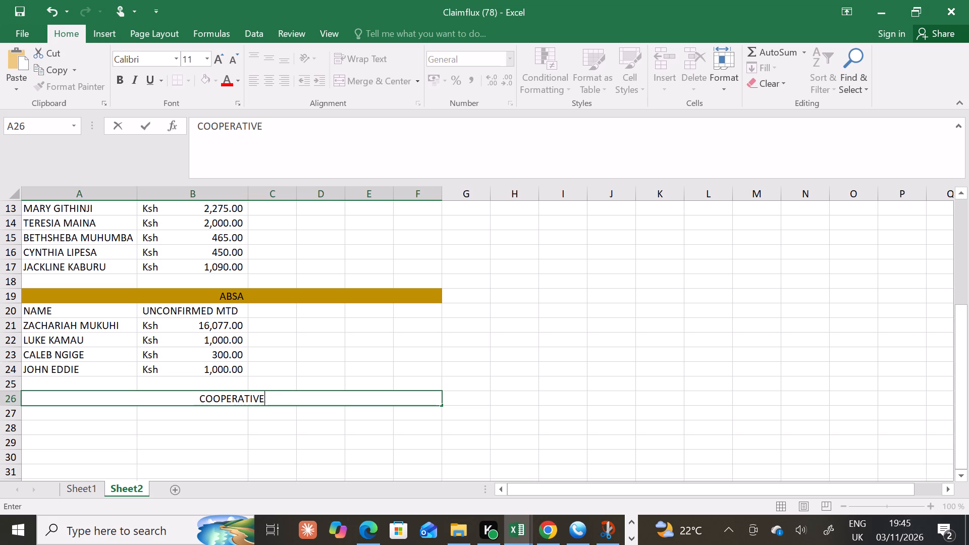
{"action": "left_click", "coordinate": [316, 337]}
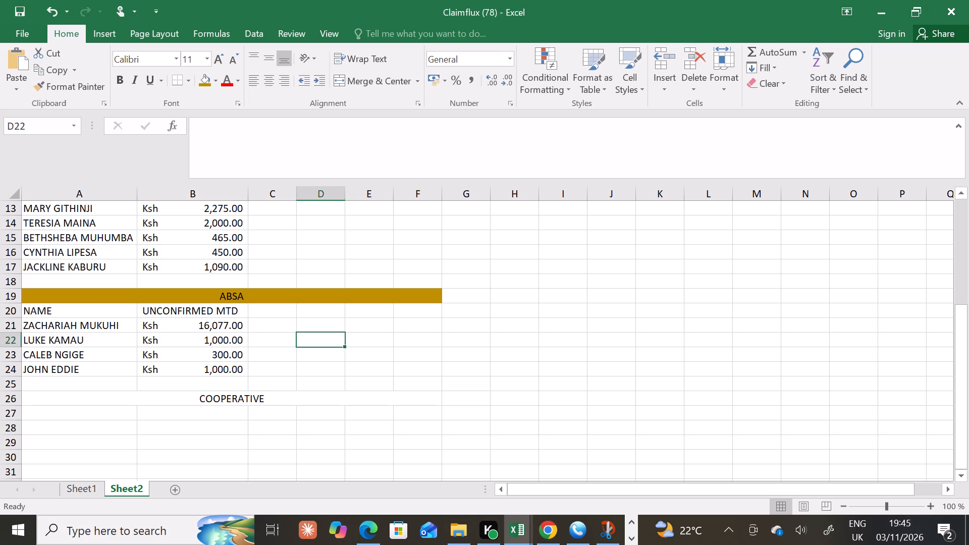
Fill the COOPERATIVE heading in row 26 with the darkest gold theme colour.
{"action": "left_click", "coordinate": [181, 399]}
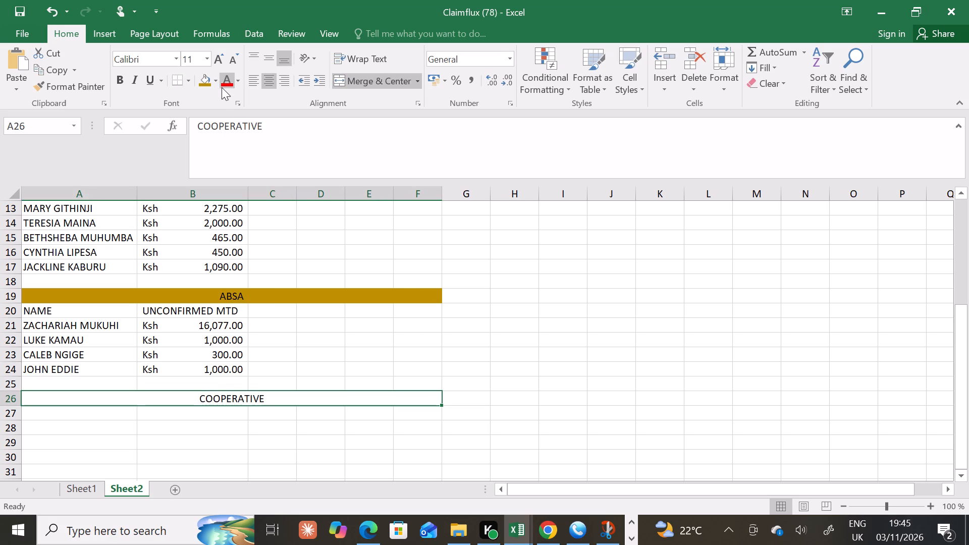
{"action": "left_click", "coordinate": [218, 82]}
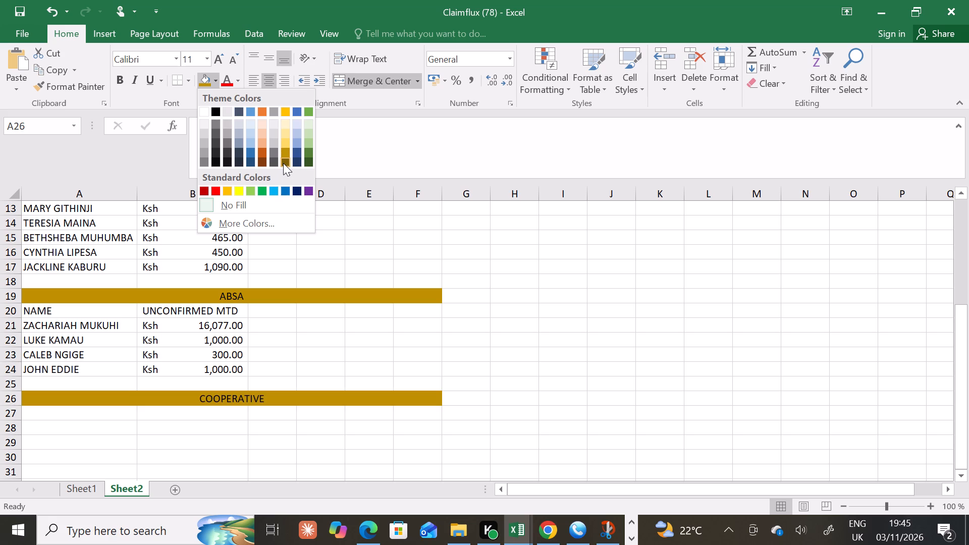
{"action": "left_click", "coordinate": [283, 163]}
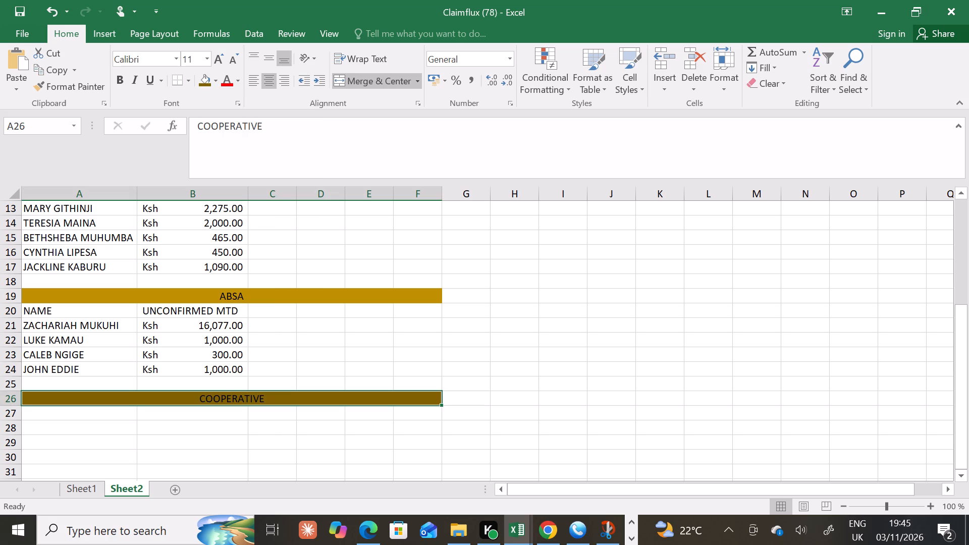
{"action": "left_click", "coordinate": [232, 409]}
Enter the COOPERATIVE section's column headers: NAME in A27 and UNCONFIRMED MTD in B27.
{"action": "left_click", "coordinate": [90, 415]}
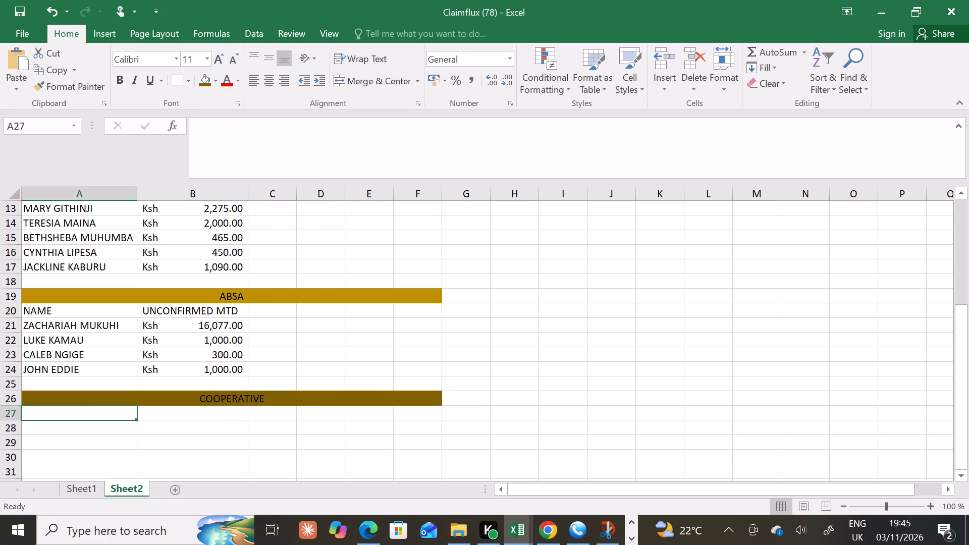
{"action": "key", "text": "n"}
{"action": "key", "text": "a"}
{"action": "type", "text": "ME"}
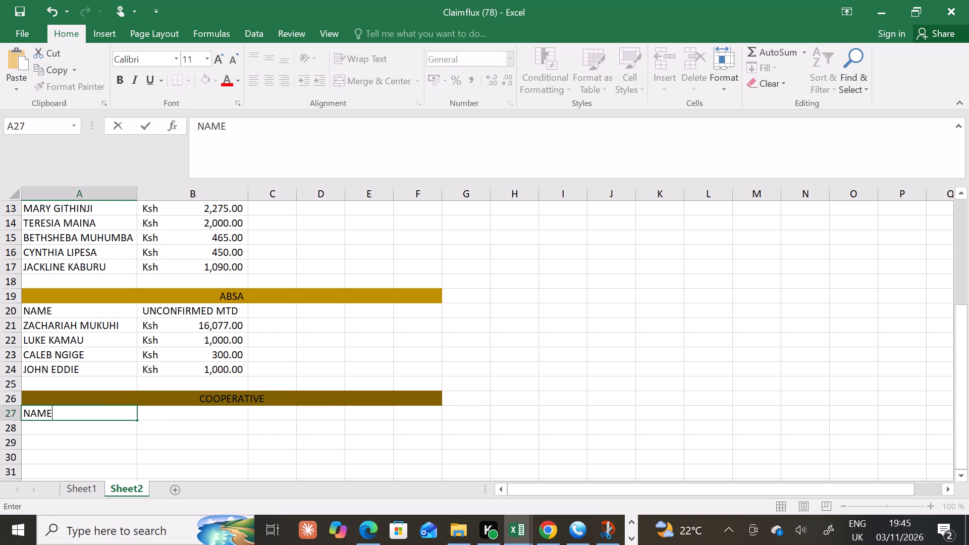
{"action": "left_click", "coordinate": [225, 420]}
{"action": "left_click", "coordinate": [225, 420]}
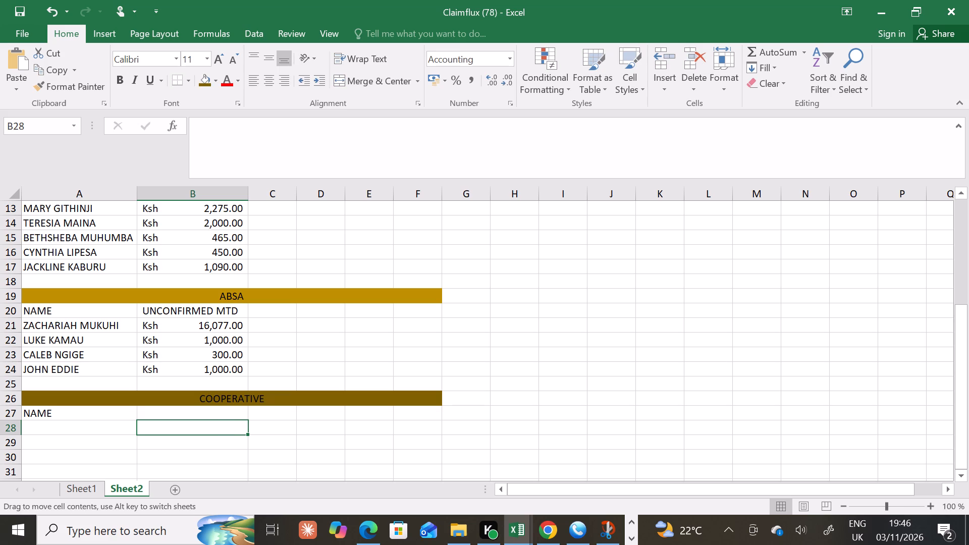
{"action": "left_click", "coordinate": [225, 414]}
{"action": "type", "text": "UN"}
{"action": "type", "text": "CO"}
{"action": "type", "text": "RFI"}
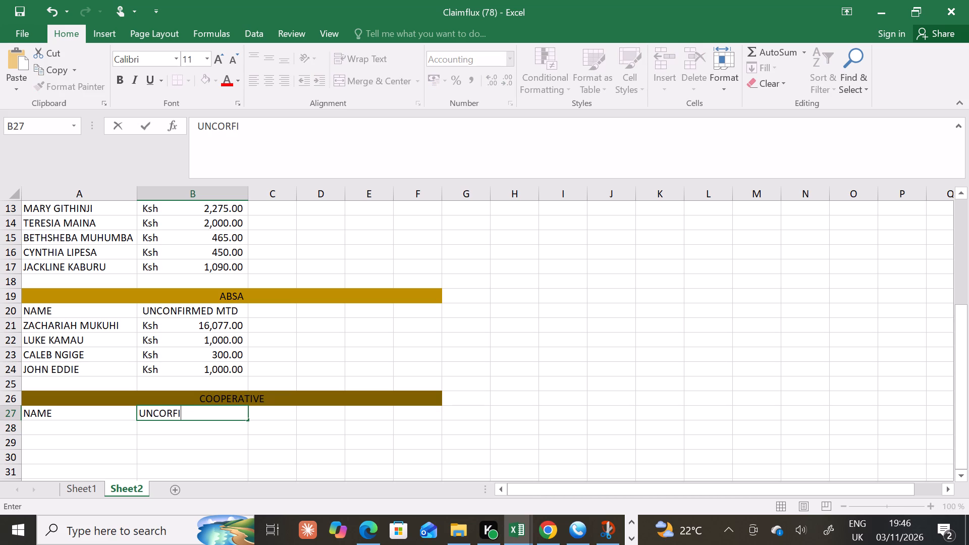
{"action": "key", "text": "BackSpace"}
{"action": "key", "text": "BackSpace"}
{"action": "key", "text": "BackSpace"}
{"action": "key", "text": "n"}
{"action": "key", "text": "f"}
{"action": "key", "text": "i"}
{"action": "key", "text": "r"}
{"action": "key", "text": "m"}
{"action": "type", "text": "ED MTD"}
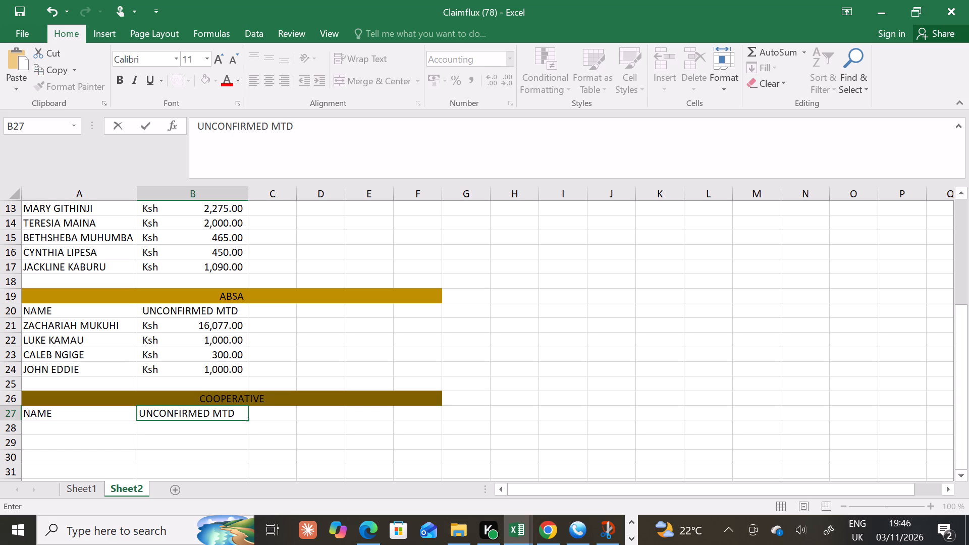
List the first three COOPERATIVE owners by full name in A28:A30: Kevin, Vallary and Mauline.
{"action": "left_click", "coordinate": [88, 434]}
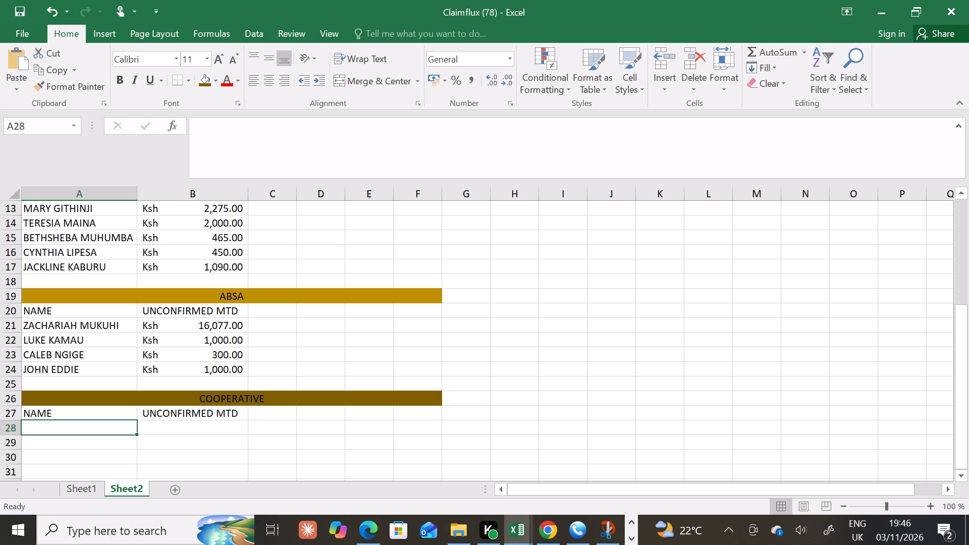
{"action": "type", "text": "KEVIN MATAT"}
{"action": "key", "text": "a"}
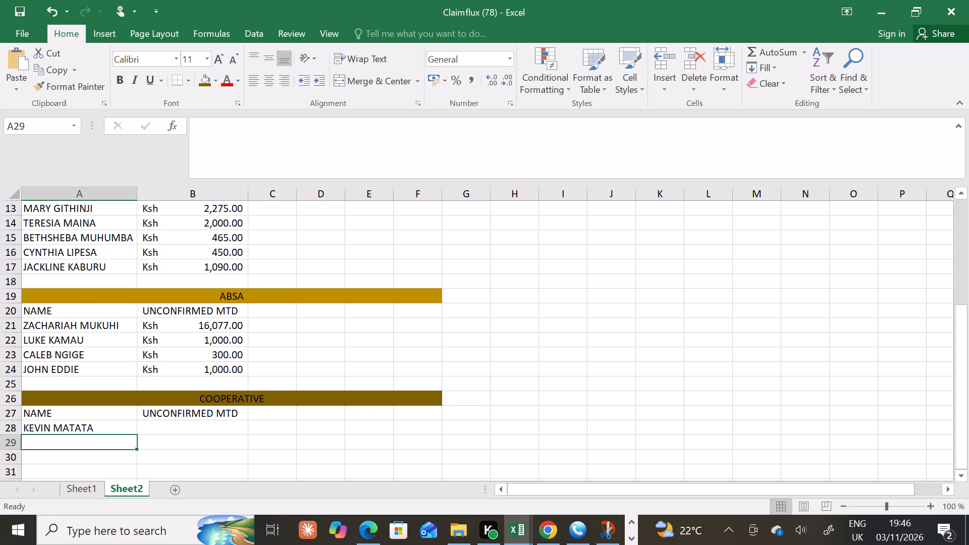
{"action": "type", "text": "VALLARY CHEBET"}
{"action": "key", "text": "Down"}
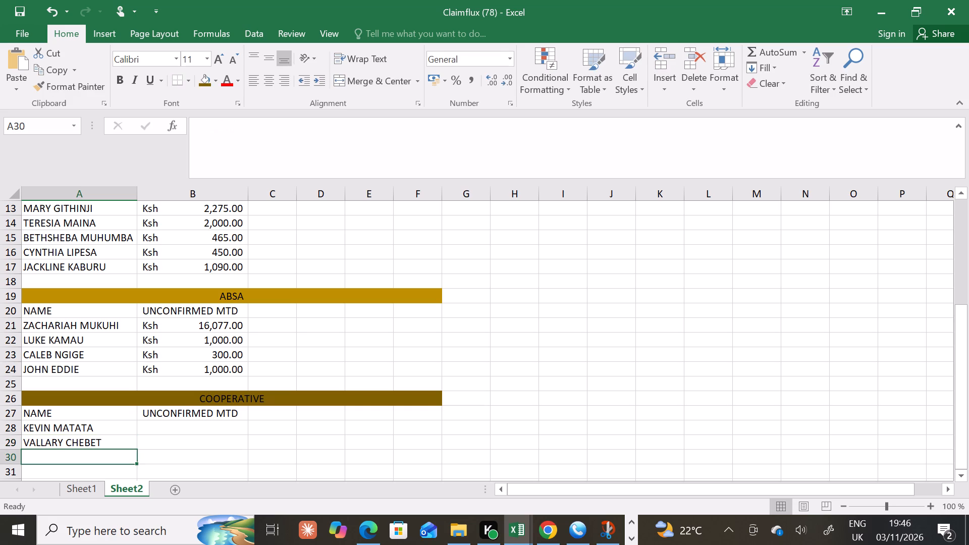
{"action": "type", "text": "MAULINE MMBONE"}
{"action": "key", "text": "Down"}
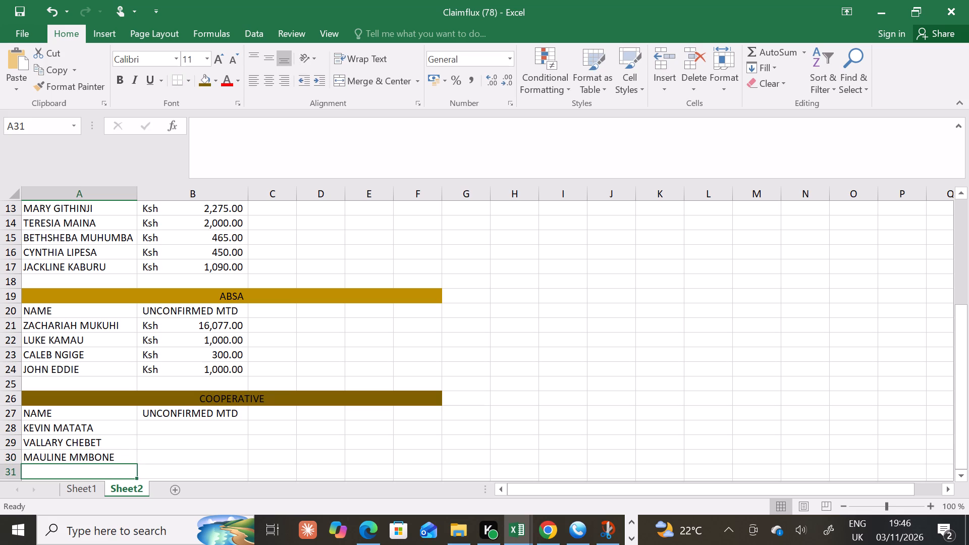
Enter Evelyne's full name as the fourth COOPERATIVE owner in A31.
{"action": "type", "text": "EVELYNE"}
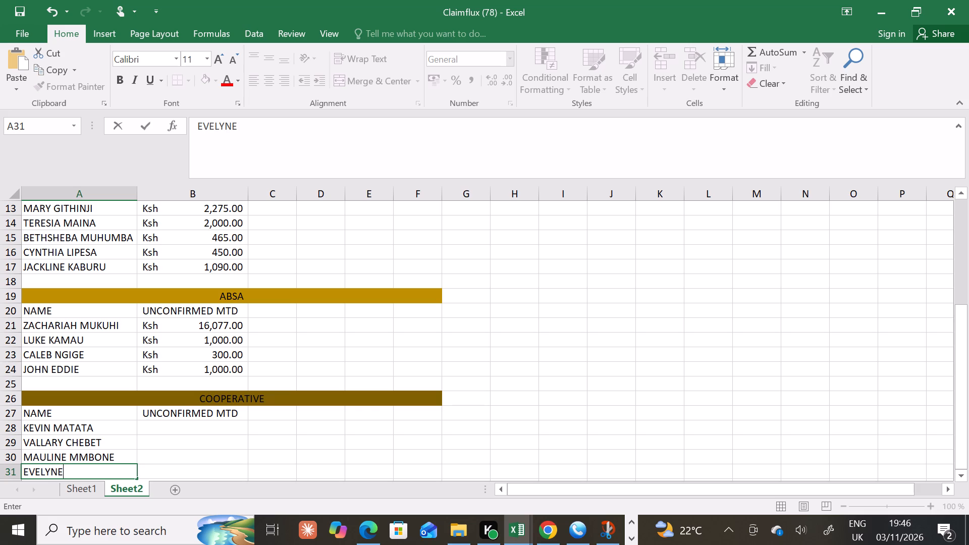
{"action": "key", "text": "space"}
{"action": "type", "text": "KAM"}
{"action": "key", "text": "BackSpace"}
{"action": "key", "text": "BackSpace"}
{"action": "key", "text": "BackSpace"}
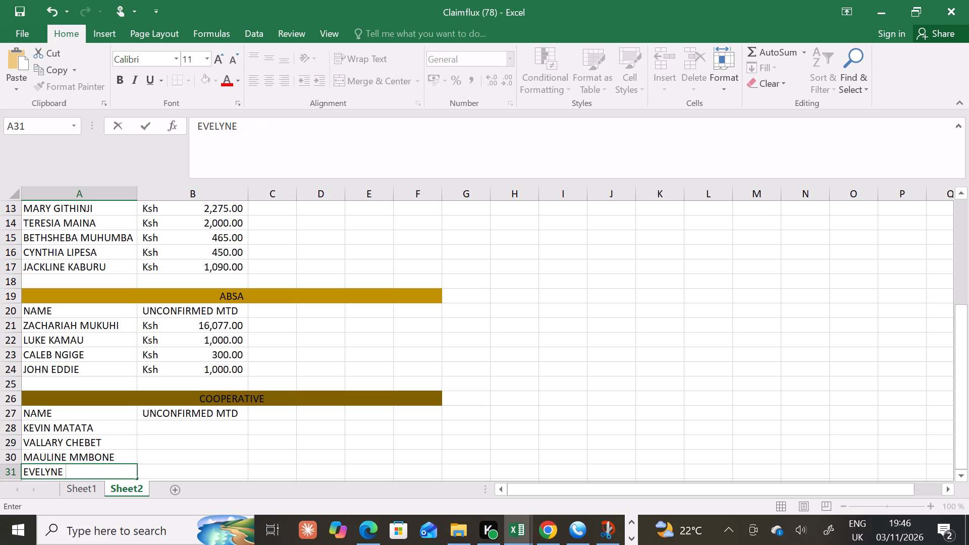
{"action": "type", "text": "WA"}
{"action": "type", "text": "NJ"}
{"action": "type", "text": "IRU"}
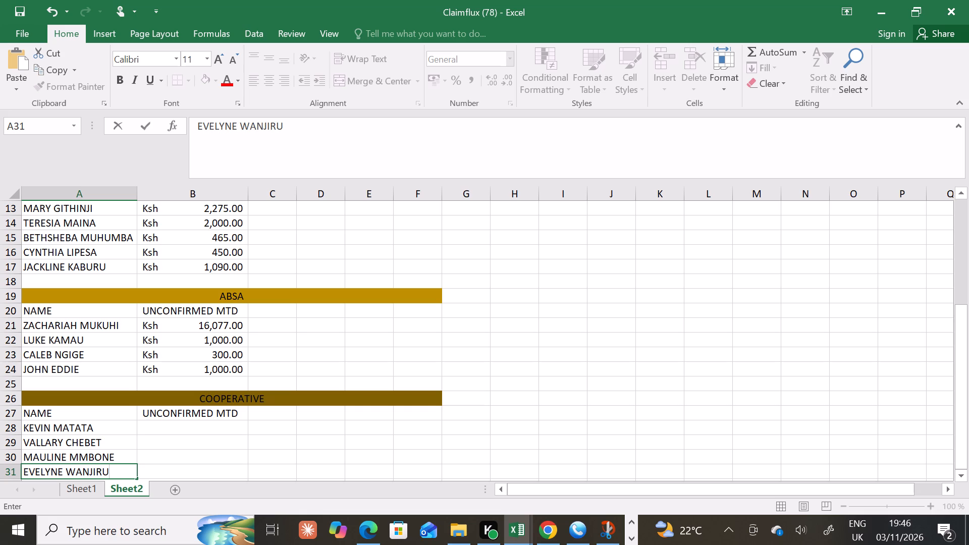
{"action": "scroll", "coordinate": [198, 423], "scroll_direction": "down", "scroll_amount": 1}
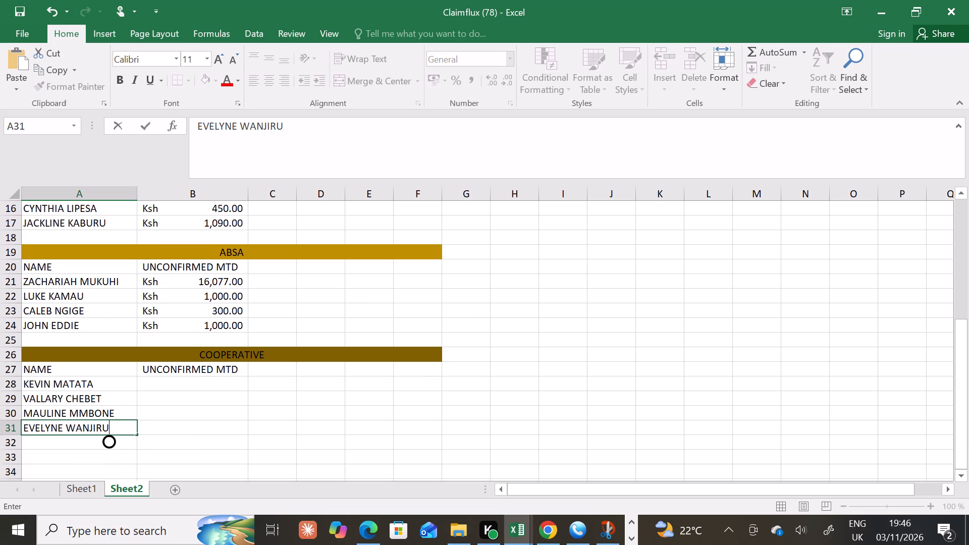
Complete the COOPERATIVE owner list with Simon's full name in A32 and KEITH in A33.
{"action": "left_click", "coordinate": [85, 446]}
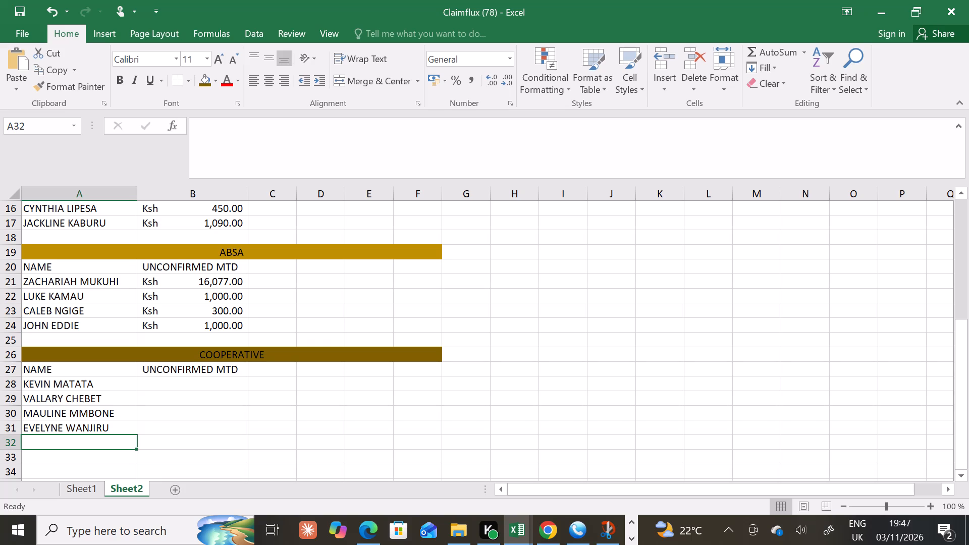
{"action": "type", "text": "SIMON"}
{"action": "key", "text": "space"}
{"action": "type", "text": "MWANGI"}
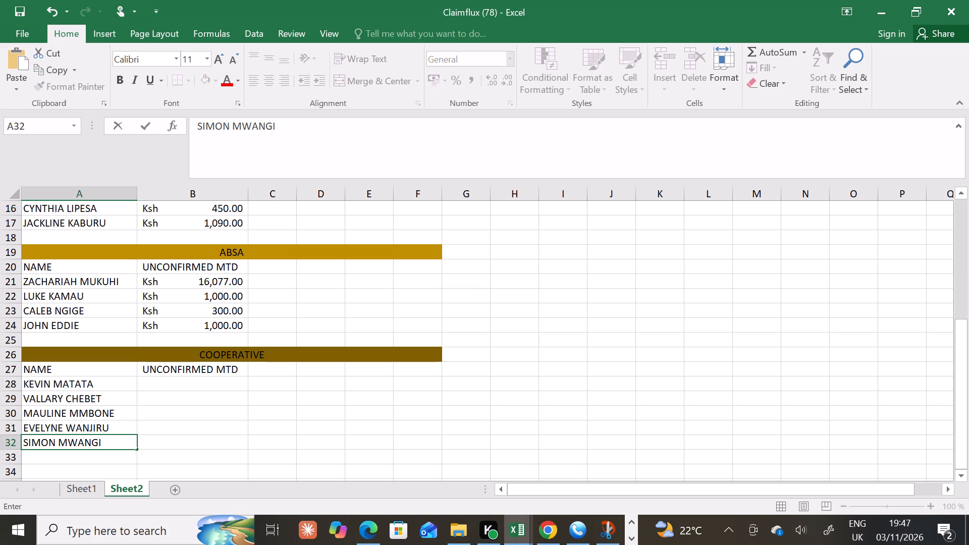
{"action": "left_click", "coordinate": [70, 460]}
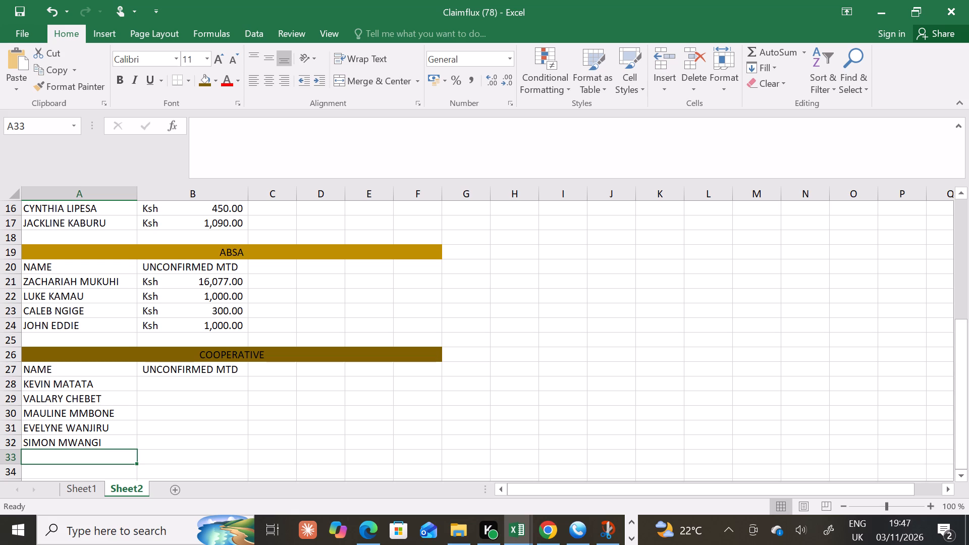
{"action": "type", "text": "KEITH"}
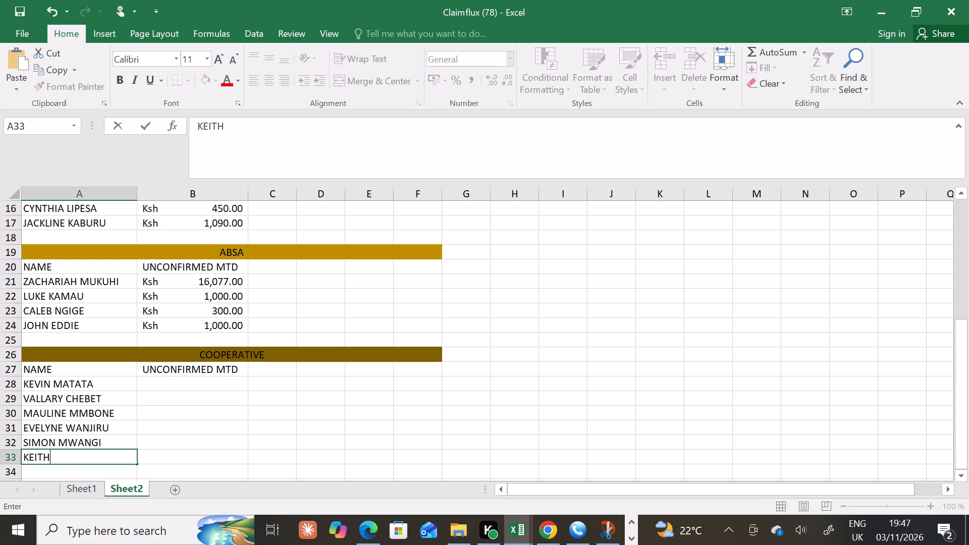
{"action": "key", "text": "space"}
{"action": "scroll", "coordinate": [143, 431], "scroll_direction": "down", "scroll_amount": 1}
{"action": "left_click", "coordinate": [107, 433]}
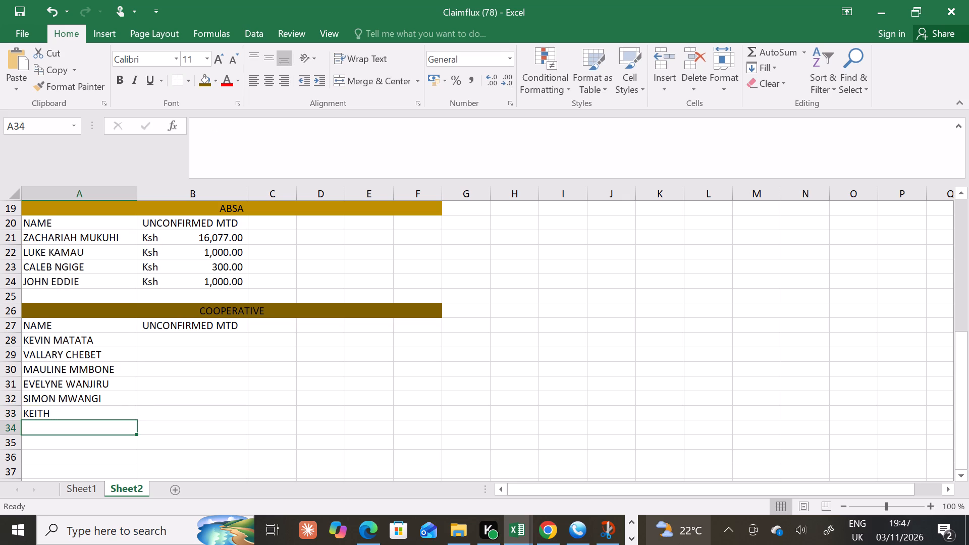
Switch to Claimflux in Chrome and run the MTD report for Co-Operative Bank Kenya with payment dates 2026-11-01 to 2026-11-03.
{"action": "left_click", "coordinate": [551, 527]}
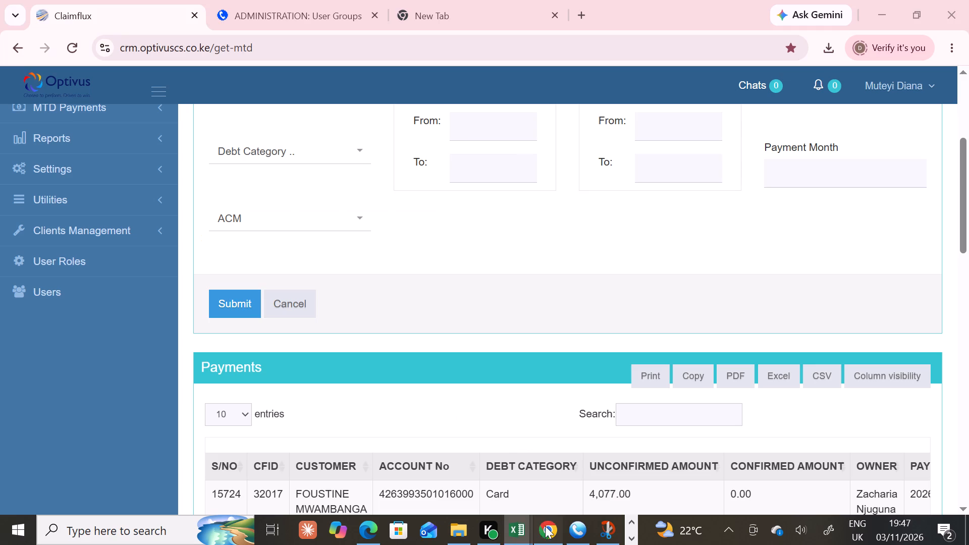
{"action": "scroll", "coordinate": [196, 242], "scroll_direction": "up", "scroll_amount": 2}
{"action": "left_click", "coordinate": [240, 231]}
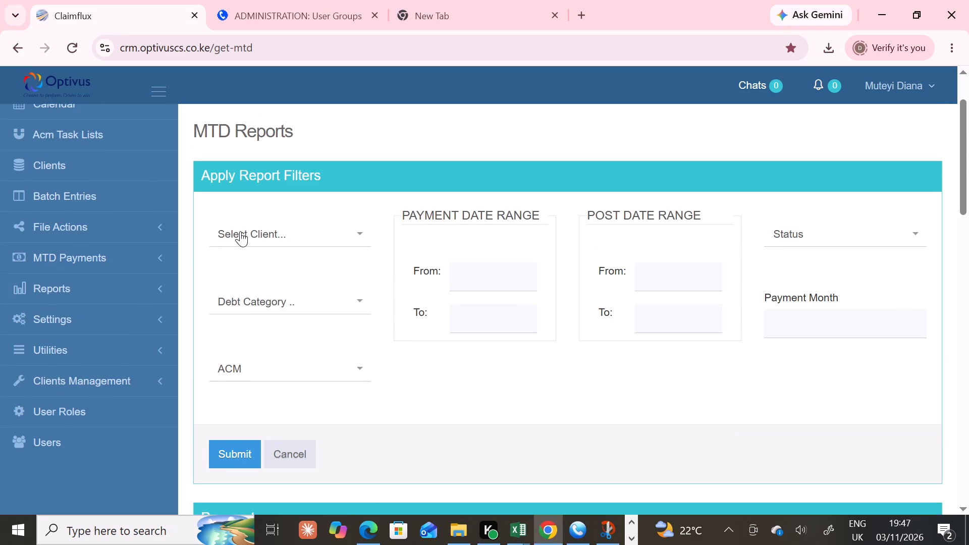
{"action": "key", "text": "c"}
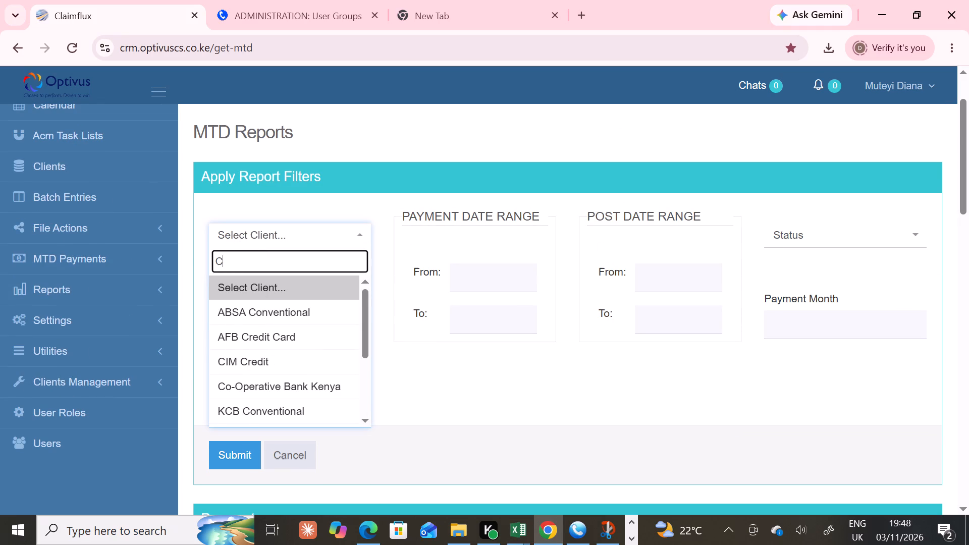
{"action": "left_click", "coordinate": [313, 392]}
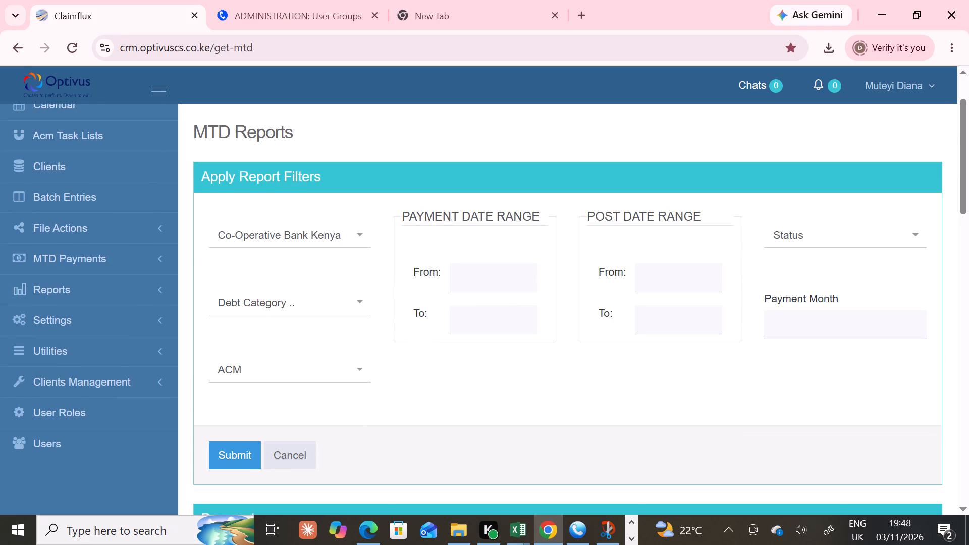
{"action": "left_click", "coordinate": [462, 283]}
{"action": "left_click", "coordinate": [493, 376]}
{"action": "left_click", "coordinate": [491, 316]}
{"action": "left_click", "coordinate": [522, 175]}
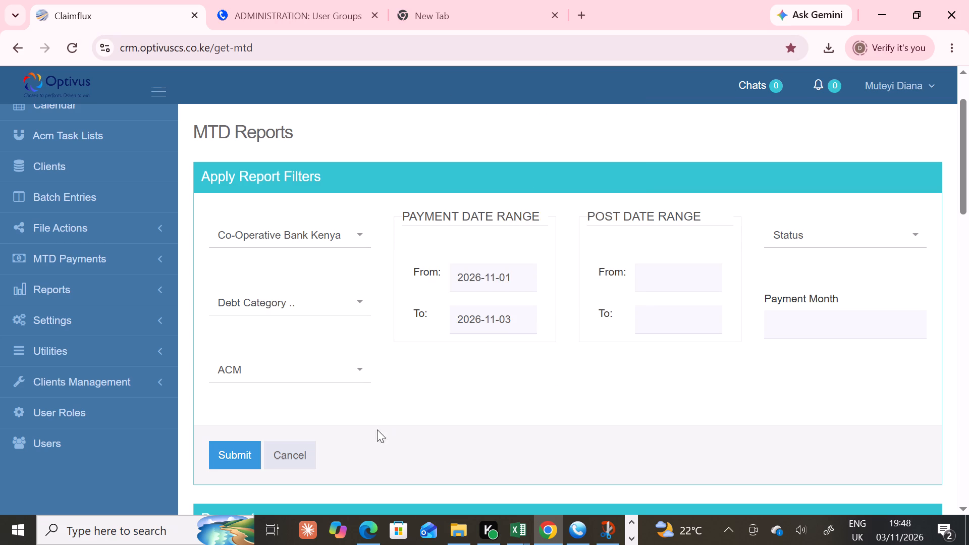
{"action": "left_click", "coordinate": [246, 457]}
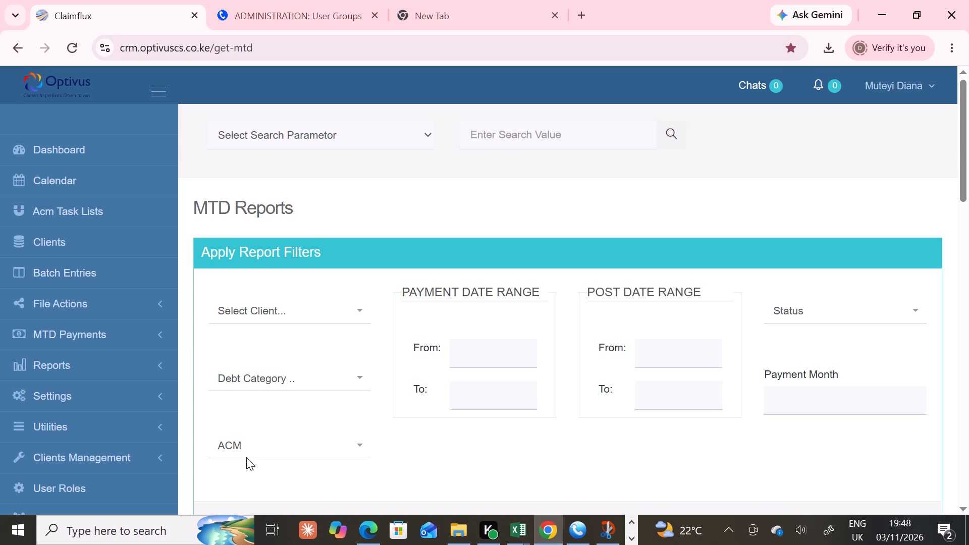
Export the Co-Operative Bank payments to Excel, open the downloaded Claimflux (81) workbook and enable editing.
{"action": "scroll", "coordinate": [875, 391], "scroll_direction": "down", "scroll_amount": 1}
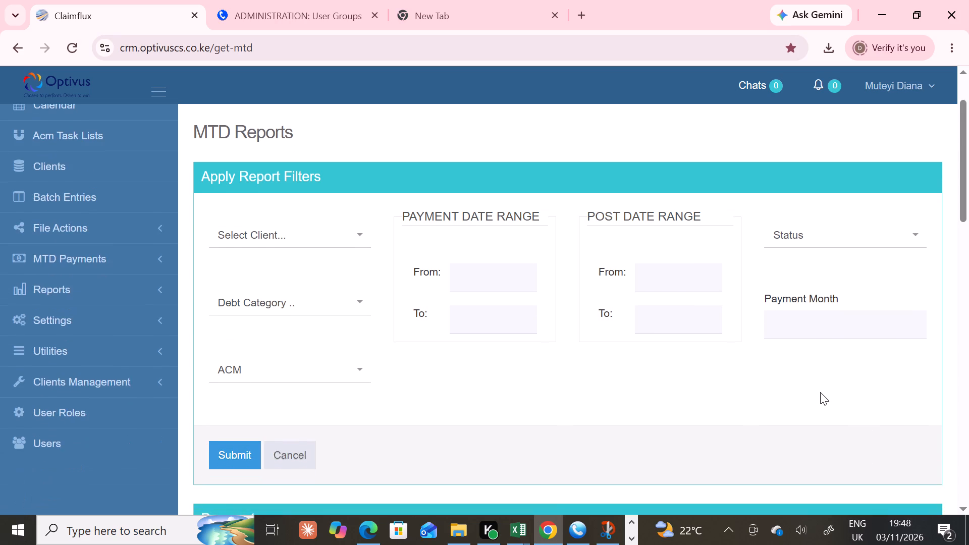
{"action": "scroll", "coordinate": [820, 392], "scroll_direction": "down", "scroll_amount": 2}
{"action": "left_click", "coordinate": [787, 379]}
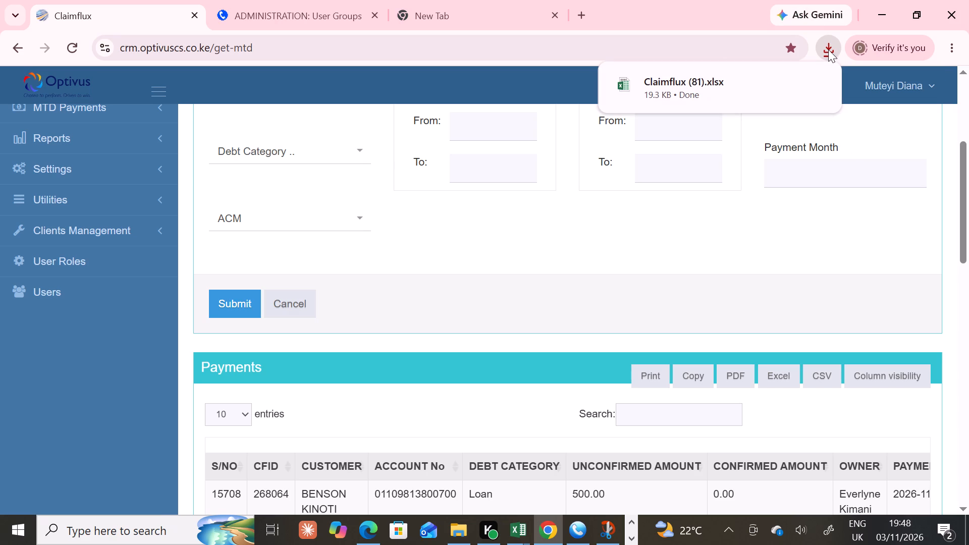
{"action": "left_click_drag", "start_coordinate": [695, 88], "coordinate": [689, 89]}
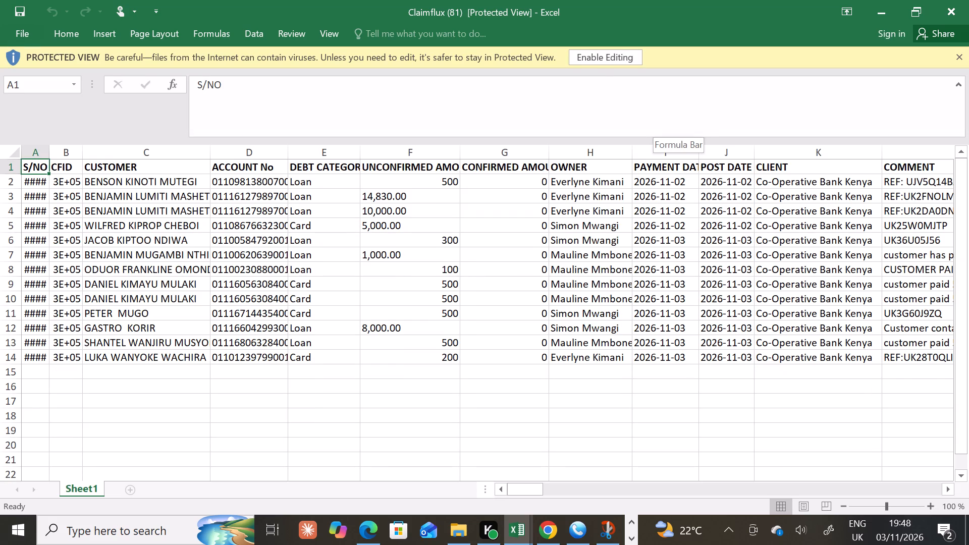
{"action": "left_click", "coordinate": [597, 62]}
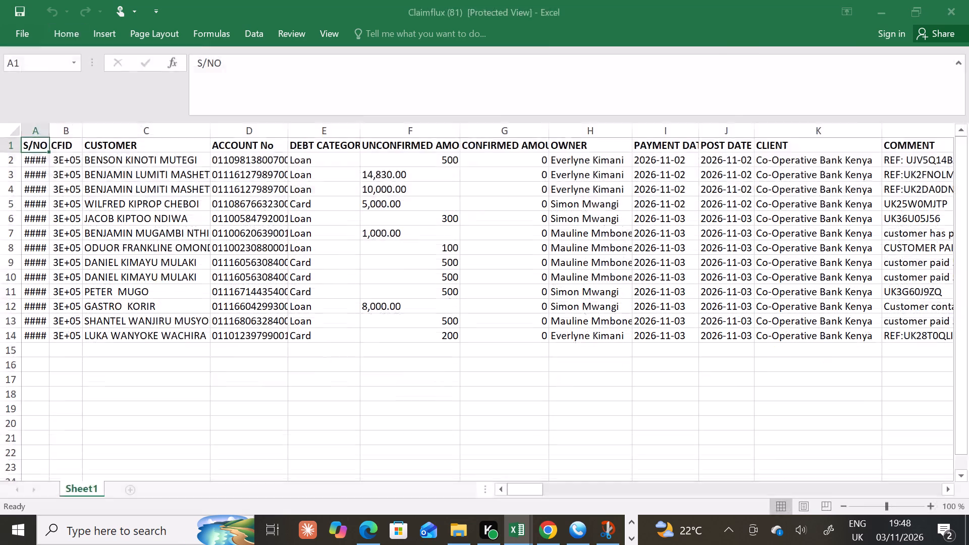
Convert the UNCONFIRMED AMOUNT column F from text to numbers using Text to Columns with the Delimited option.
{"action": "left_click", "coordinate": [386, 201]}
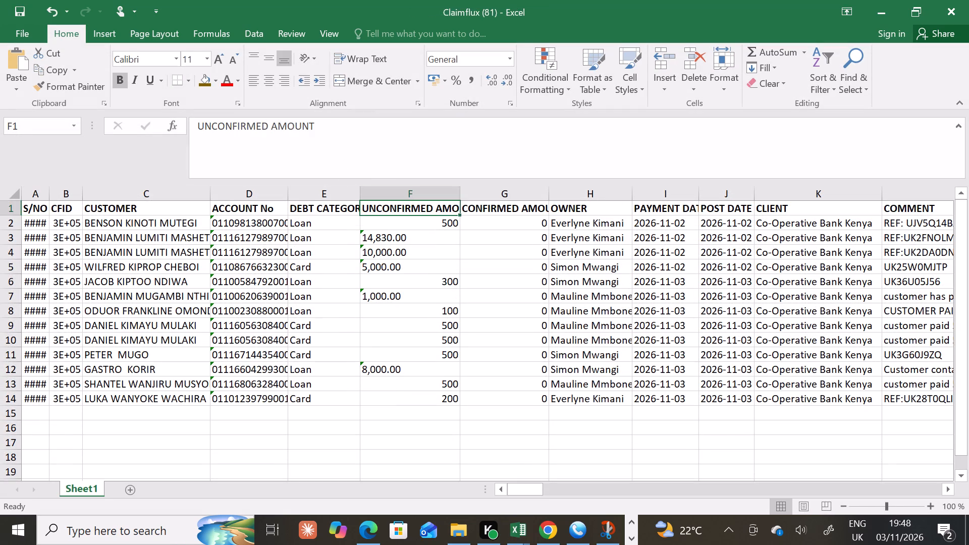
{"action": "left_click", "coordinate": [391, 195]}
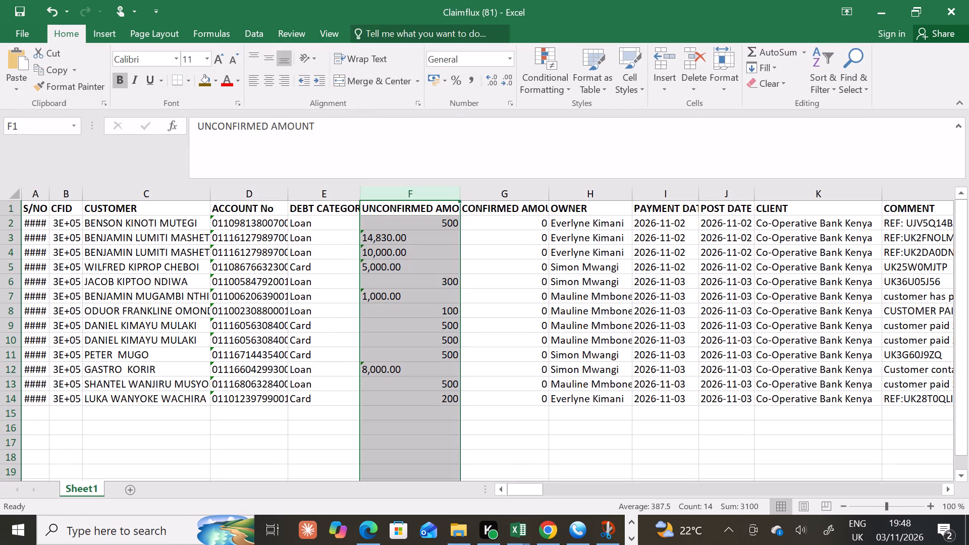
{"action": "left_click", "coordinate": [264, 30]}
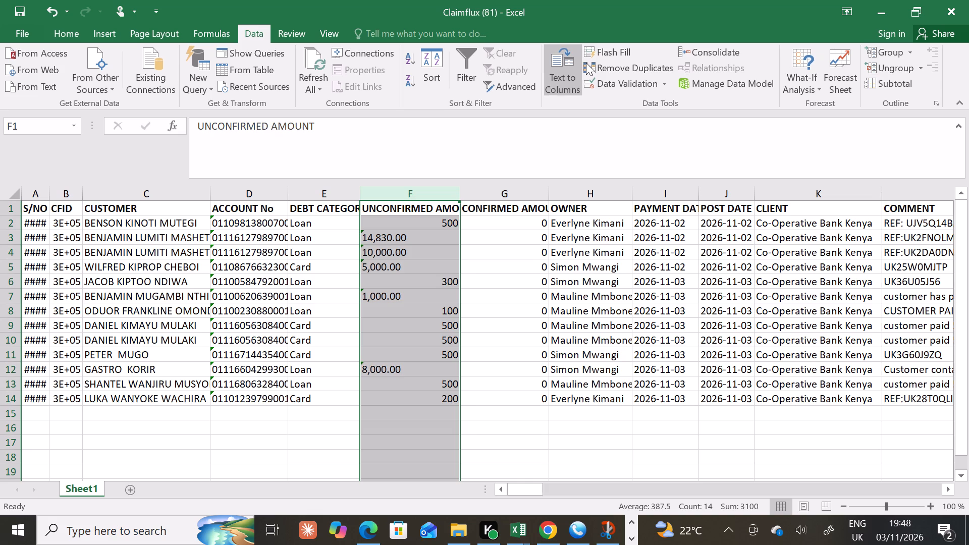
{"action": "left_click", "coordinate": [559, 68]}
{"action": "left_click", "coordinate": [394, 392]}
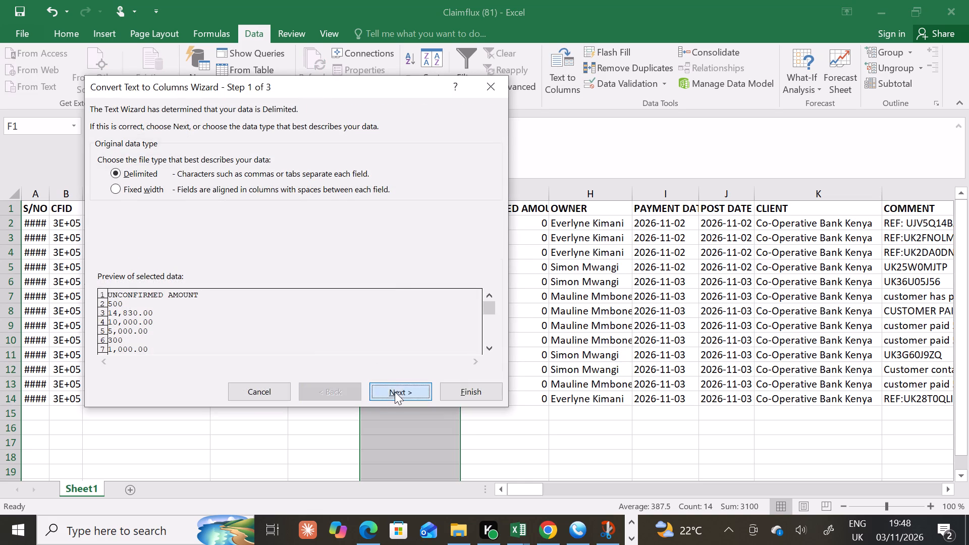
{"action": "left_click", "coordinate": [395, 392]}
{"action": "left_click", "coordinate": [483, 397]}
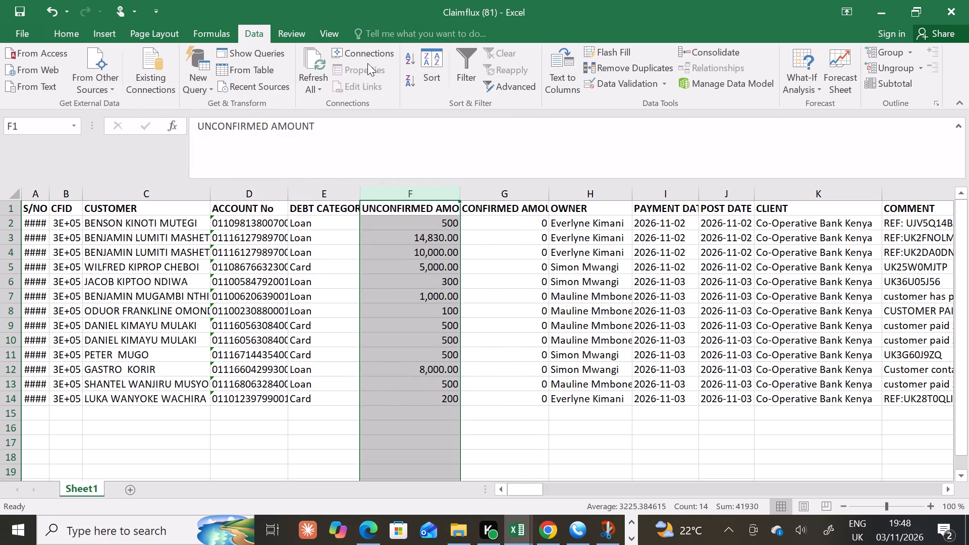
Apply the Ksh accounting number format to the UNCONFIRMED AMOUNT column F.
{"action": "left_click", "coordinate": [63, 31]}
{"action": "left_click", "coordinate": [432, 79]}
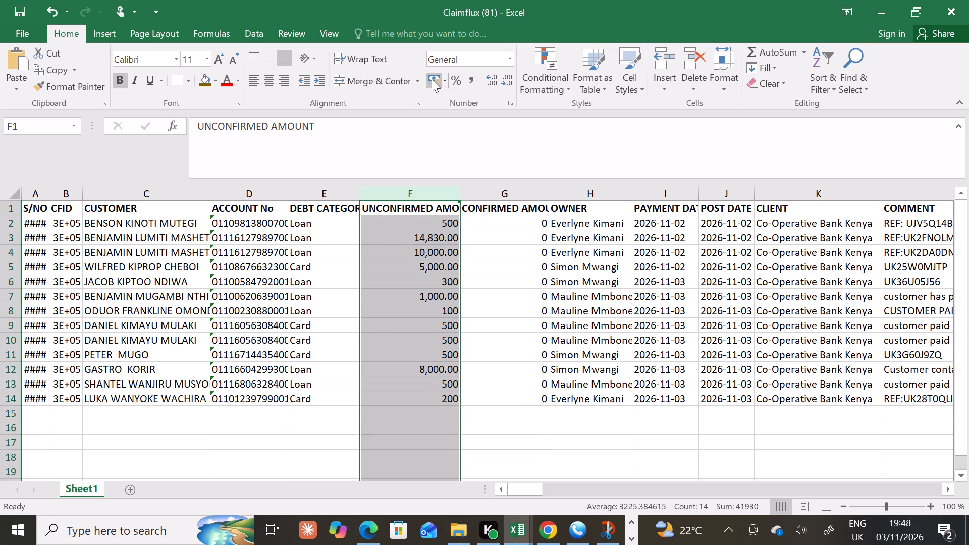
Add a filter to the OWNER column H, show only Everlyne's payments, and select column F to get their sum.
{"action": "left_click", "coordinate": [622, 188]}
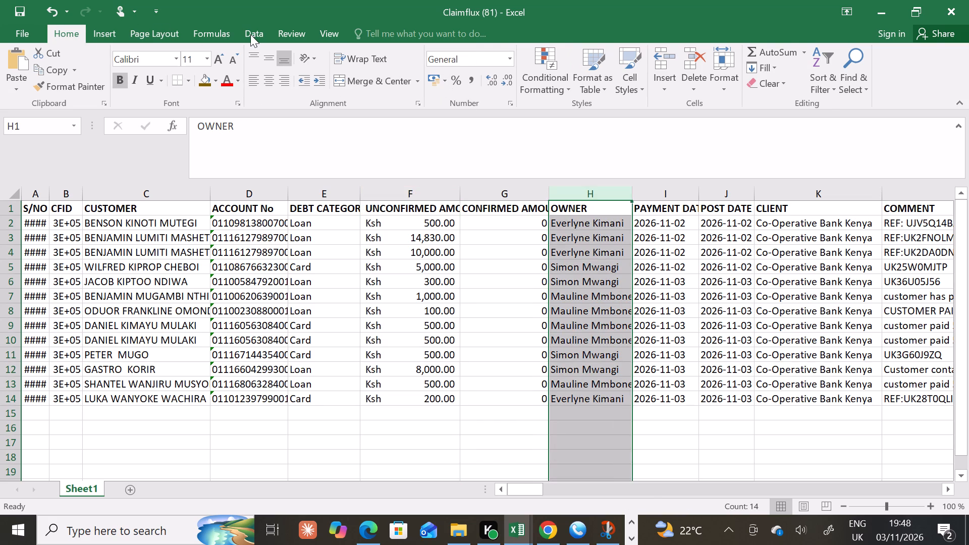
{"action": "left_click", "coordinate": [250, 34]}
{"action": "left_click", "coordinate": [463, 70]}
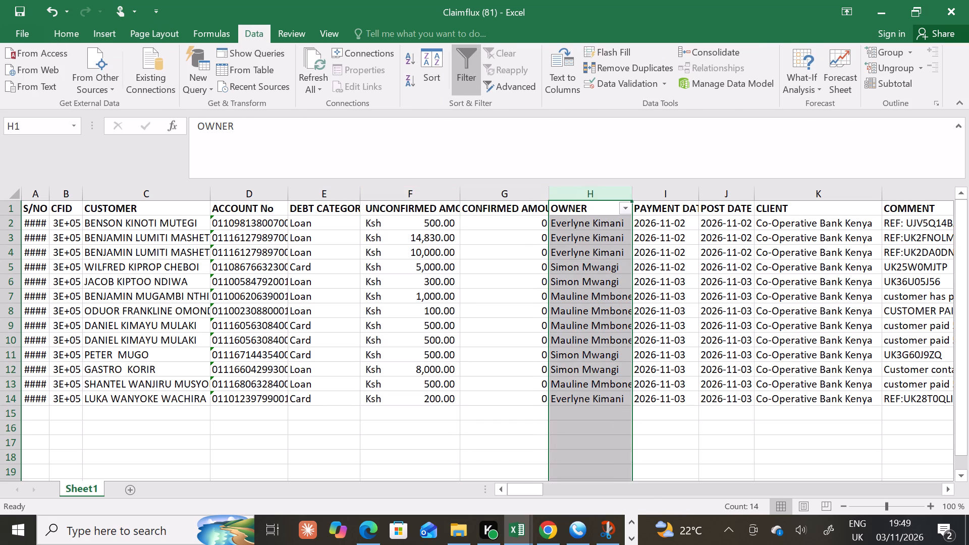
{"action": "left_click", "coordinate": [627, 209]}
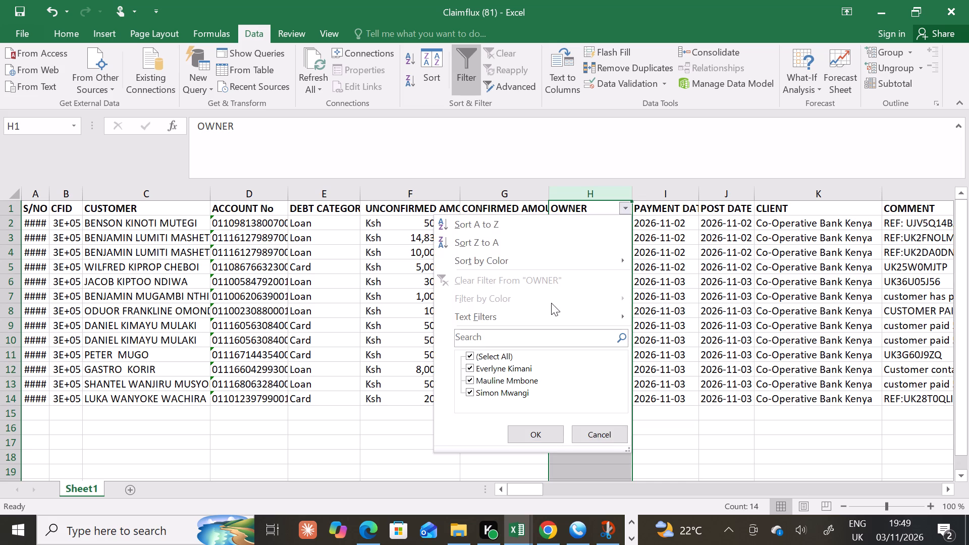
{"action": "left_click", "coordinate": [533, 357]}
{"action": "left_click", "coordinate": [515, 360]}
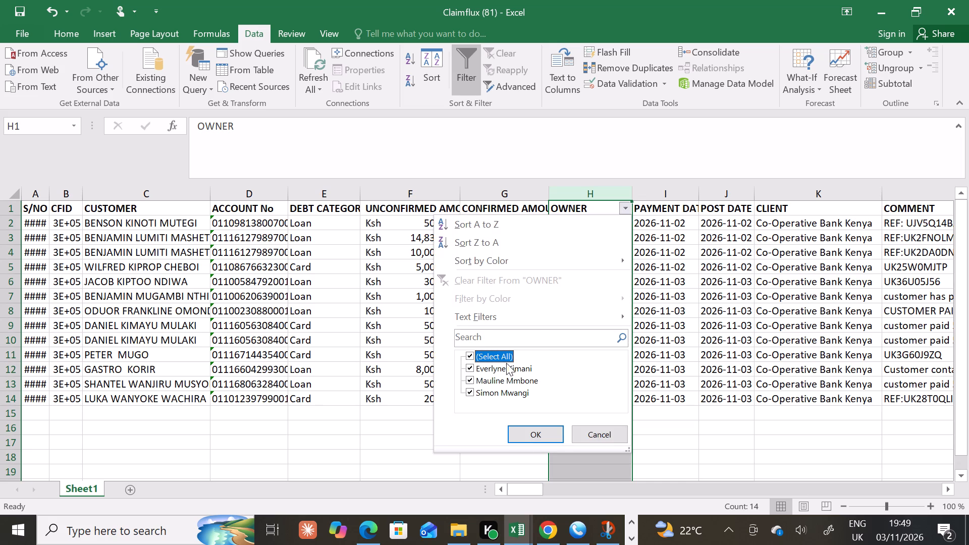
{"action": "left_click", "coordinate": [487, 352]}
{"action": "left_click", "coordinate": [468, 366]}
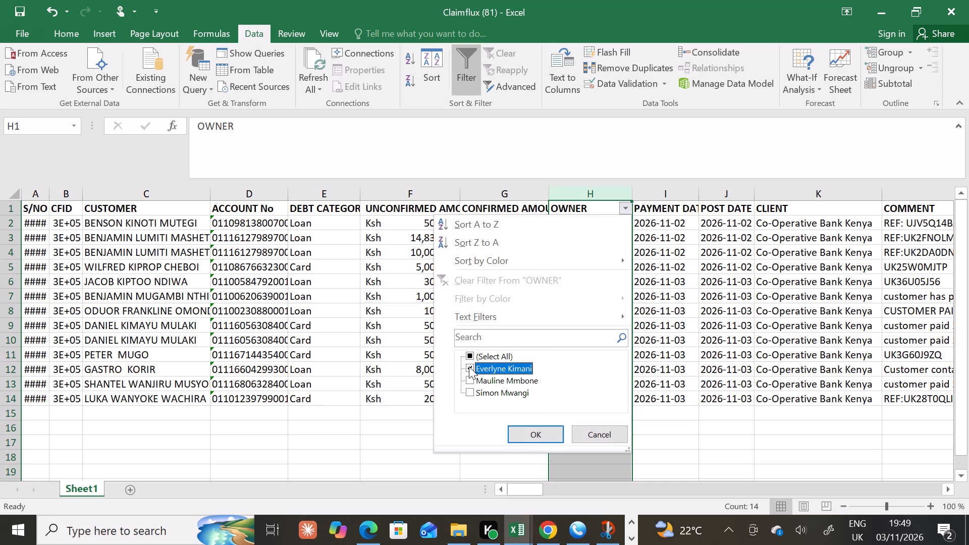
{"action": "left_click", "coordinate": [524, 430]}
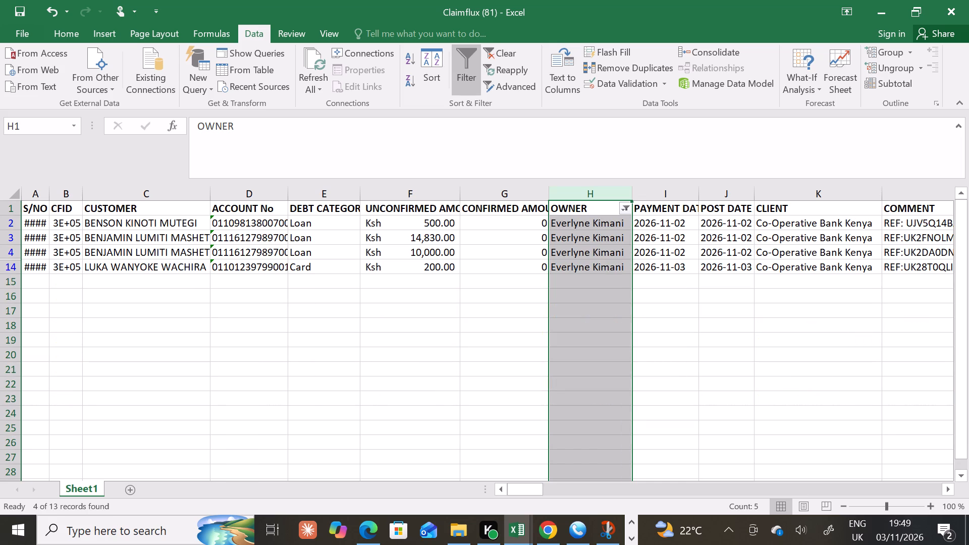
{"action": "left_click", "coordinate": [417, 194]}
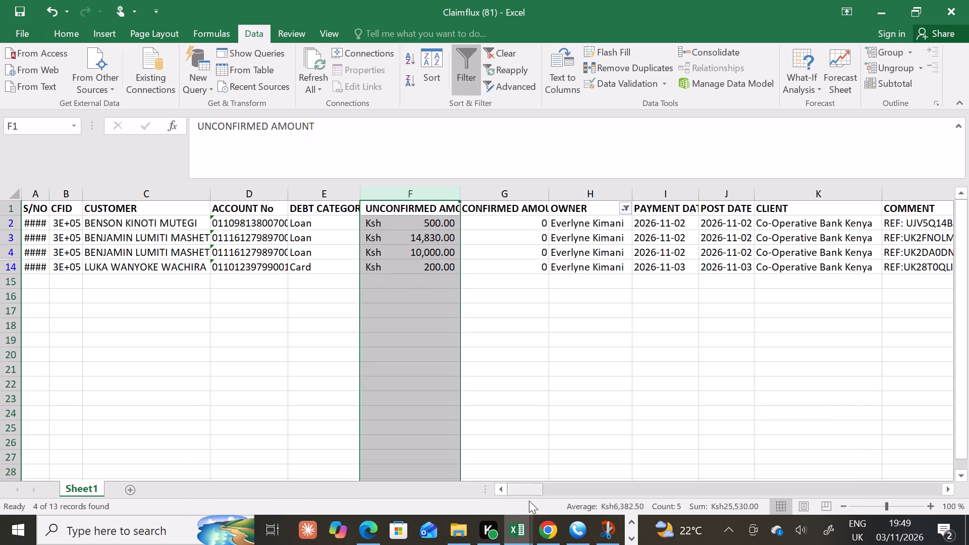
In Sheet2 of the Claimflux (78) workbook, replace Evelyne's surname in A31 with the one shown in the export's OWNER column.
{"action": "left_click", "coordinate": [513, 535]}
{"action": "left_click", "coordinate": [480, 448]}
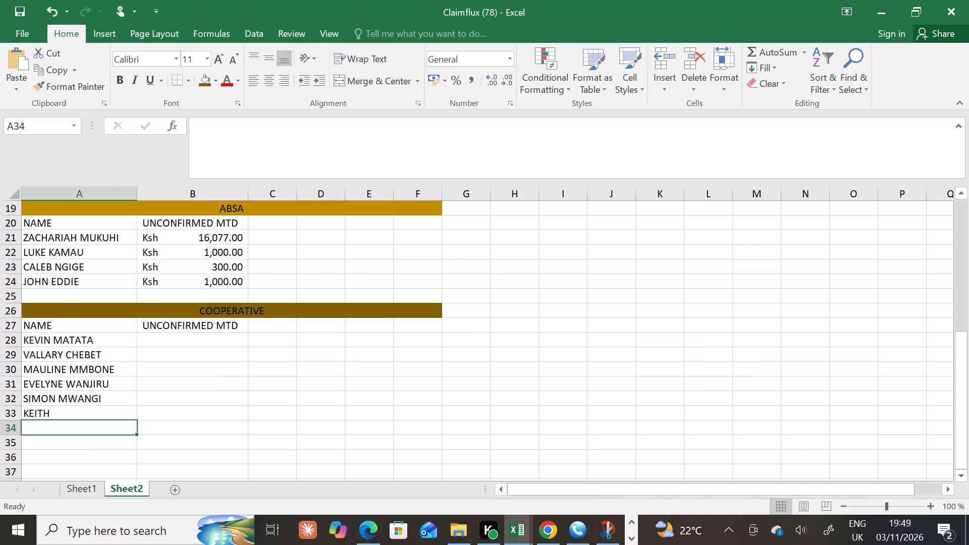
{"action": "left_click", "coordinate": [125, 385]}
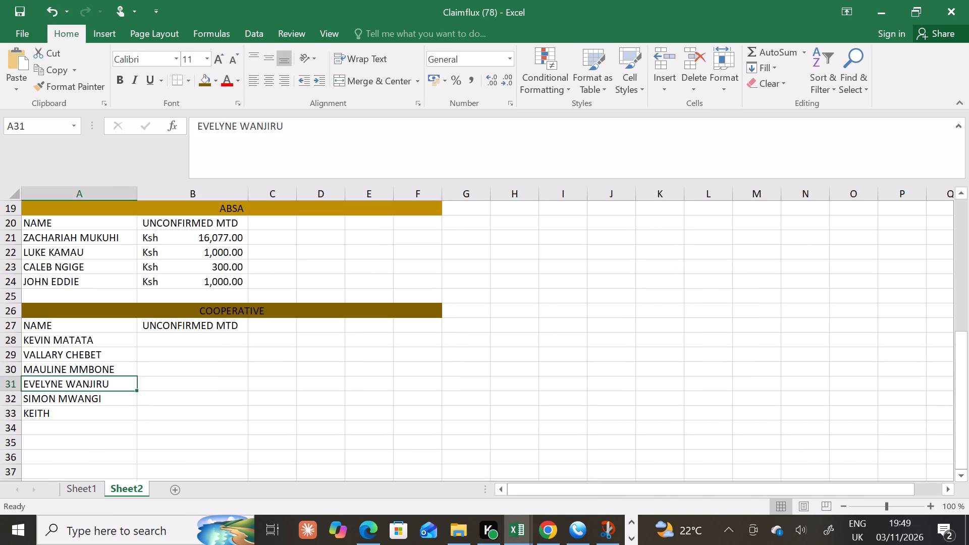
{"action": "left_click", "coordinate": [295, 130]}
{"action": "key", "text": "BackSpace"}
{"action": "key", "text": "BackSpace"}
{"action": "key", "text": "BackSpace"}
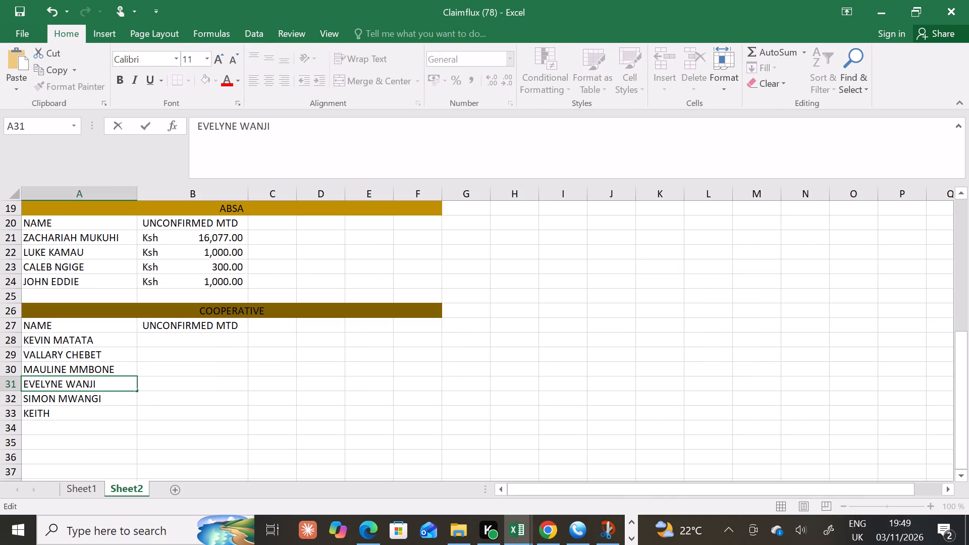
{"action": "key", "text": "BackSpace"}
{"action": "key", "text": "BackSpace"}
{"action": "key", "text": "BackSpace"}
{"action": "key", "text": "BackSpace"}
{"action": "key", "text": "BackSpace"}
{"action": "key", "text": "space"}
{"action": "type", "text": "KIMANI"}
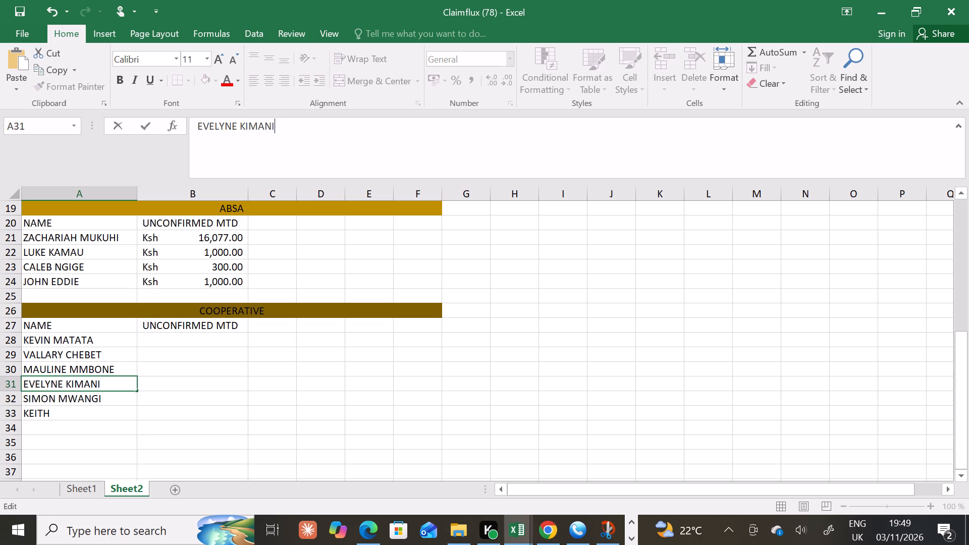
Enter 25530 as Evelyne's UNCONFIRMED MTD amount in B31.
{"action": "left_click", "coordinate": [169, 387]}
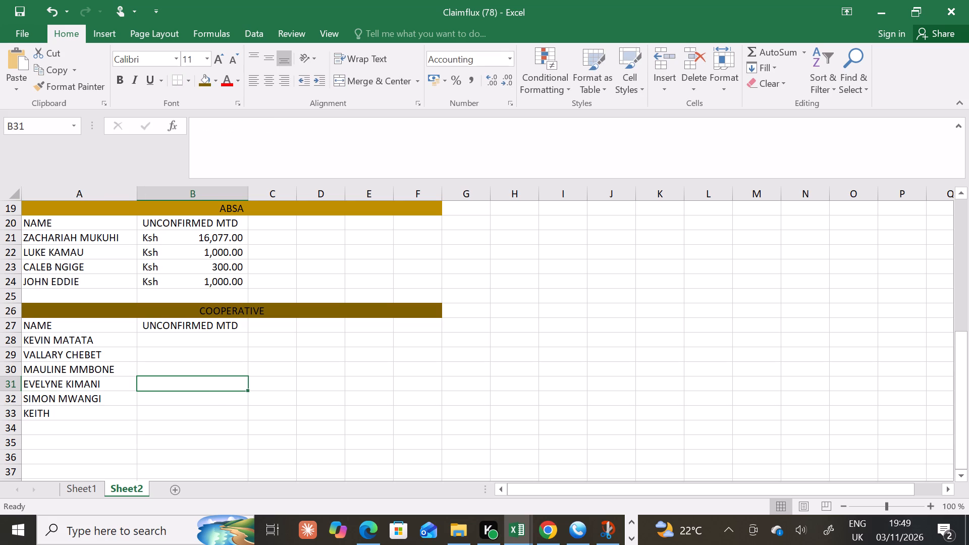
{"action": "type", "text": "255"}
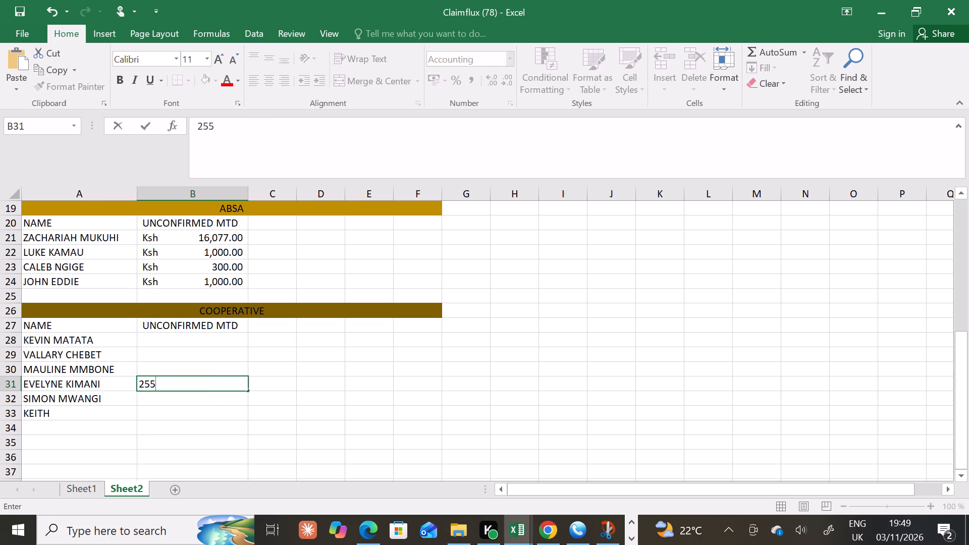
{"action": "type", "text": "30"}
{"action": "left_click", "coordinate": [175, 372]}
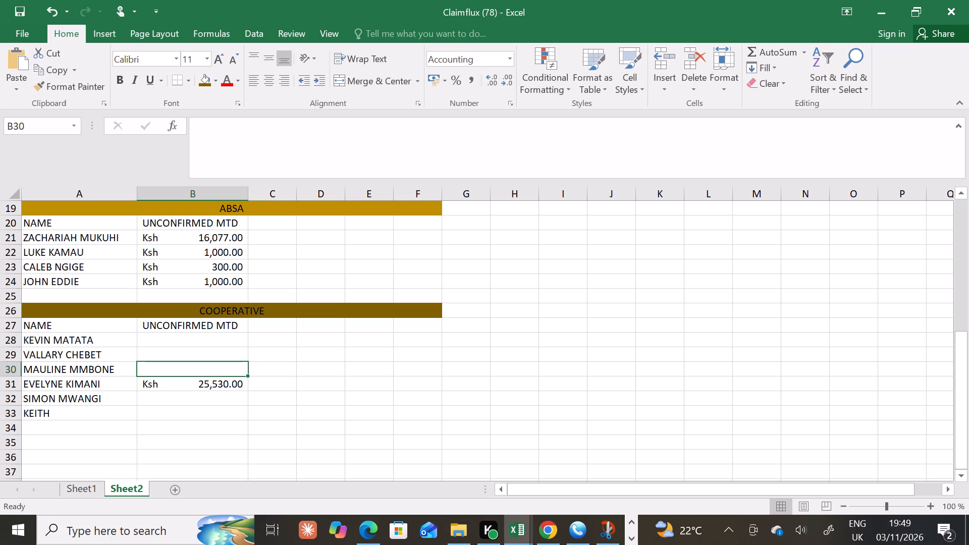
Close the Claimflux (80) workbook without saving its changes.
{"action": "left_click", "coordinate": [522, 530]}
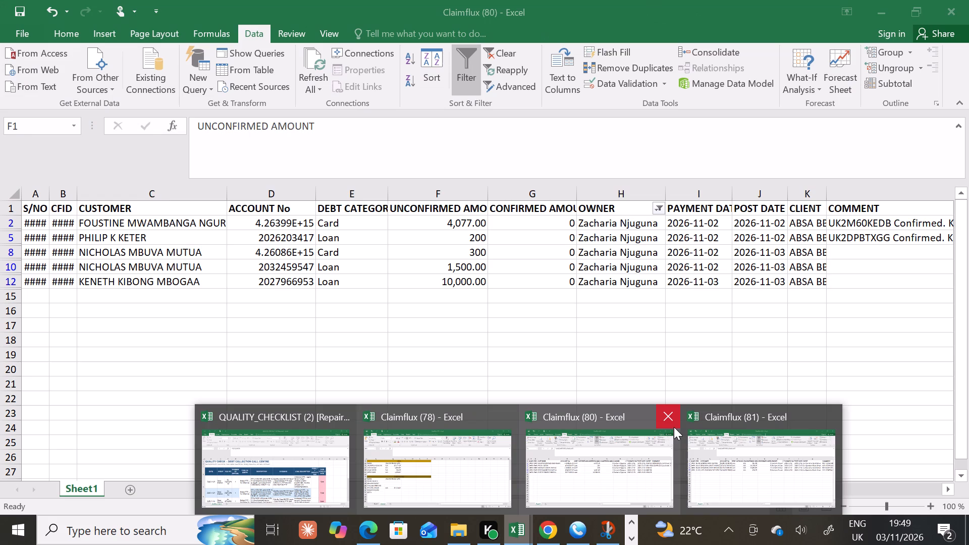
{"action": "left_click", "coordinate": [674, 427]}
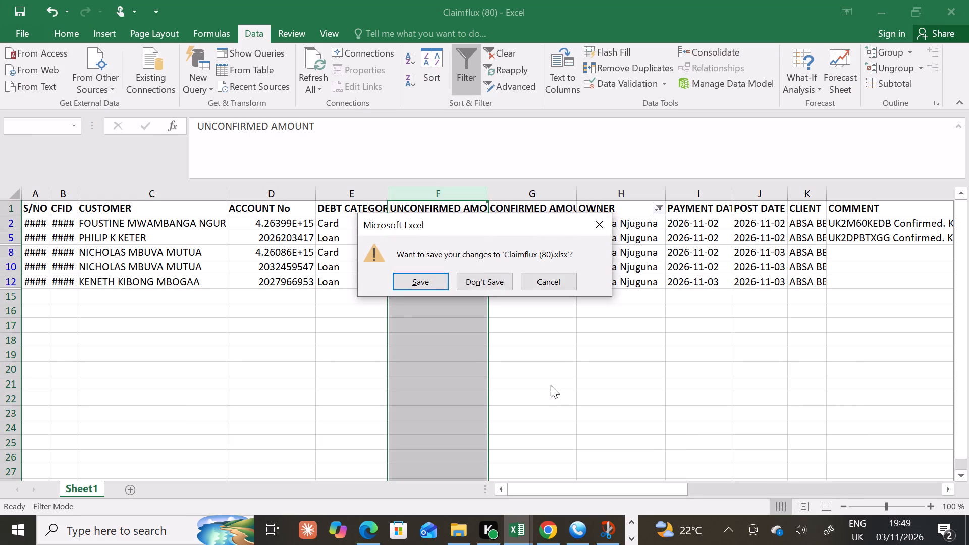
{"action": "left_click", "coordinate": [480, 289]}
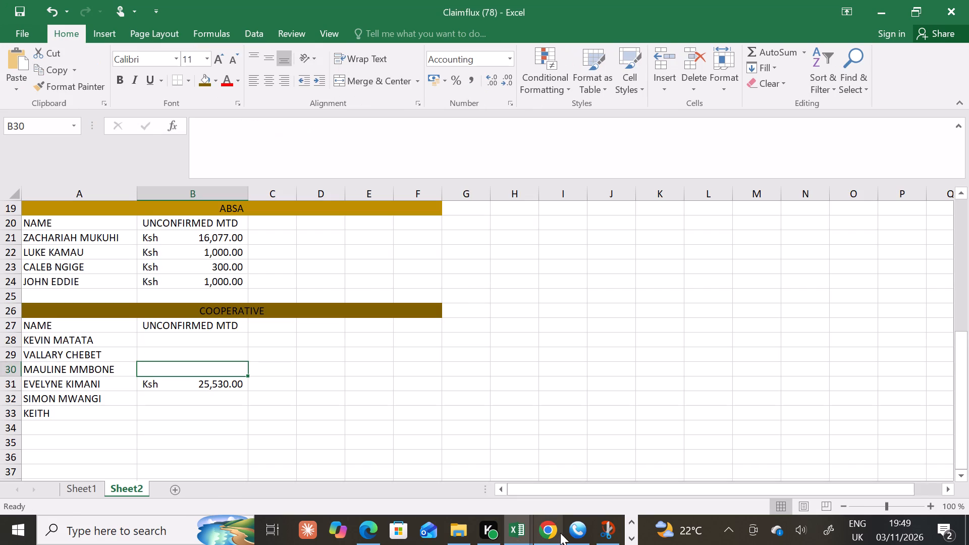
In the Claimflux (81) workbook, change the OWNER filter to show only Mauline's payments.
{"action": "left_click", "coordinate": [527, 534]}
{"action": "left_click", "coordinate": [631, 469]}
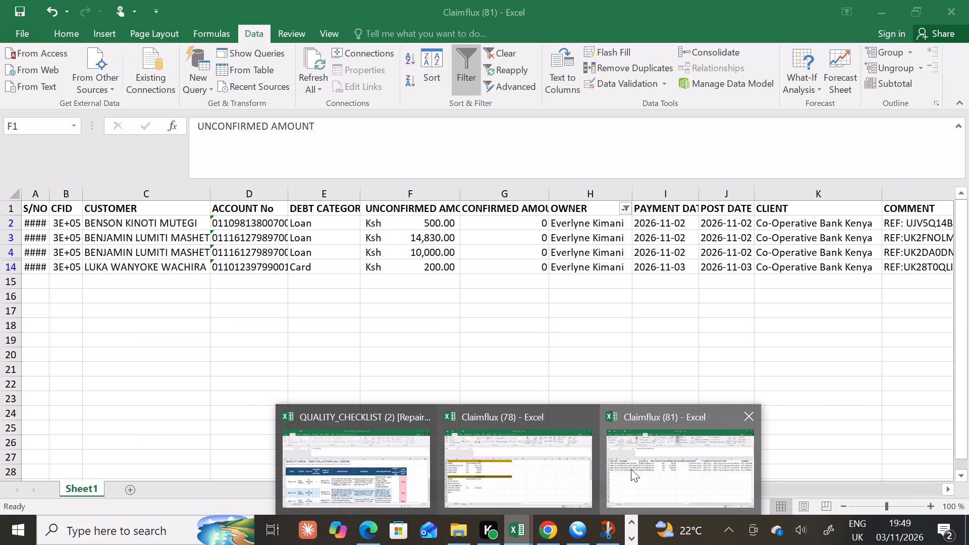
{"action": "left_click", "coordinate": [623, 204]}
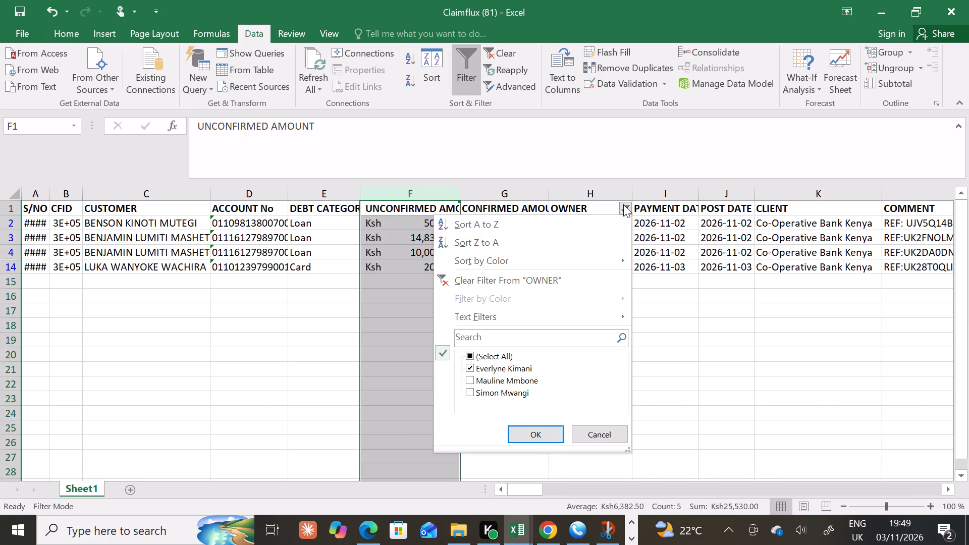
{"action": "left_click", "coordinate": [509, 378]}
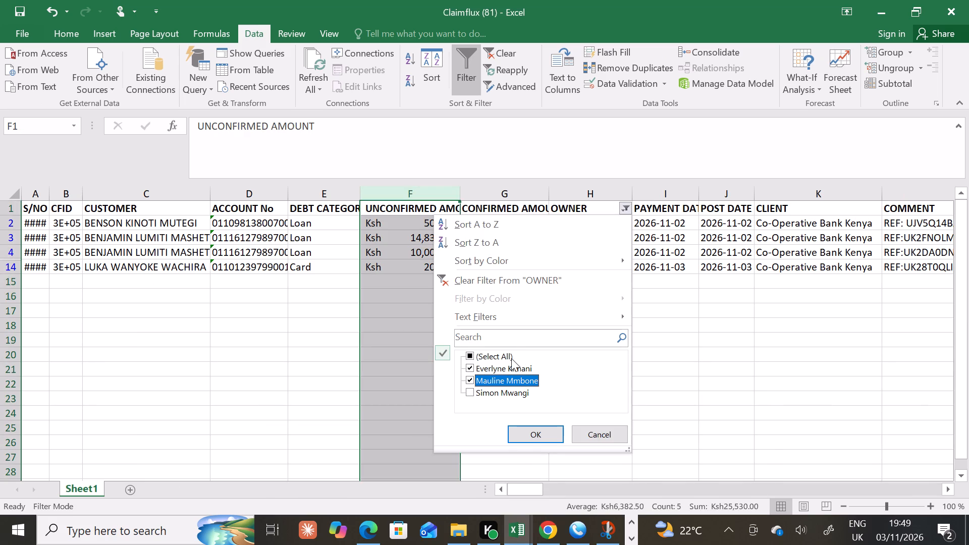
{"action": "left_click", "coordinate": [512, 365]}
{"action": "left_click", "coordinate": [526, 428]}
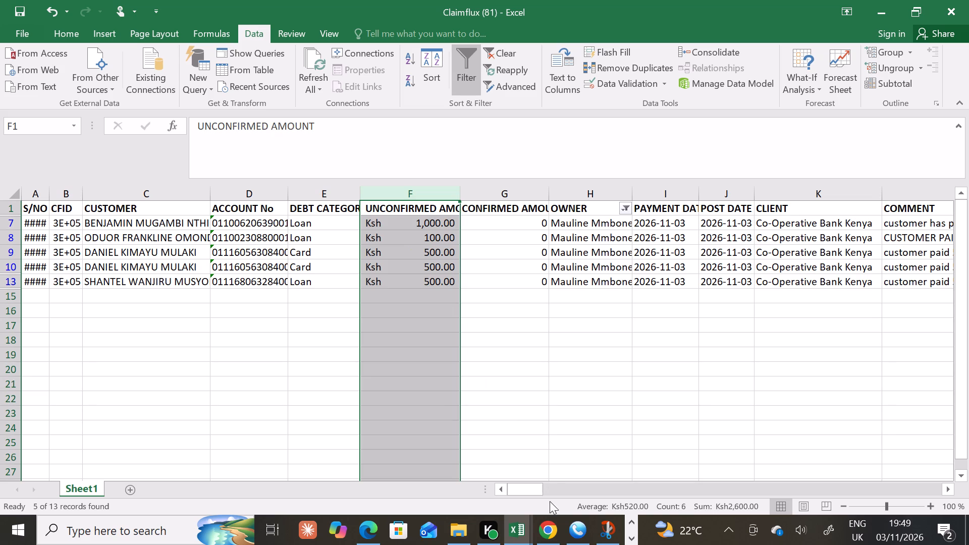
Back in Sheet2 of the Claimflux (78) workbook, enter 2,600 as Mauline's UNCONFIRMED MTD amount in B30.
{"action": "left_click", "coordinate": [526, 536]}
{"action": "left_click", "coordinate": [509, 468]}
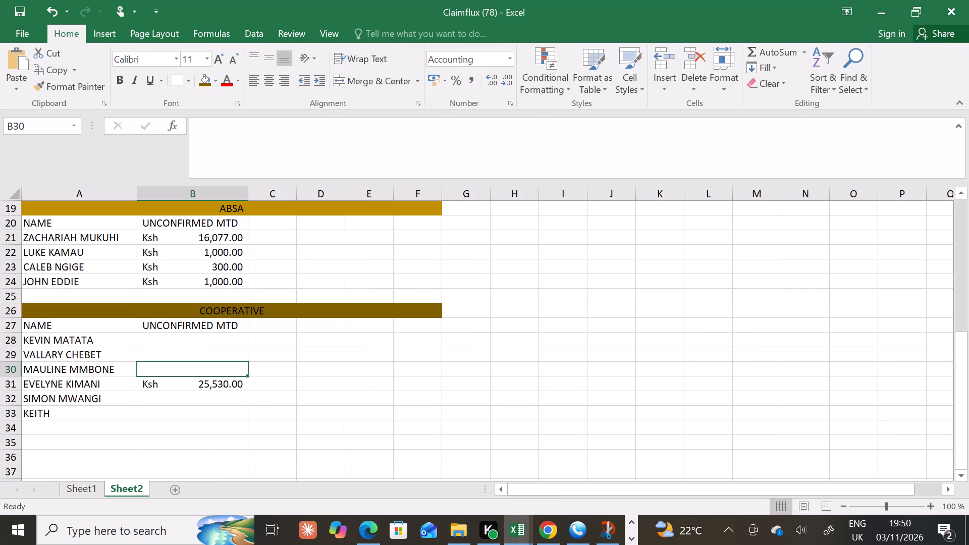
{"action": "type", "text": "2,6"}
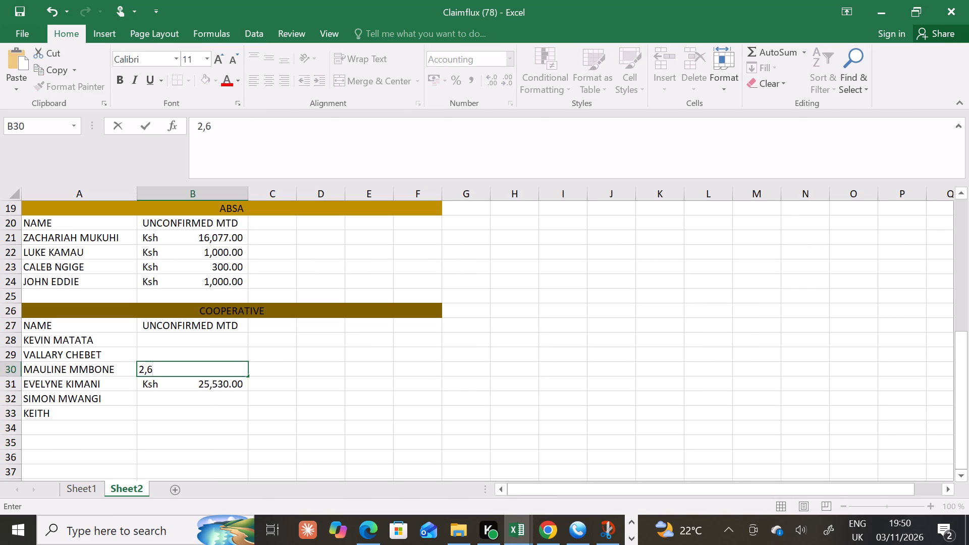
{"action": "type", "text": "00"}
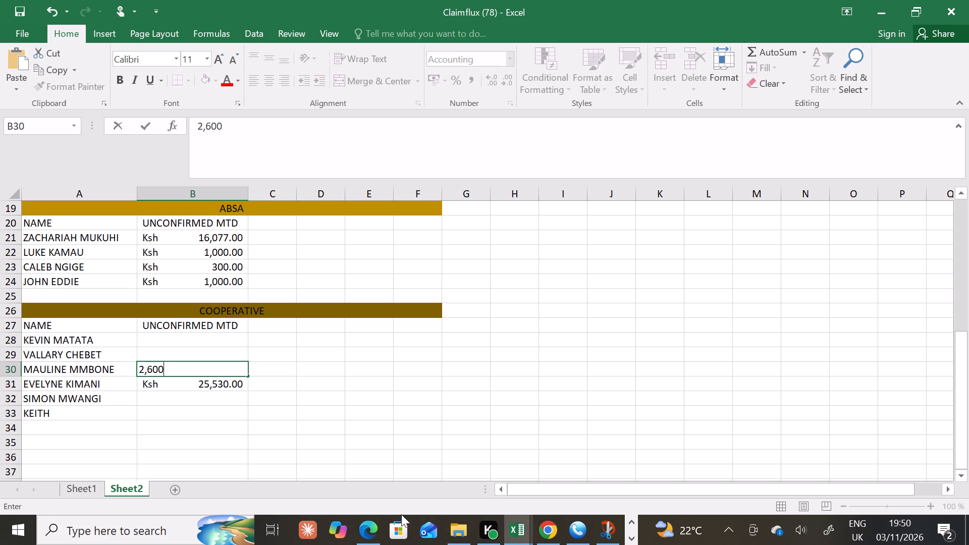
In the Claimflux (81) workbook, change the OWNER filter to show only Simon's payments.
{"action": "left_click", "coordinate": [516, 539]}
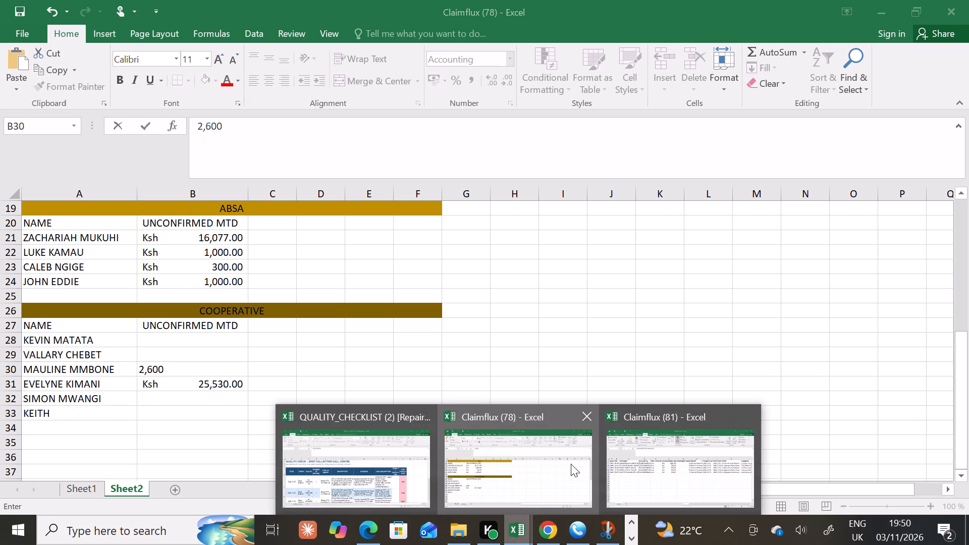
{"action": "left_click", "coordinate": [646, 469]}
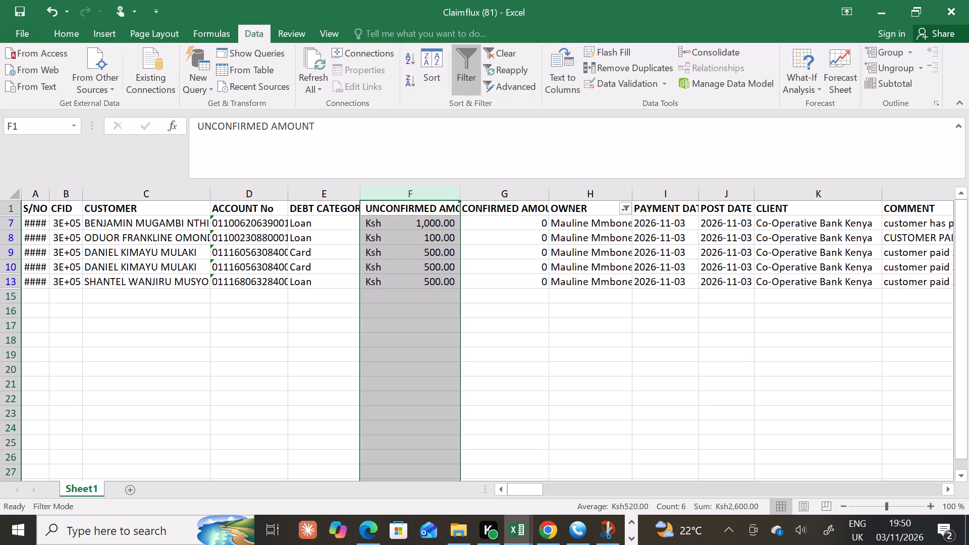
{"action": "left_click", "coordinate": [630, 211]}
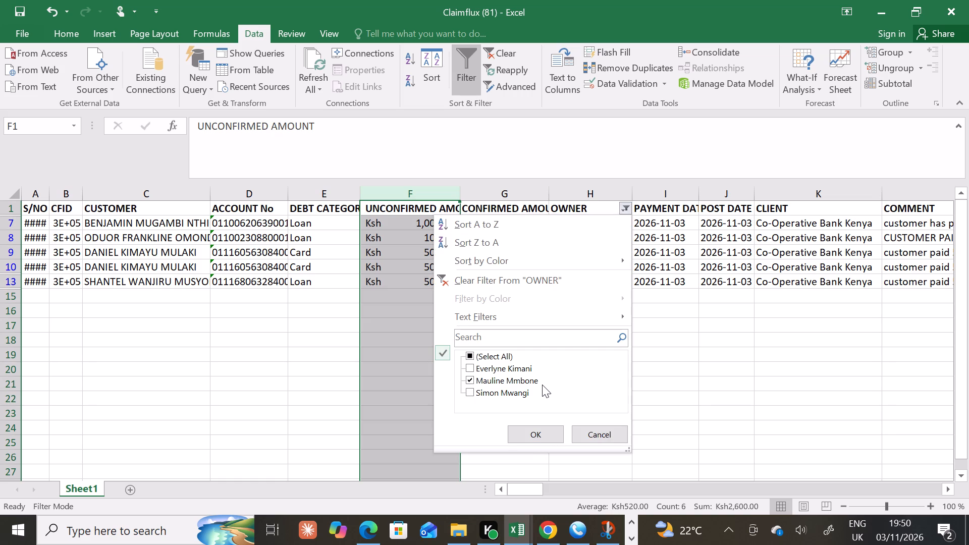
{"action": "left_click", "coordinate": [542, 385]}
{"action": "left_click", "coordinate": [469, 377]}
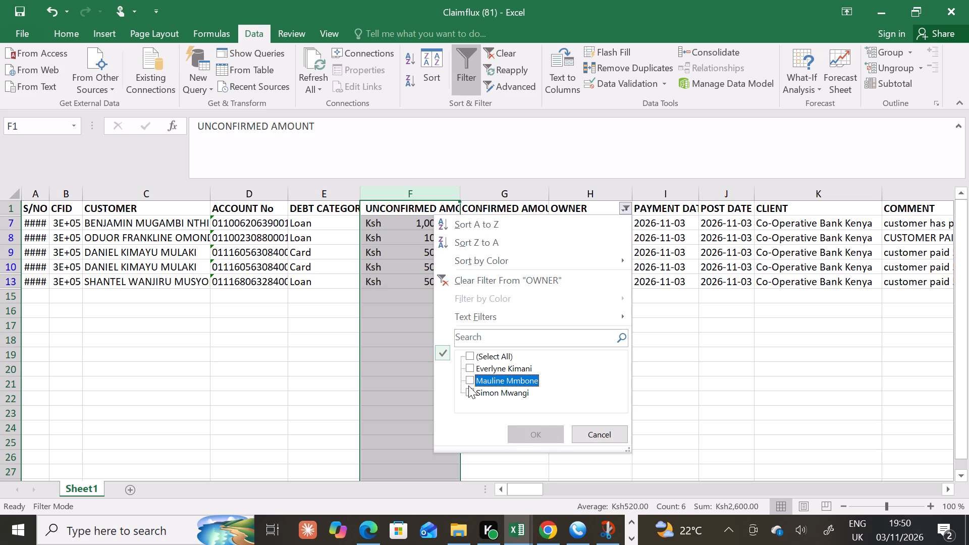
{"action": "left_click", "coordinate": [468, 386]}
{"action": "left_click", "coordinate": [469, 383]}
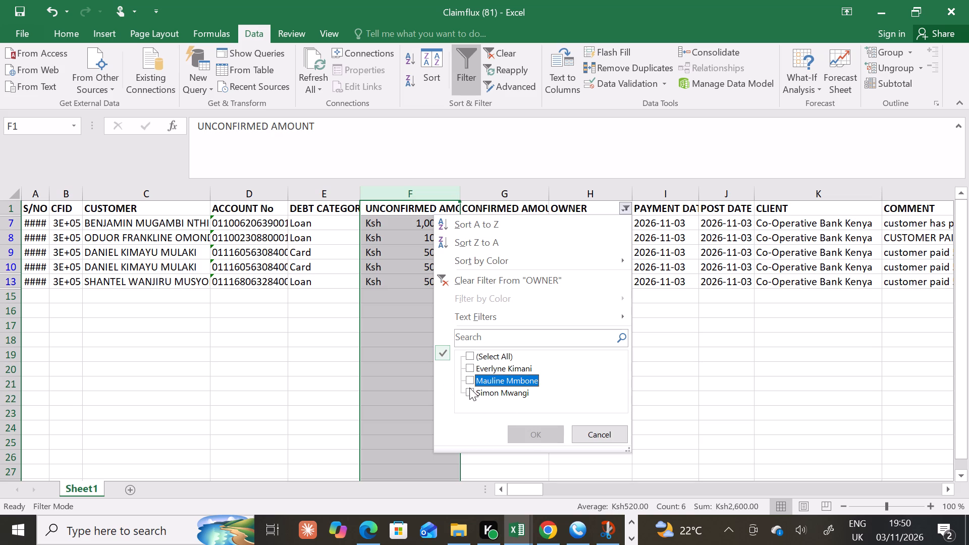
{"action": "left_click", "coordinate": [469, 391]}
{"action": "left_click", "coordinate": [513, 431]}
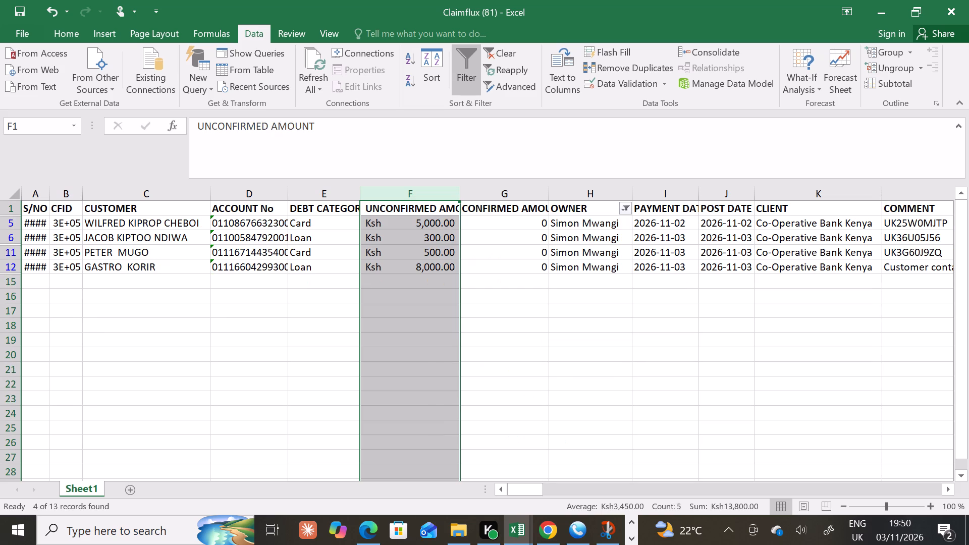
In Sheet2 of the Claimflux (78) workbook, enter 13800 as Simon's UNCONFIRMED MTD amount in B32.
{"action": "left_click", "coordinate": [518, 536]}
{"action": "left_click", "coordinate": [510, 494]}
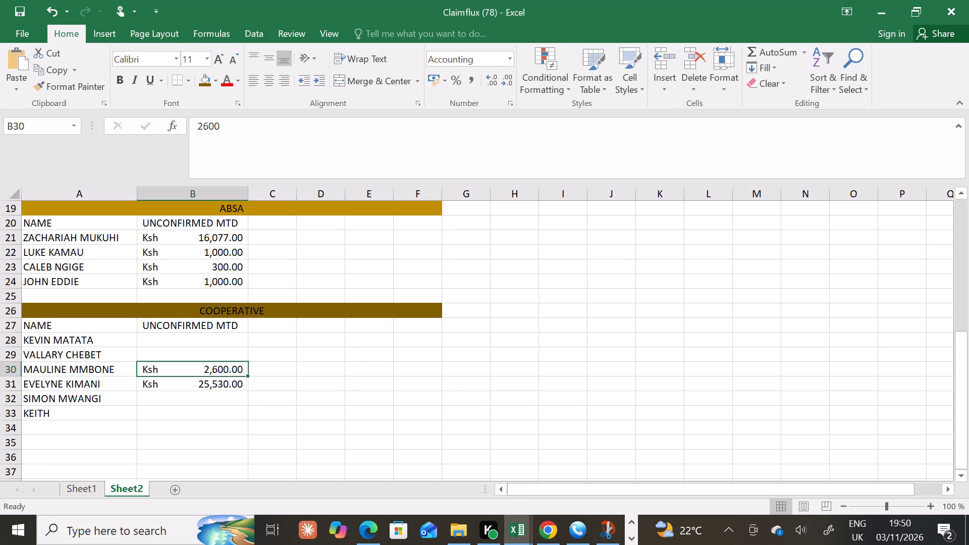
{"action": "left_click", "coordinate": [189, 395]}
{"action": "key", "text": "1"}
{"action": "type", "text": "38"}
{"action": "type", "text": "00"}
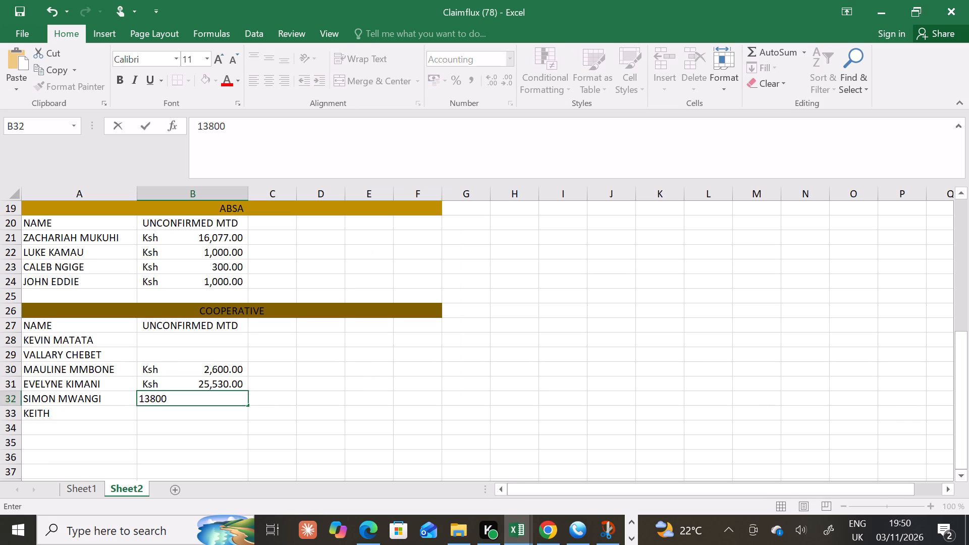
In the Claimflux (81) workbook, examine which owners the OWNER filter offers, leaving the filter as it is.
{"action": "left_click", "coordinate": [210, 419]}
{"action": "left_click", "coordinate": [530, 533]}
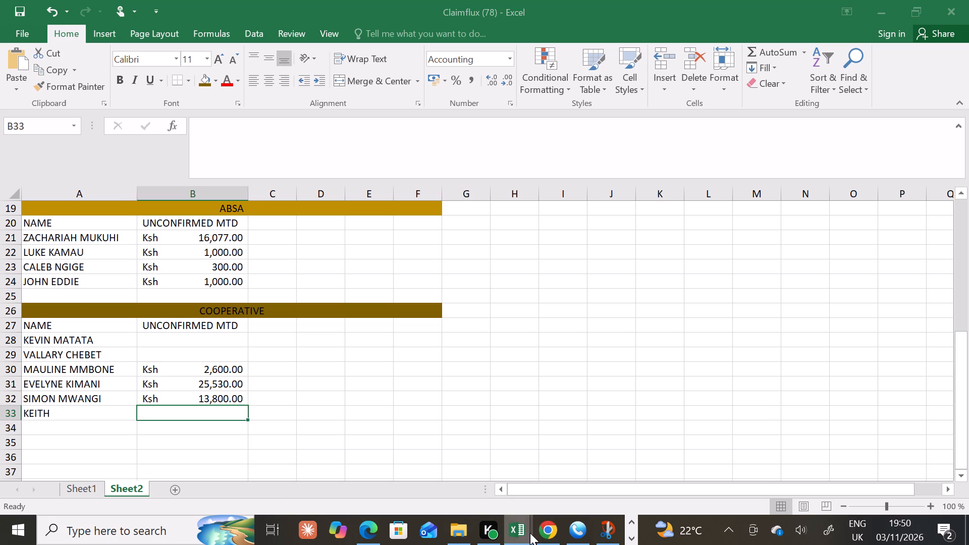
{"action": "left_click", "coordinate": [535, 479]}
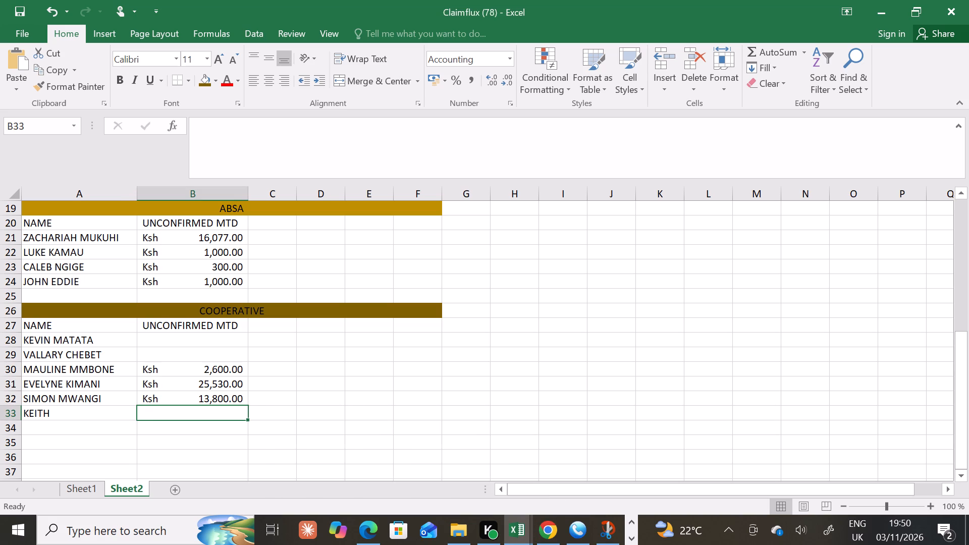
{"action": "left_click", "coordinate": [511, 528]}
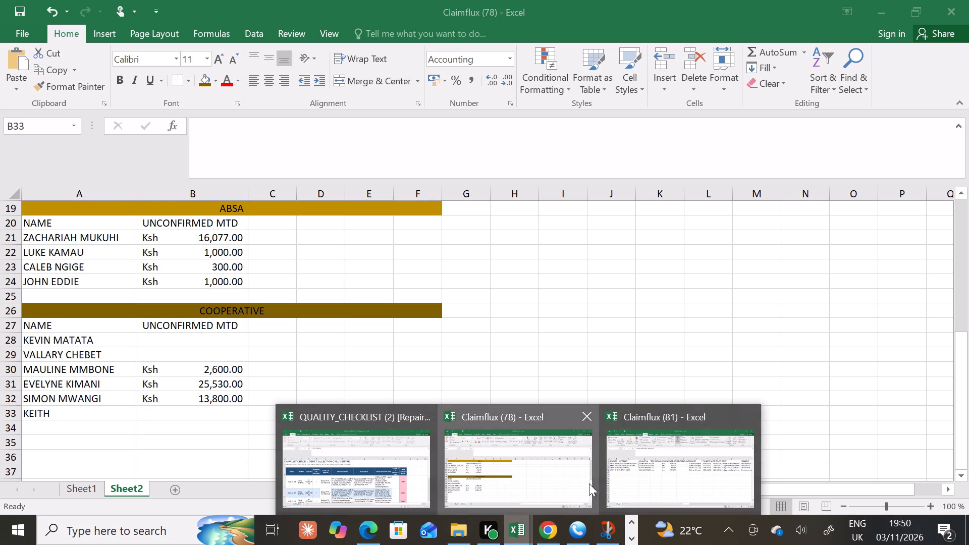
{"action": "left_click", "coordinate": [657, 481]}
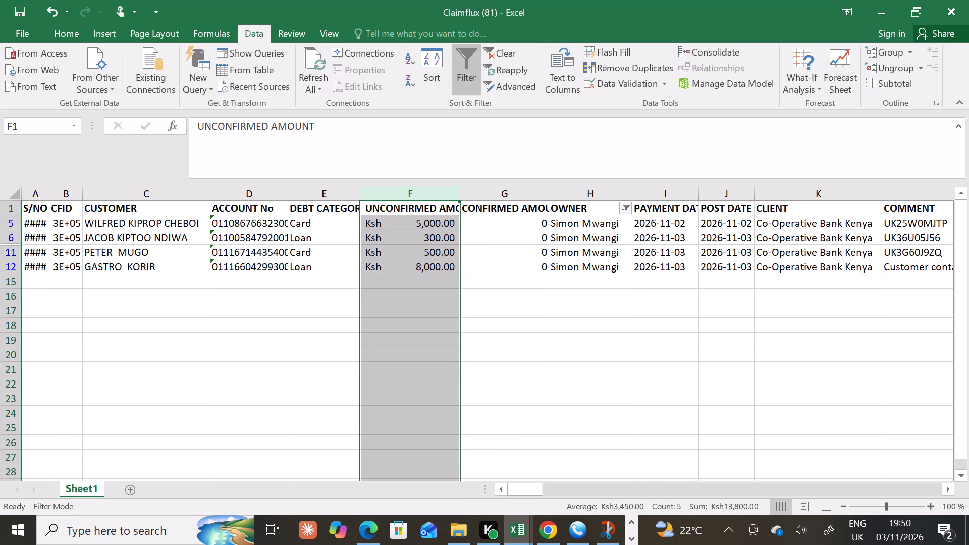
{"action": "left_click", "coordinate": [626, 207]}
{"action": "left_click", "coordinate": [468, 387]}
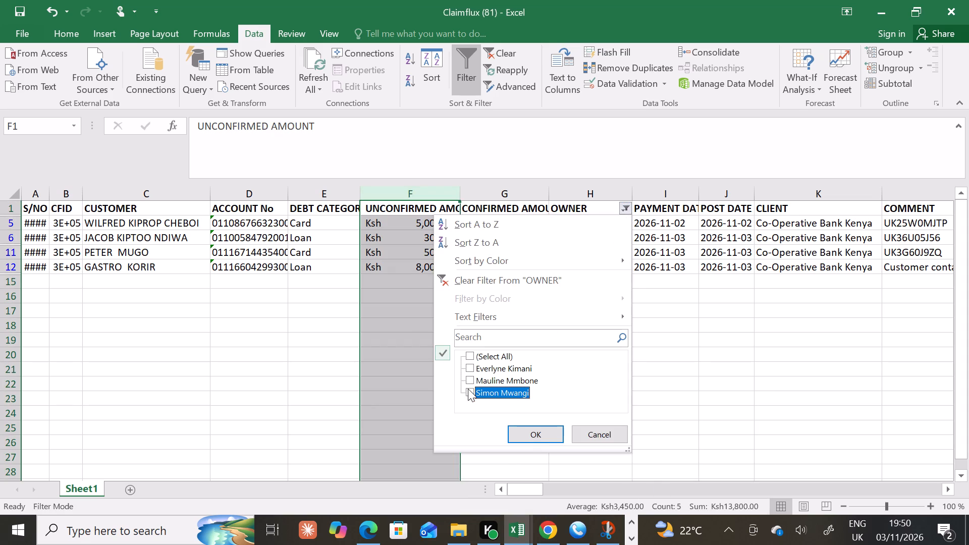
{"action": "scroll", "coordinate": [556, 366], "scroll_direction": "up", "scroll_amount": 3}
{"action": "scroll", "coordinate": [557, 377], "scroll_direction": "down", "scroll_amount": 2}
{"action": "left_click_drag", "start_coordinate": [350, 322], "coordinate": [345, 322]}
{"action": "left_click", "coordinate": [297, 319]}
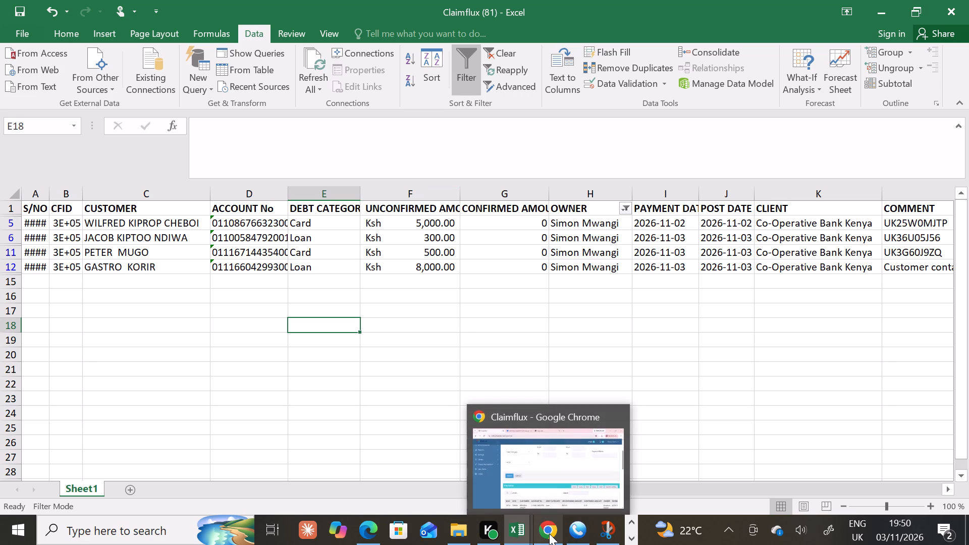
{"action": "left_click", "coordinate": [335, 449]}
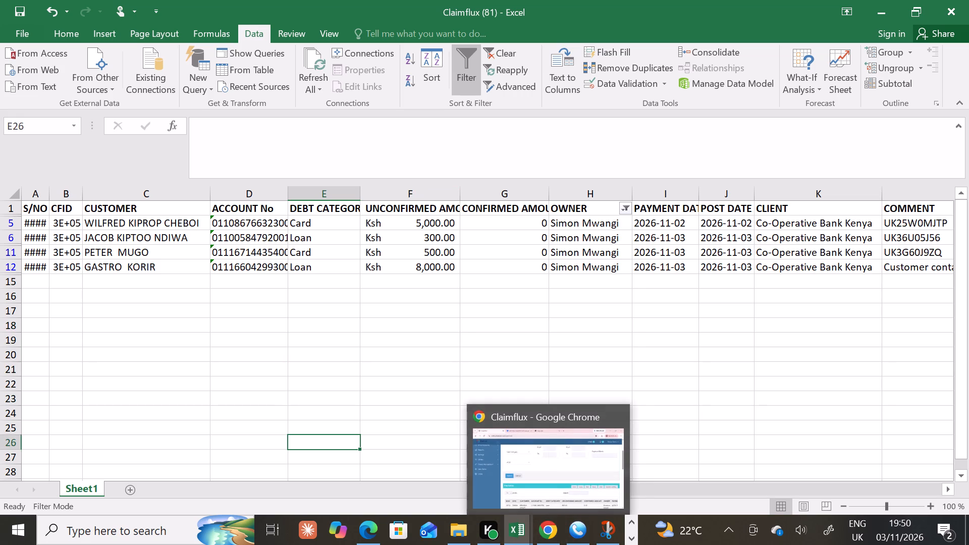
In Sheet2 of the Claimflux (78) workbook, enter 0 as the UNCONFIRMED MTD amount for Kevin, Vallary and Keith in B28, B29 and B33.
{"action": "left_click", "coordinate": [514, 526]}
{"action": "left_click", "coordinate": [465, 451]}
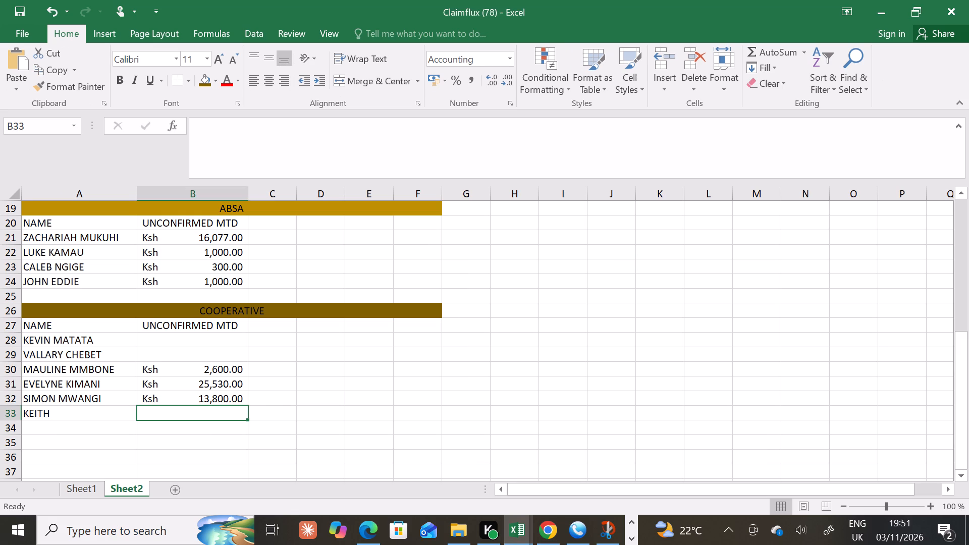
{"action": "left_click", "coordinate": [207, 344]}
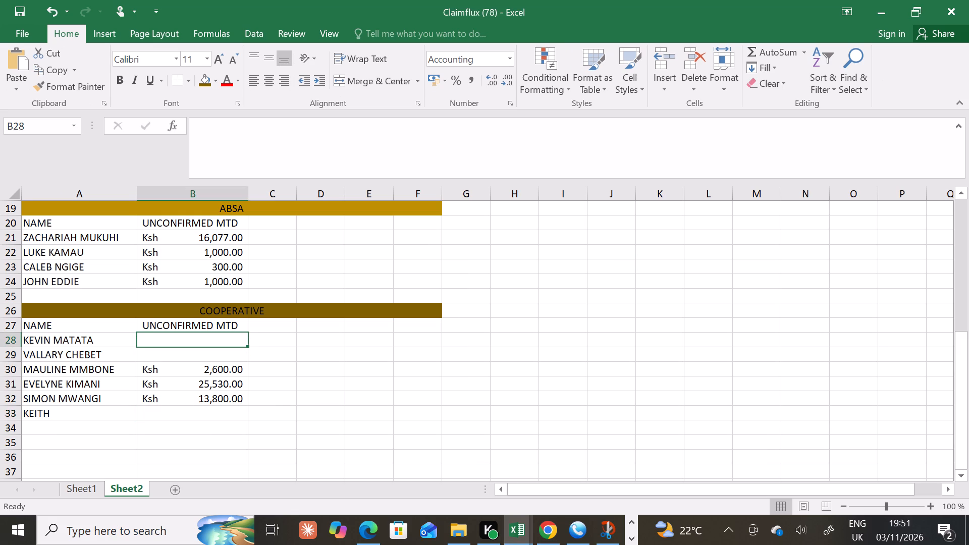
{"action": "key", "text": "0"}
{"action": "left_click", "coordinate": [213, 358]}
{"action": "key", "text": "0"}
{"action": "left_click", "coordinate": [206, 411]}
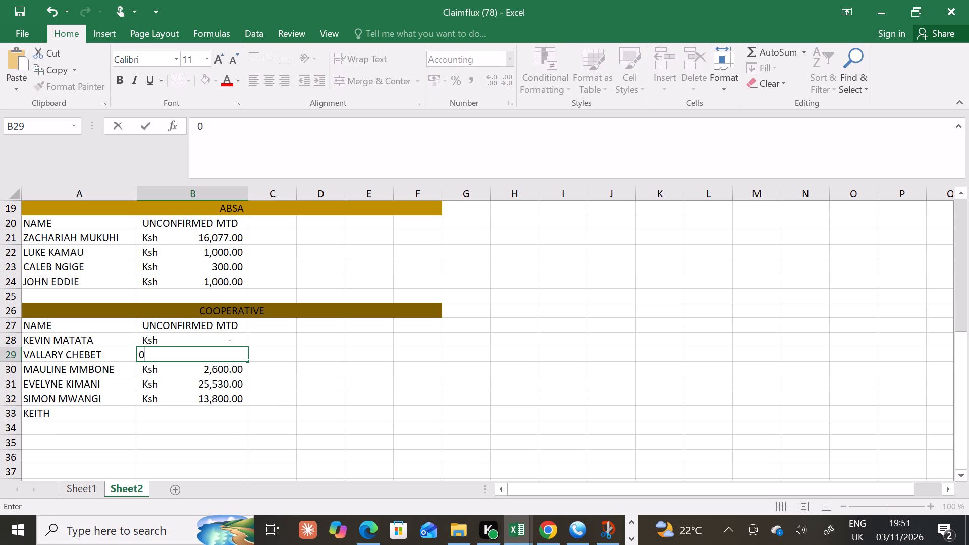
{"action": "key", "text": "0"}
{"action": "left_click", "coordinate": [86, 441]}
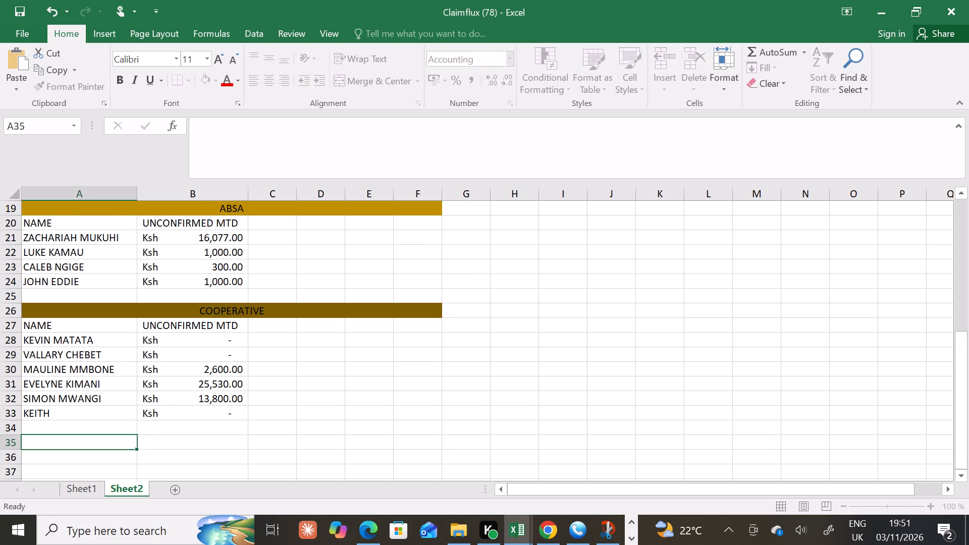
Merge and center A35:F35 below the COOPERATIVE section and enter the section title FAULU DIGITAL.
{"action": "left_click_drag", "start_coordinate": [64, 443], "coordinate": [332, 449]}
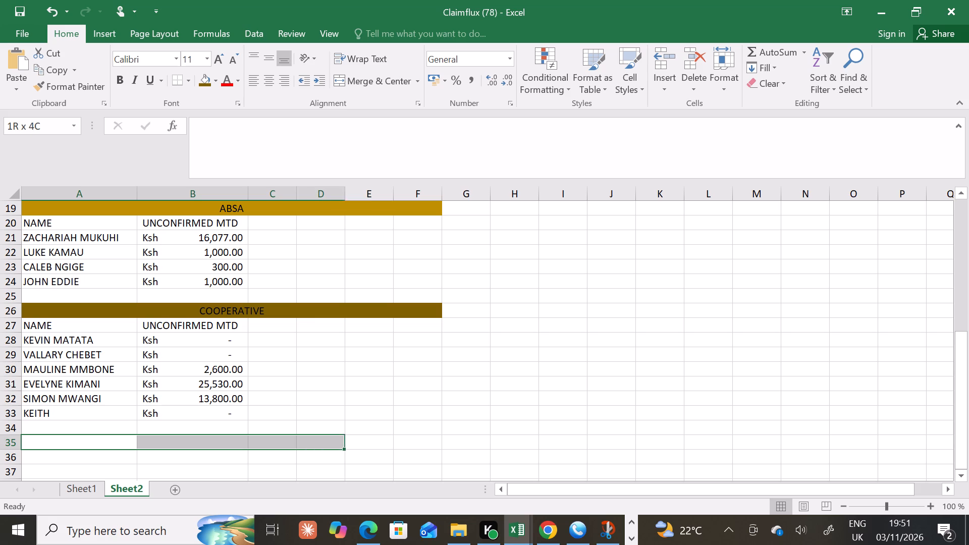
{"action": "left_click_drag", "start_coordinate": [332, 449], "coordinate": [420, 449]}
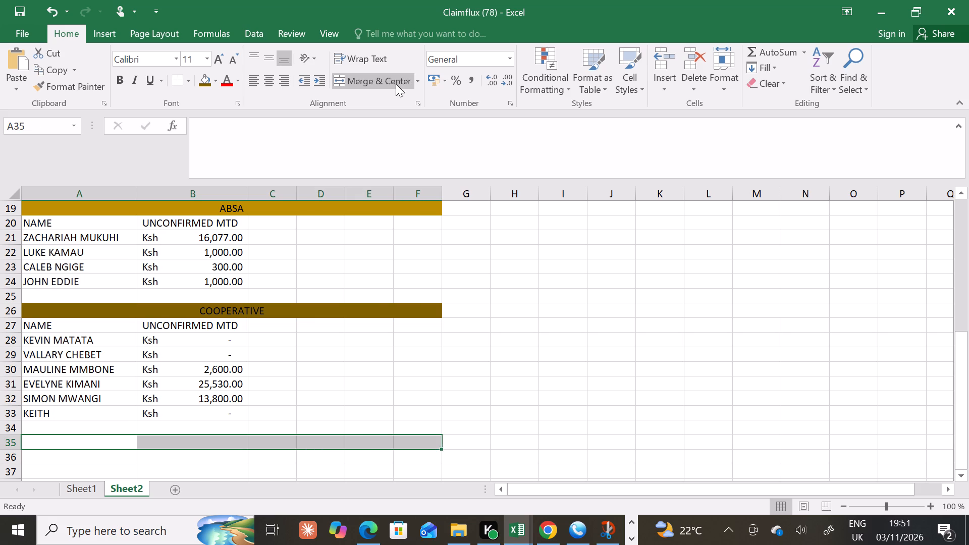
{"action": "left_click", "coordinate": [396, 80]}
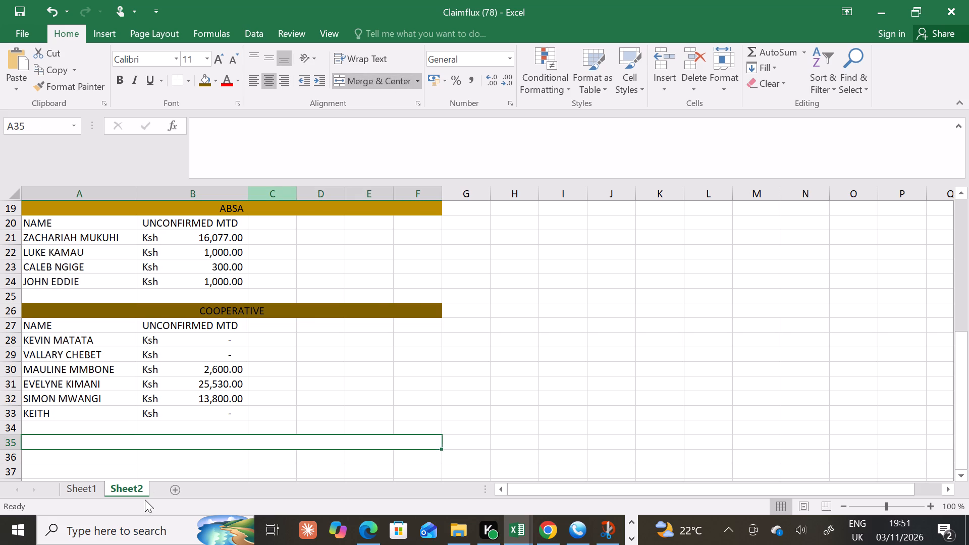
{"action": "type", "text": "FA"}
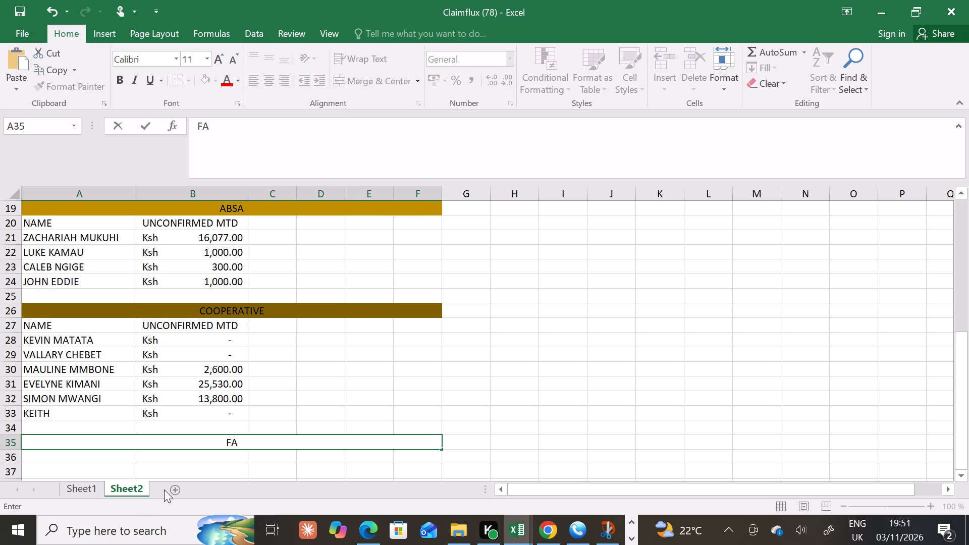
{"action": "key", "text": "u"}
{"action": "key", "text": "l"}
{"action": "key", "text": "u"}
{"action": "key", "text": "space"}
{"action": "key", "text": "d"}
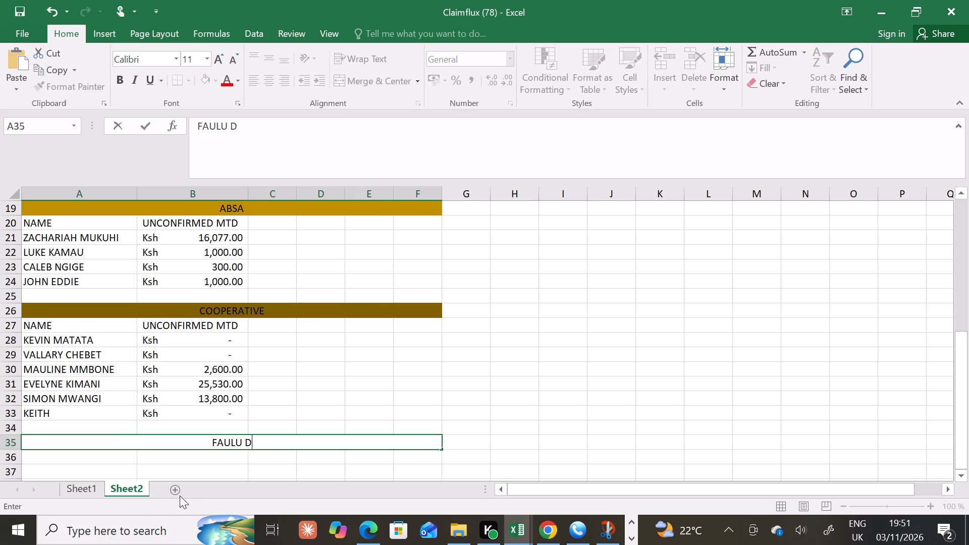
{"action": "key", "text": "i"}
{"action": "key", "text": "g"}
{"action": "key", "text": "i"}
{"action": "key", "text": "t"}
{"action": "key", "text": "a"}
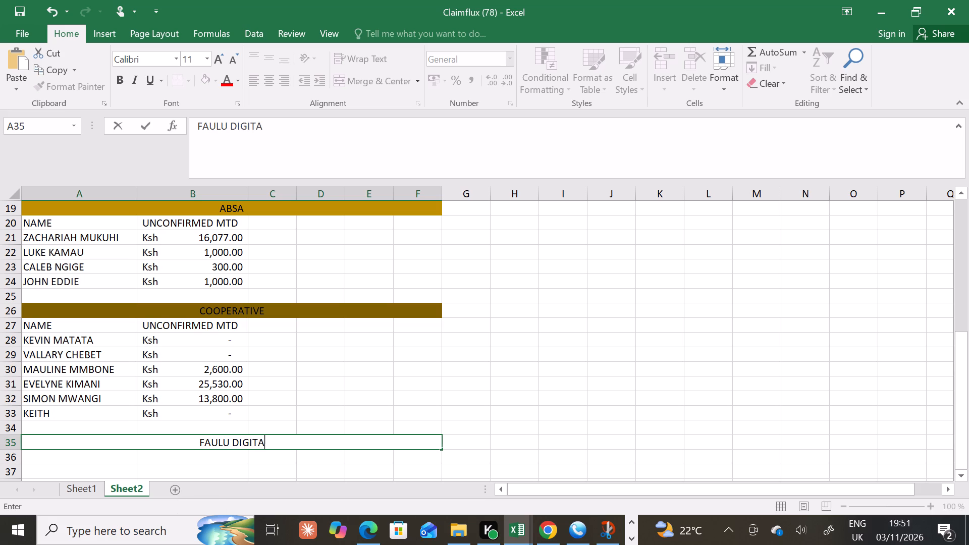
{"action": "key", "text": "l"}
Enter the column headings NAME in A36 and UNCONFIRMED MTD in B36 under the FAULU DIGITAL title.
{"action": "scroll", "coordinate": [172, 340], "scroll_direction": "down", "scroll_amount": 2}
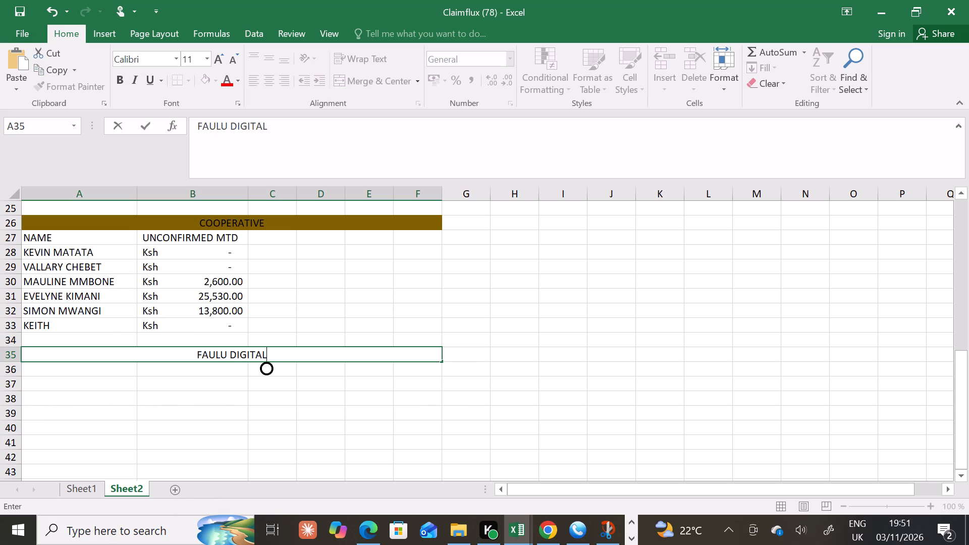
{"action": "left_click", "coordinate": [94, 369]}
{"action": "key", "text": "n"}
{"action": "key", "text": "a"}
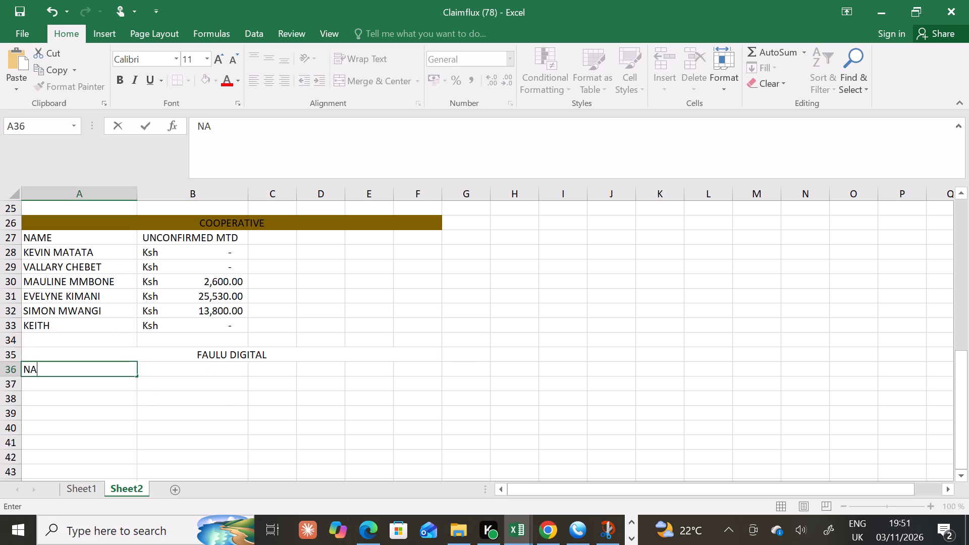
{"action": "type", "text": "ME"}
{"action": "left_click", "coordinate": [183, 373]}
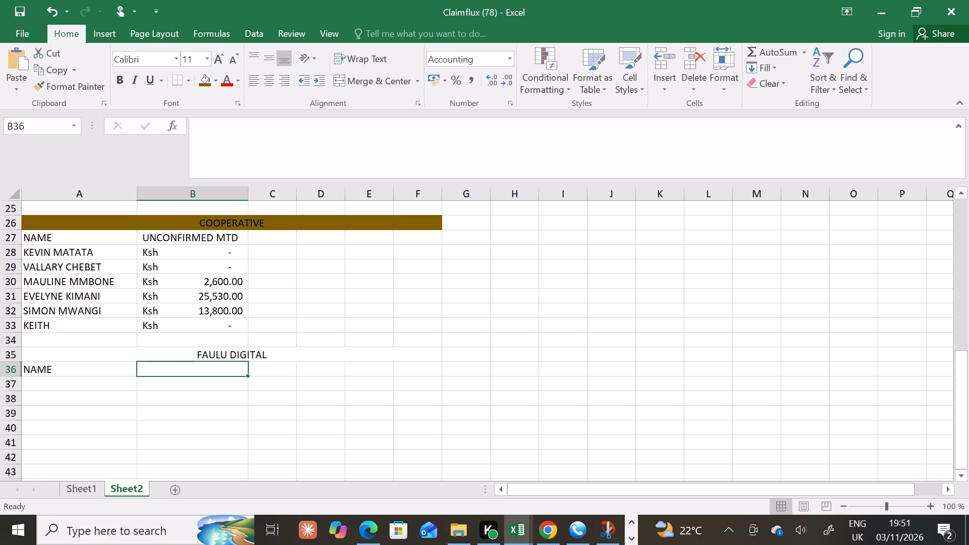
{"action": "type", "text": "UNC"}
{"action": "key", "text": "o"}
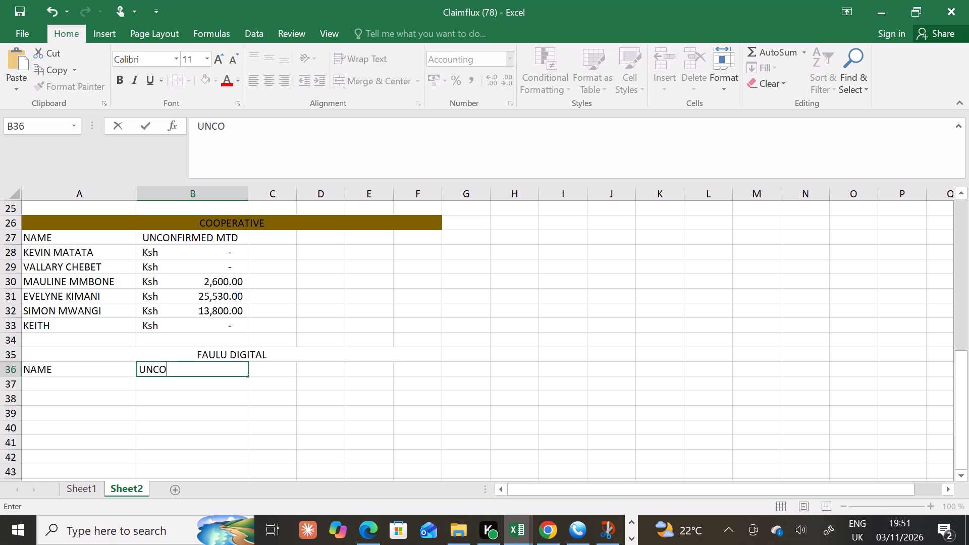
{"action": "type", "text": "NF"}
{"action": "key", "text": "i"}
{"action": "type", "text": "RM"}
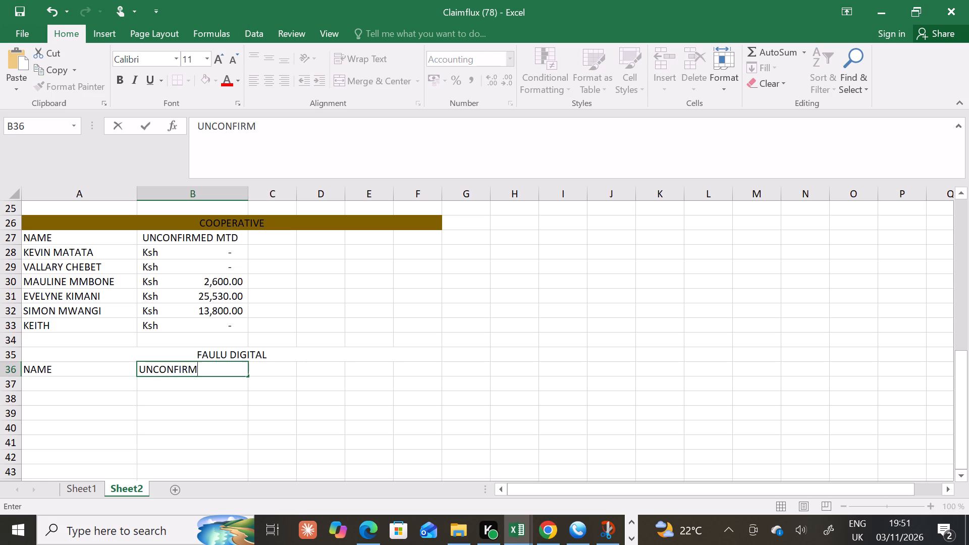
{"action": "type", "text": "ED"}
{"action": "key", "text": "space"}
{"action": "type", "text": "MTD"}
List the first three FAULU DIGITAL owners, Jason, Miriam and Gloria, by full name in A37 to A39.
{"action": "left_click", "coordinate": [113, 391]}
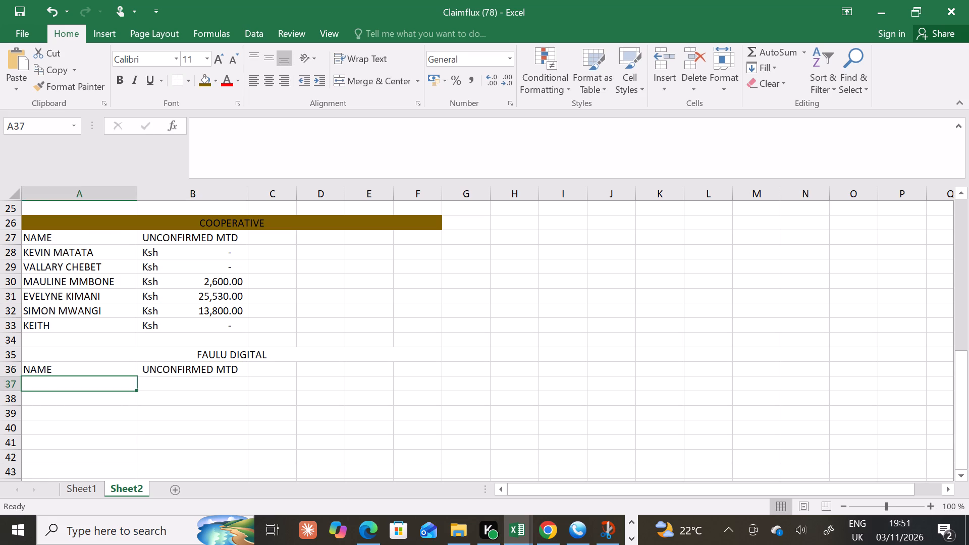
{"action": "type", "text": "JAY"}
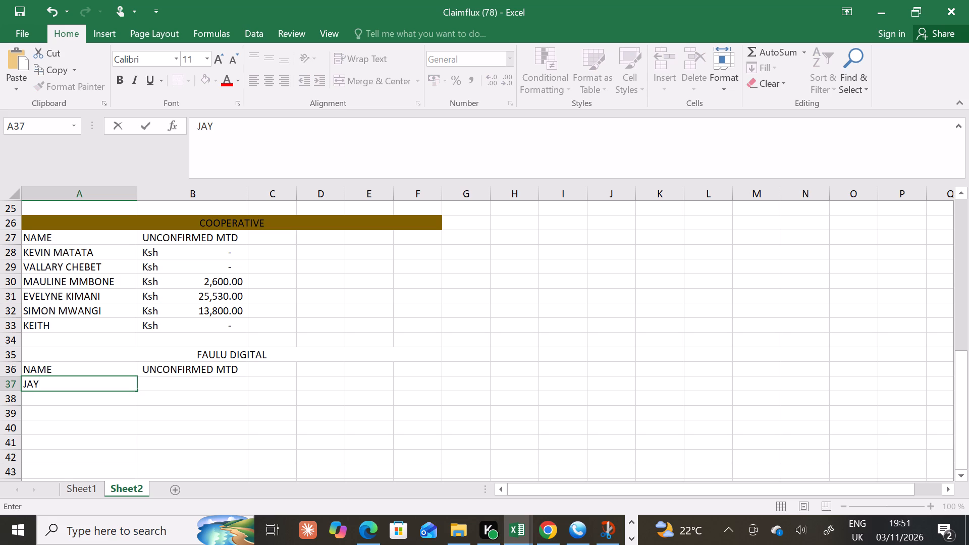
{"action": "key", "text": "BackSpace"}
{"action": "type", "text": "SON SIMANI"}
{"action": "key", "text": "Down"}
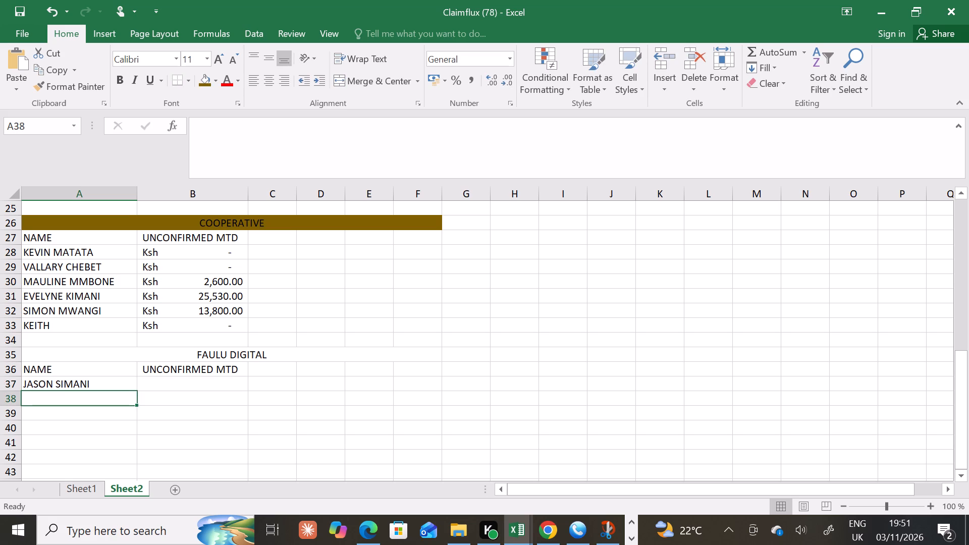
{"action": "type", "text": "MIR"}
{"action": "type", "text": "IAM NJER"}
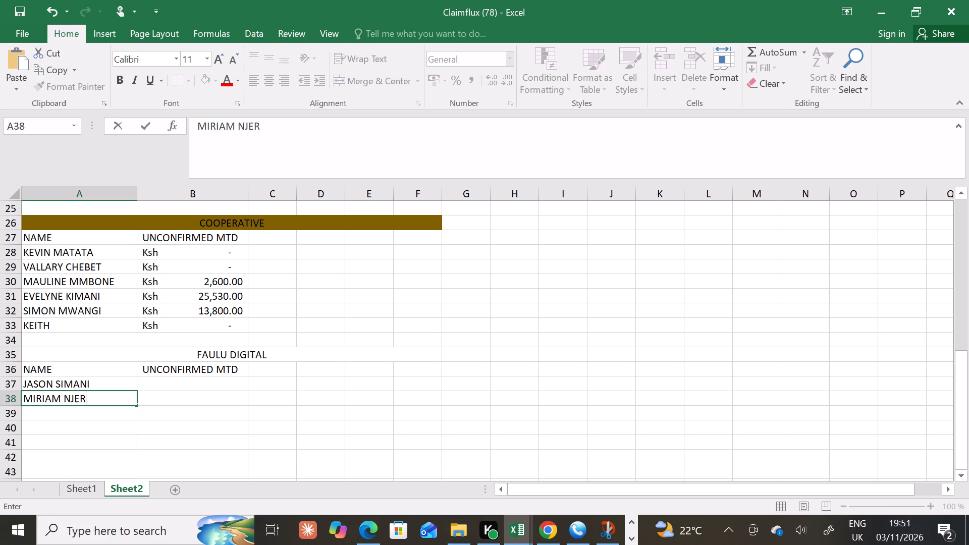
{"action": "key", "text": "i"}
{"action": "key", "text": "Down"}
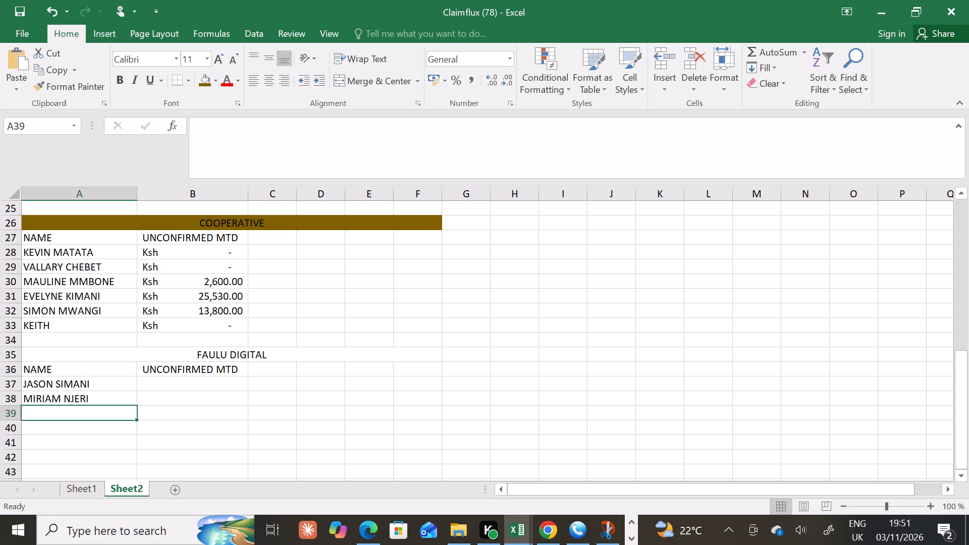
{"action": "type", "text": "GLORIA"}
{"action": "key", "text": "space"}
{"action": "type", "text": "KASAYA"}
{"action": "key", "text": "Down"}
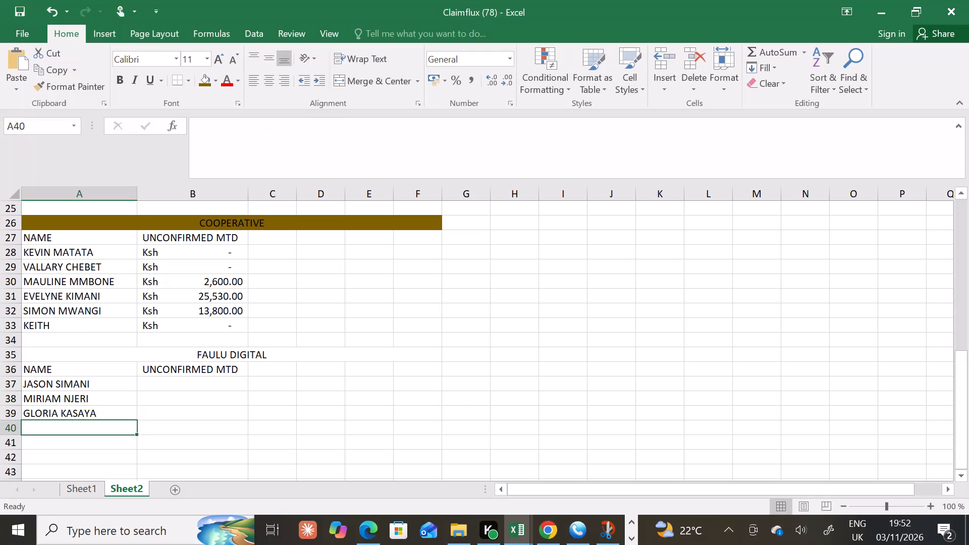
Add the FAULU DIGITAL owners Hicklence, Esther and Michael by full name in A40 to A42.
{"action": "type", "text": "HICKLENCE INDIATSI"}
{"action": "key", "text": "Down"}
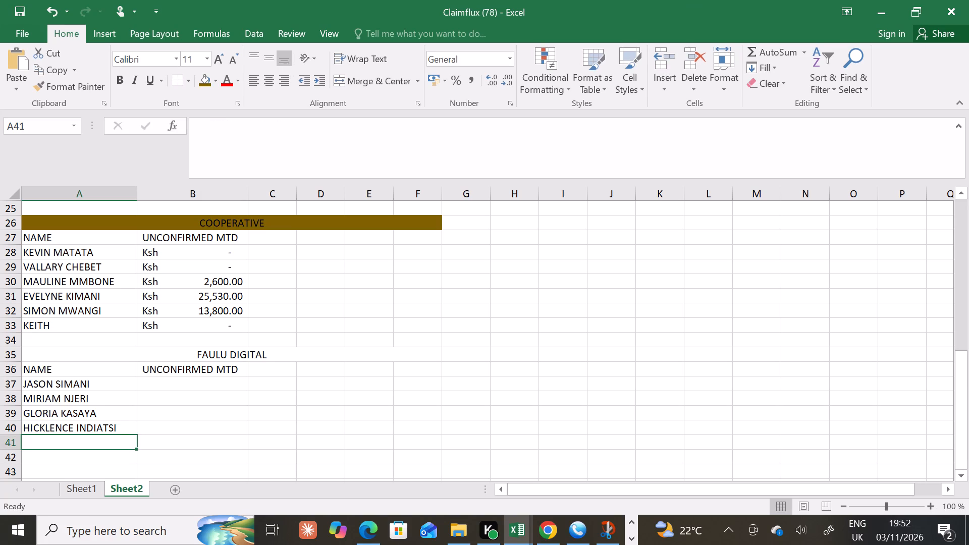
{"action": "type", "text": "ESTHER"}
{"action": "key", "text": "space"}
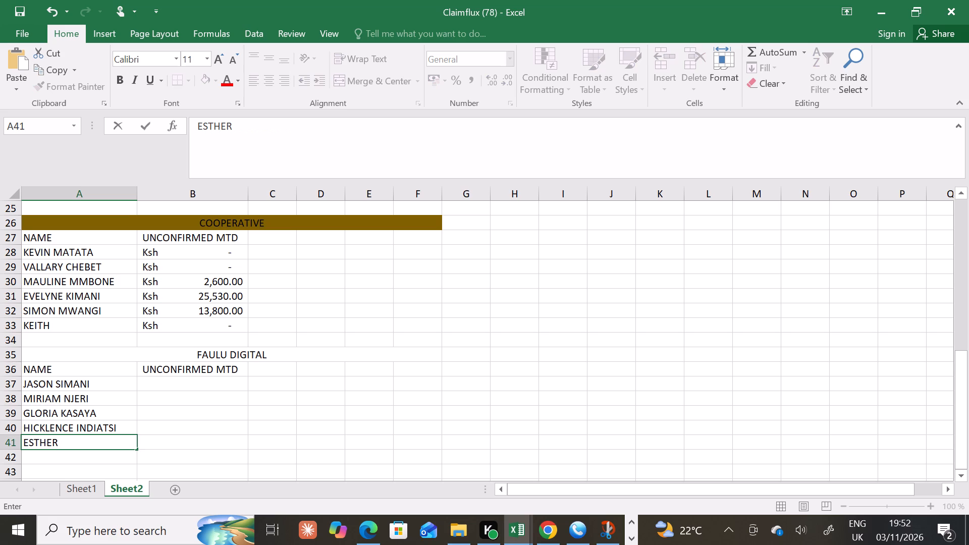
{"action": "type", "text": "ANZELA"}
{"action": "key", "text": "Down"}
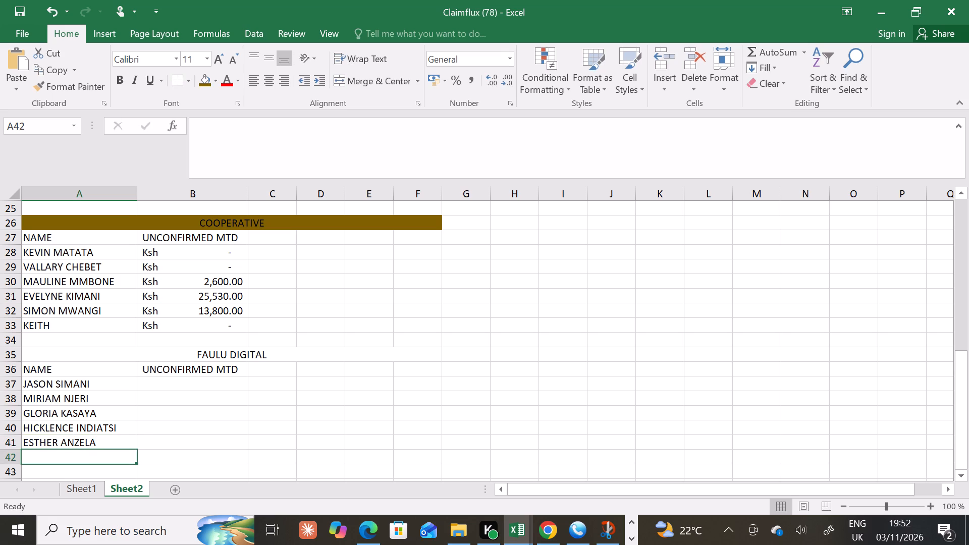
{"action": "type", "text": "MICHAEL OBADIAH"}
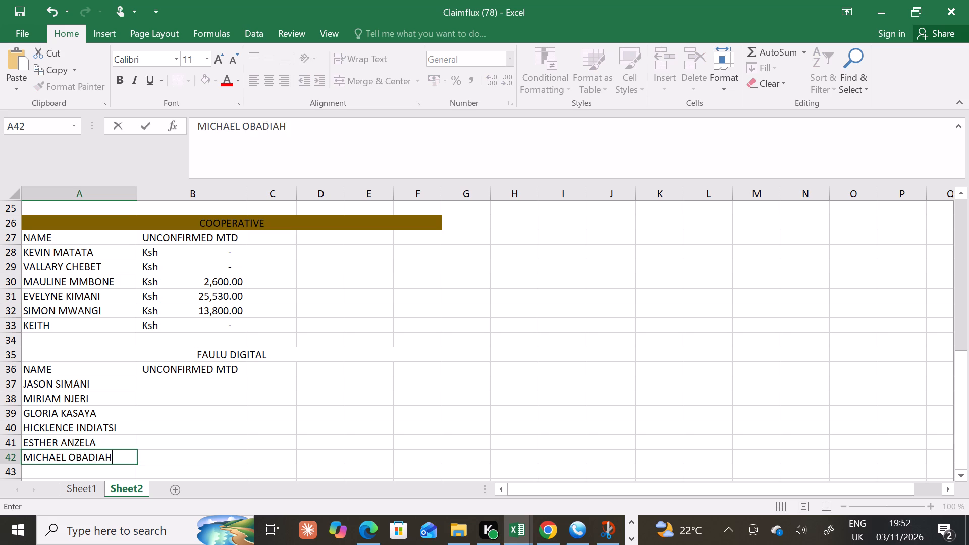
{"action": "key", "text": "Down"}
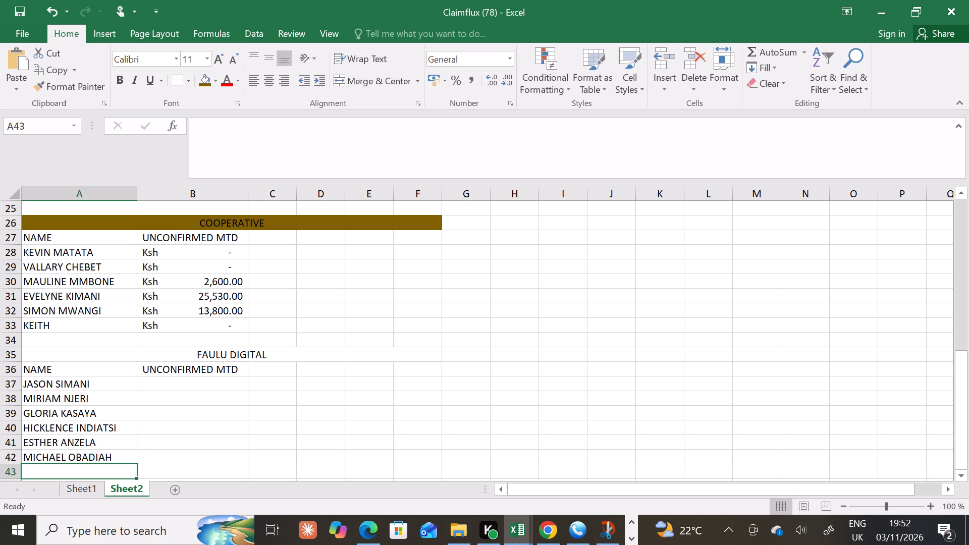
{"action": "scroll", "coordinate": [127, 377], "scroll_direction": "down", "scroll_amount": 1}
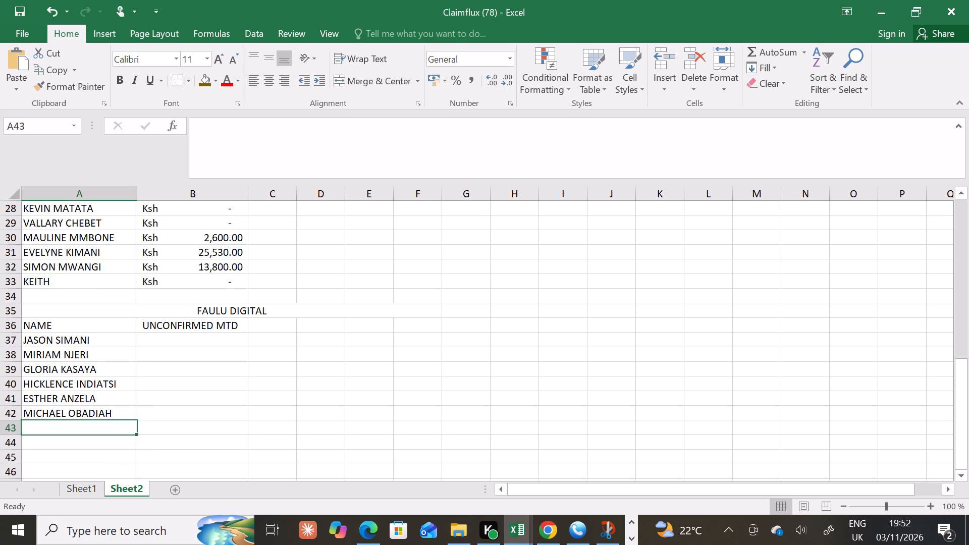
{"action": "scroll", "coordinate": [173, 372], "scroll_direction": "down", "scroll_amount": 1}
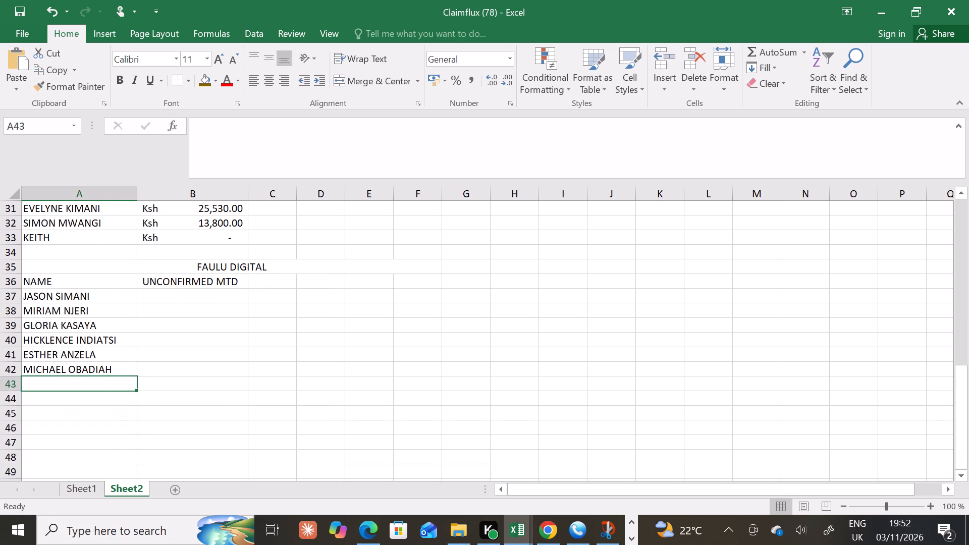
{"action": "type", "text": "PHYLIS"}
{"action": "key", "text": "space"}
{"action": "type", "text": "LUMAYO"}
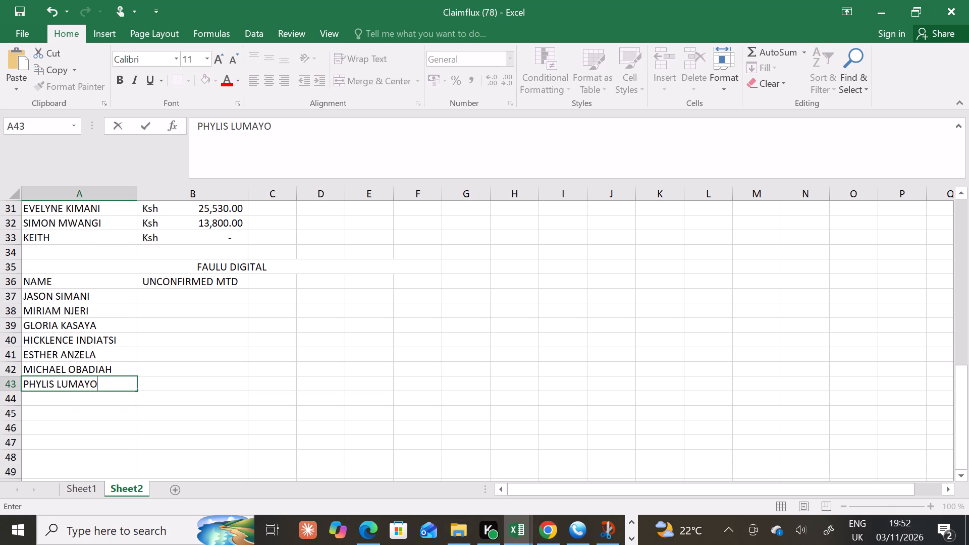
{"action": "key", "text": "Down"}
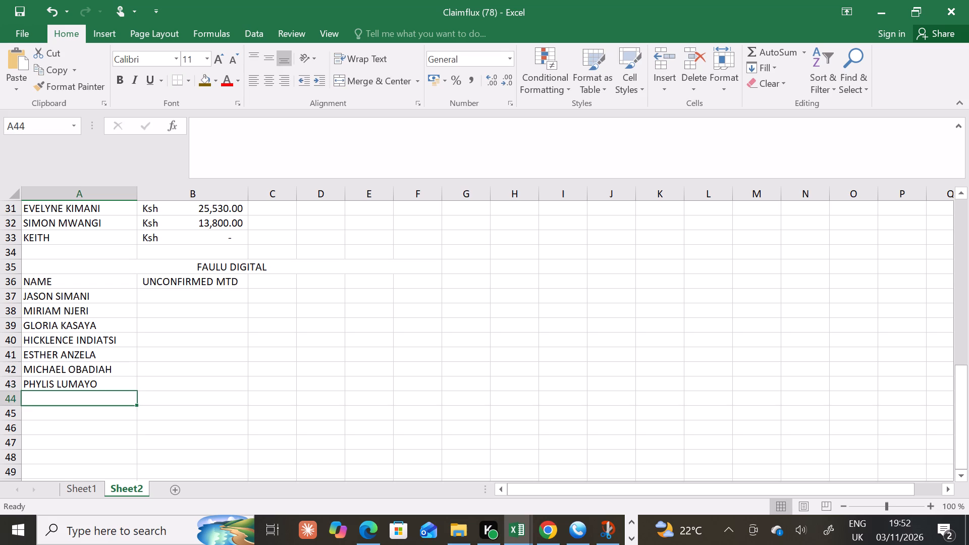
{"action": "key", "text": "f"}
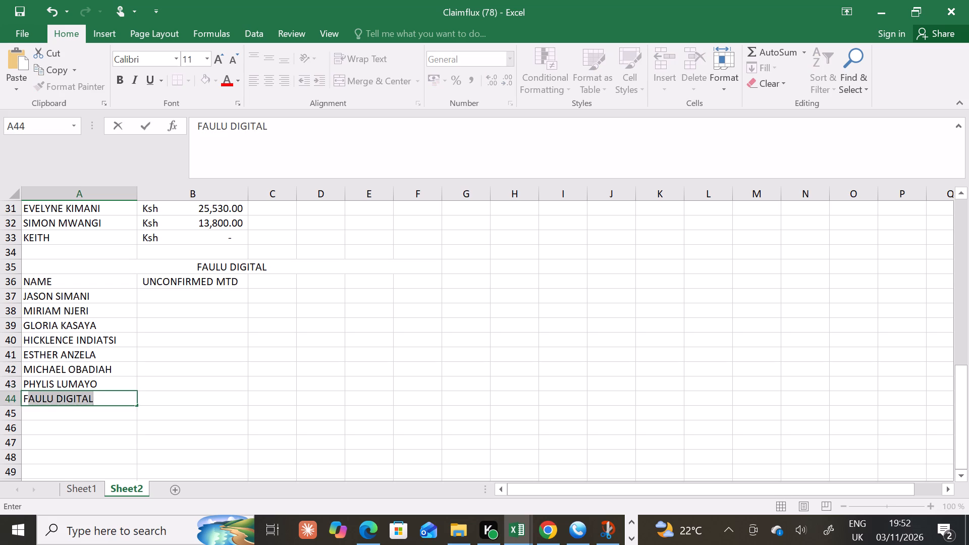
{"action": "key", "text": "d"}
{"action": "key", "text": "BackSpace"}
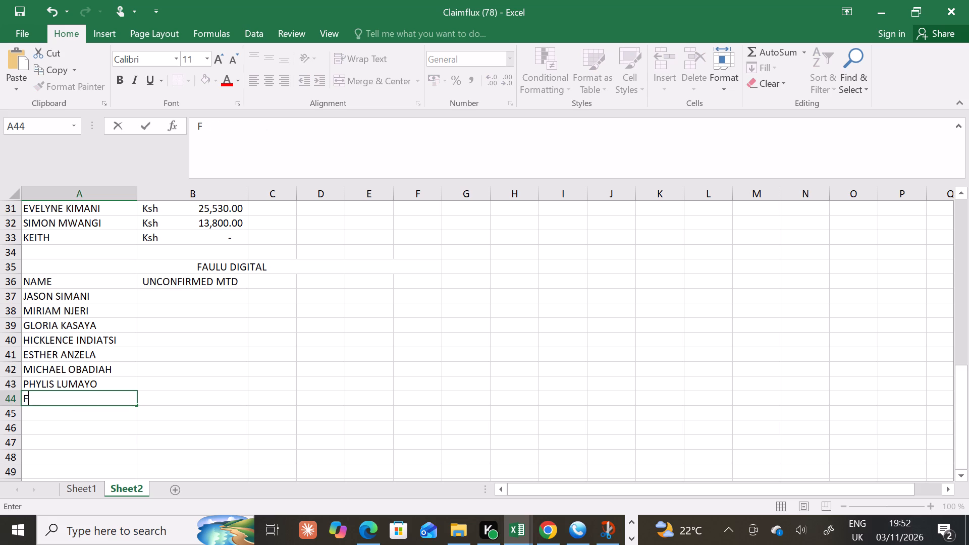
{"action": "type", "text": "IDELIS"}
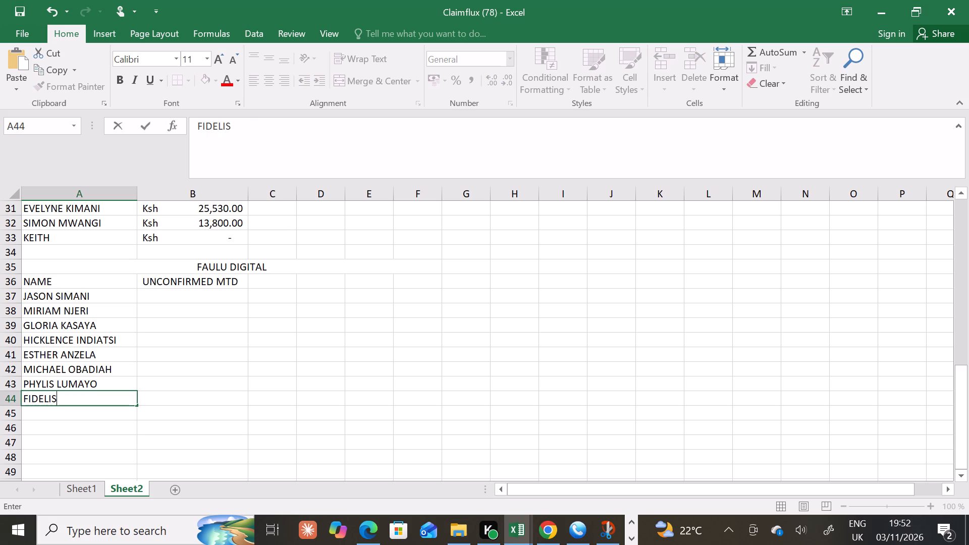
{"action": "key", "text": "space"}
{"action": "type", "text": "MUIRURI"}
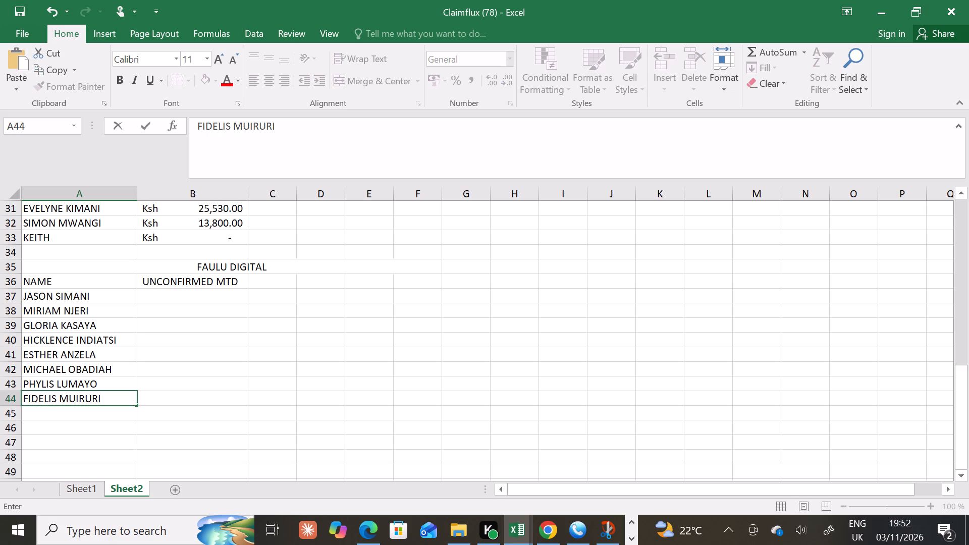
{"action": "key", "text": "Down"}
Add the FAULU DIGITAL owners Monica and Victoria by full name in A45 and A46.
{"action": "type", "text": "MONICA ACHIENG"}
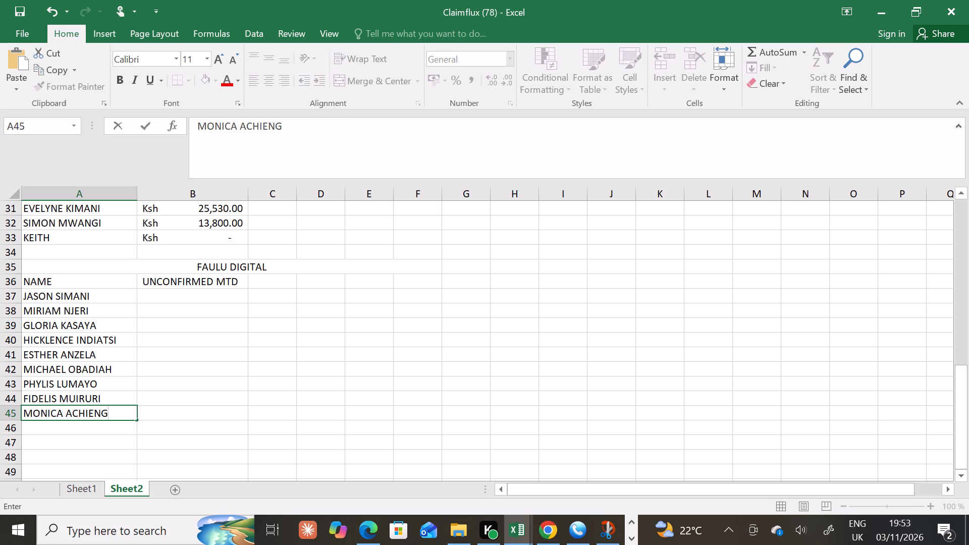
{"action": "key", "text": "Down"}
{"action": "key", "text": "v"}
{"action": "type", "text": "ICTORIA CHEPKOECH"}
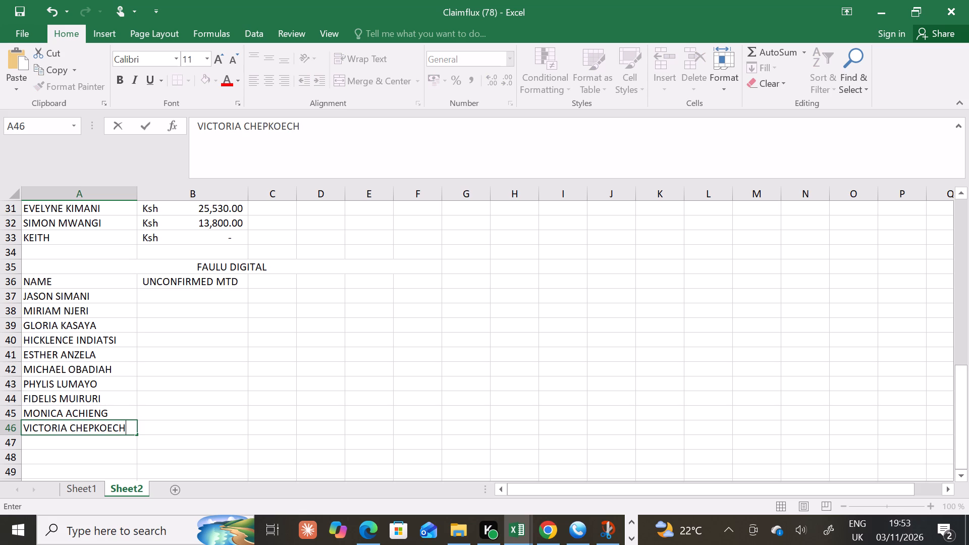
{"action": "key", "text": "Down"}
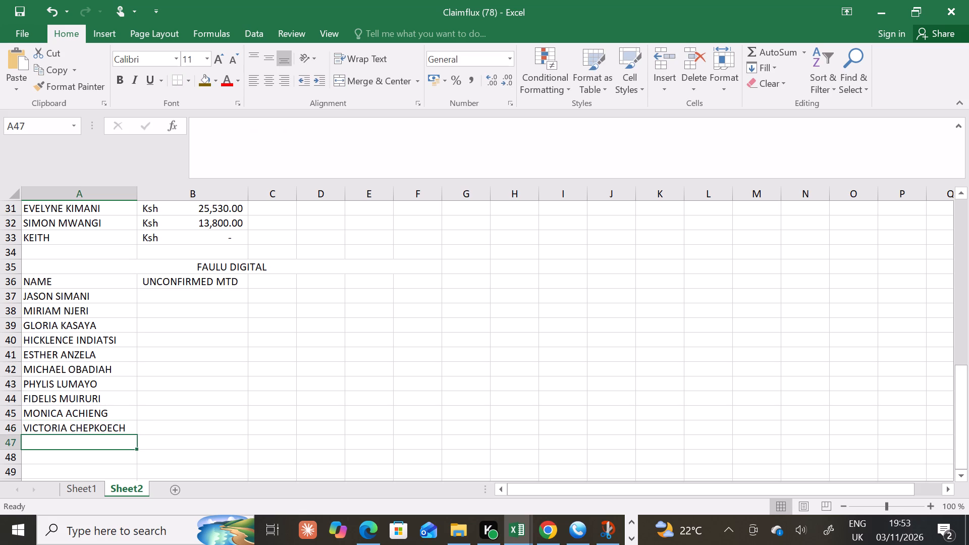
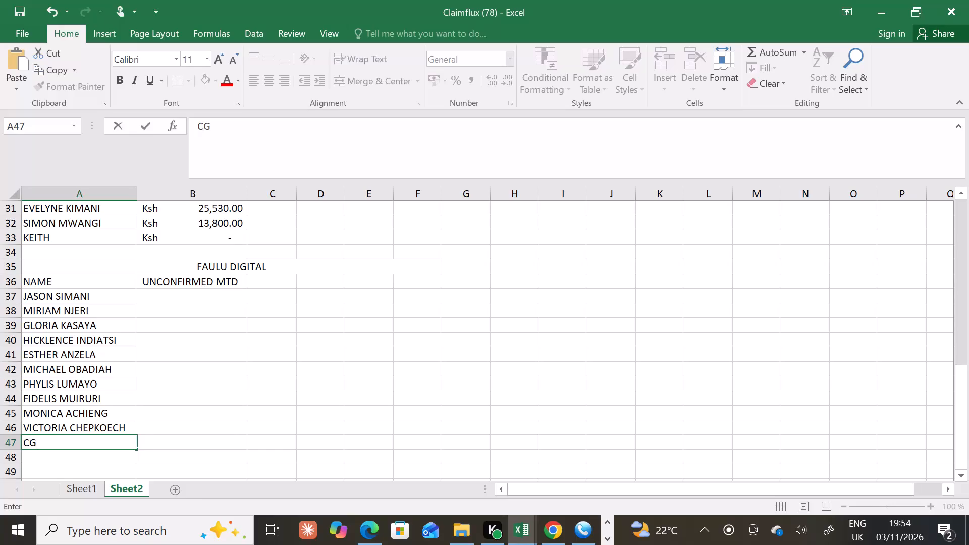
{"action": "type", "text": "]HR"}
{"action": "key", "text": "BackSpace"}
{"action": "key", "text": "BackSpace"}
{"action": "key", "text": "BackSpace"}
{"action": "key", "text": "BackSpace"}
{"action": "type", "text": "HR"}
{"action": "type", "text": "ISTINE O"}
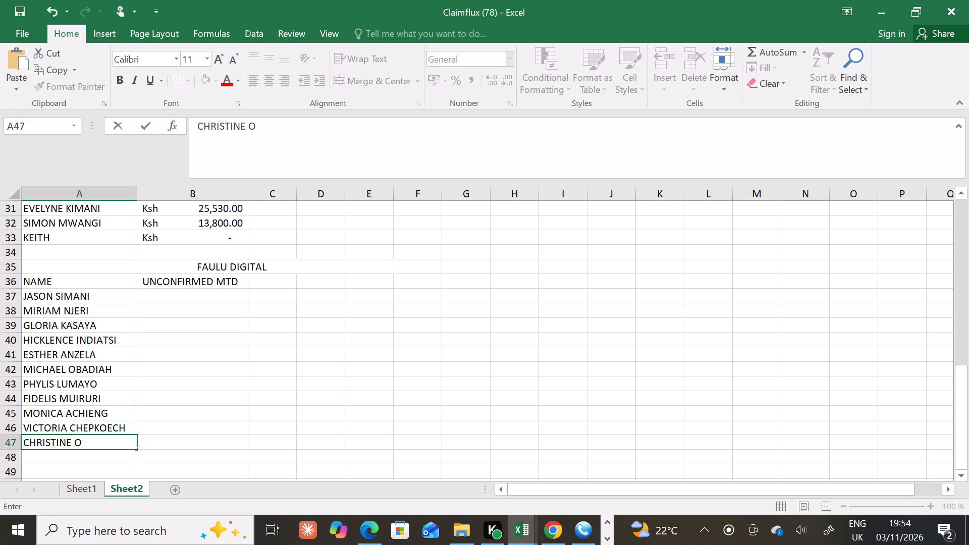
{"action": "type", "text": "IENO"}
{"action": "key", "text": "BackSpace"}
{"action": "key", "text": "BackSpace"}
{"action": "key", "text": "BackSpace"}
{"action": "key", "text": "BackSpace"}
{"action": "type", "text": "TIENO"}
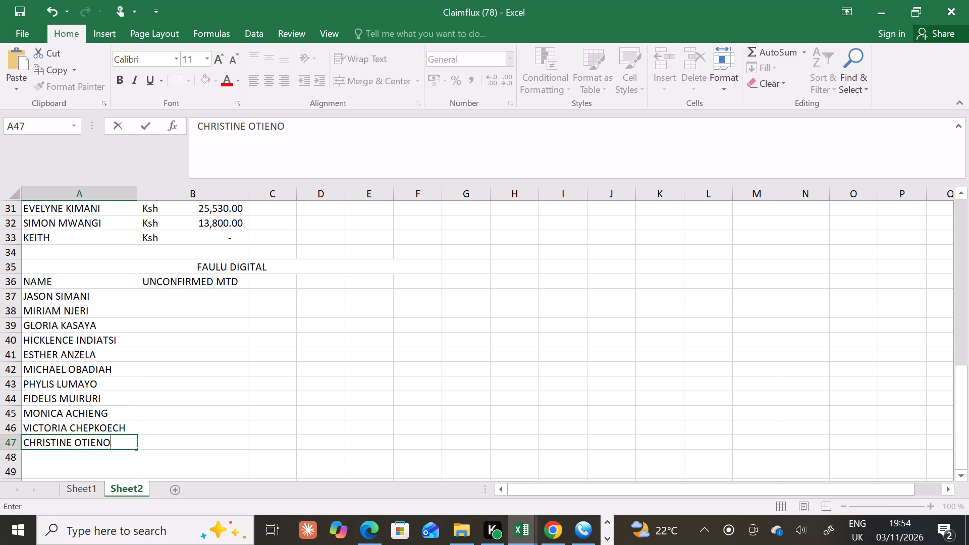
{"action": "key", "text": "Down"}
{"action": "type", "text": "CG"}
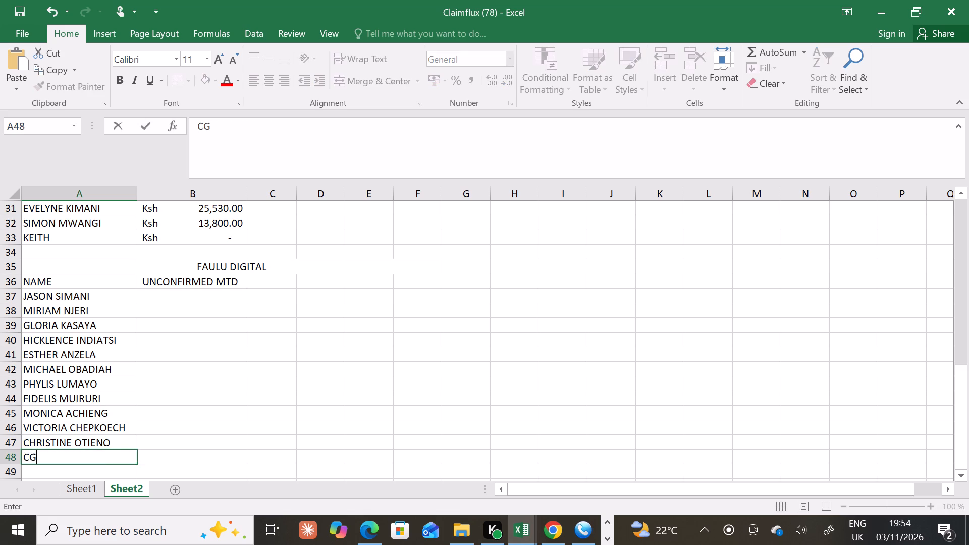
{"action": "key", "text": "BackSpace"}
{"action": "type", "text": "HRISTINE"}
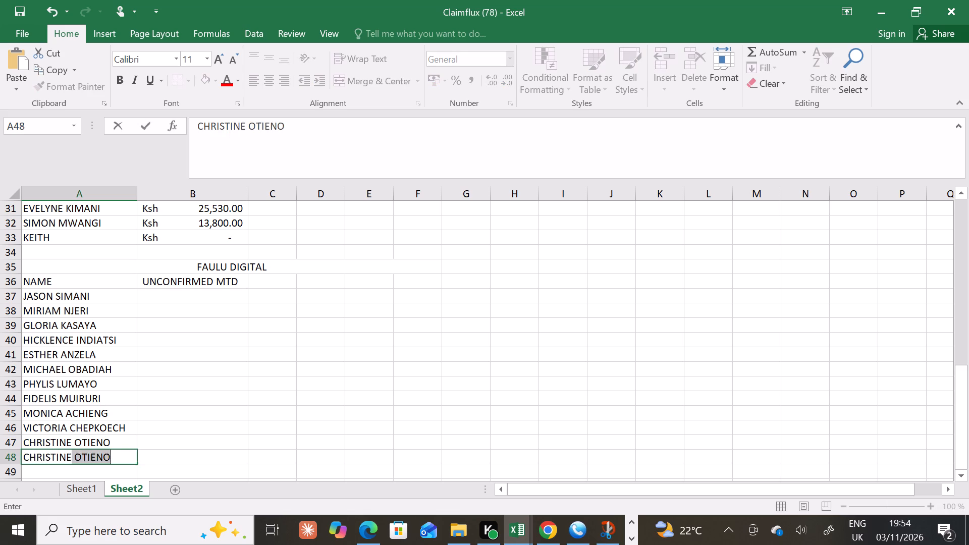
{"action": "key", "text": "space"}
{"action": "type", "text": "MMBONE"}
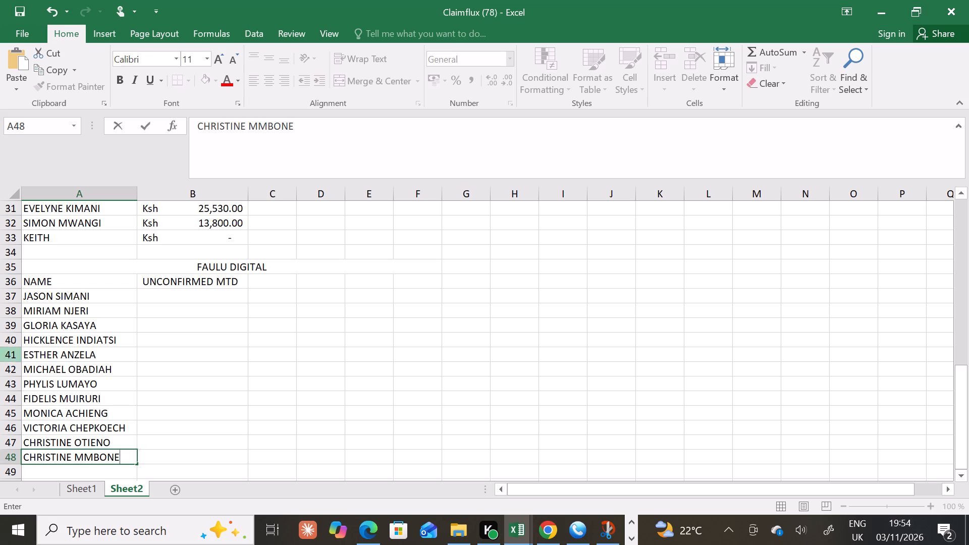
Check the FAULU DIGITAL owner names one by one from A37 down to A48.
{"action": "left_click", "coordinate": [45, 295]}
{"action": "left_click", "coordinate": [45, 315]}
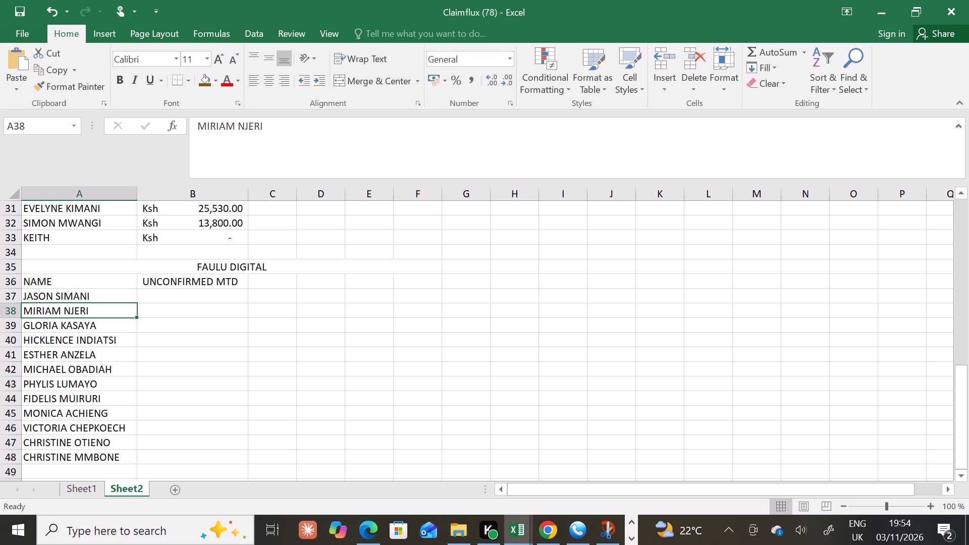
{"action": "left_click", "coordinate": [55, 326]}
{"action": "left_click", "coordinate": [56, 341]}
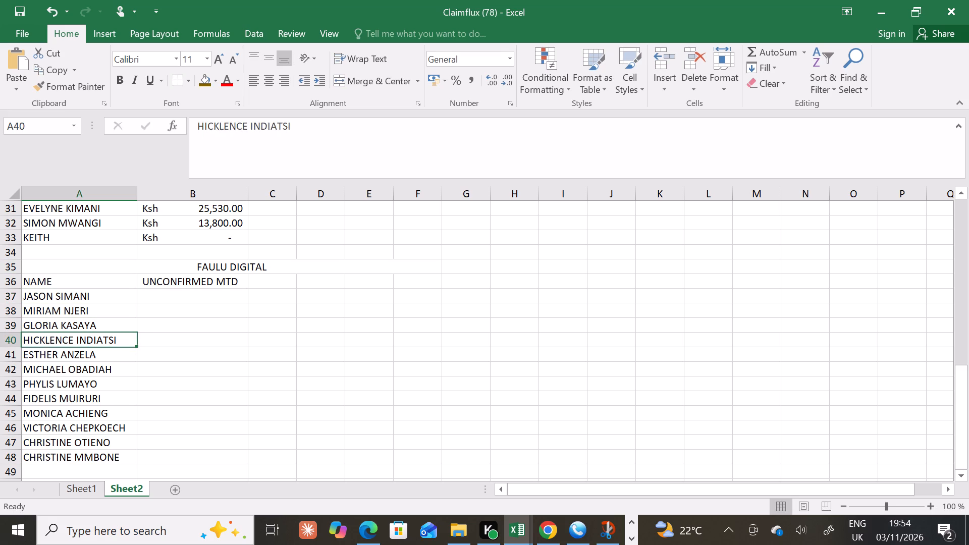
{"action": "left_click", "coordinate": [62, 358]}
{"action": "left_click", "coordinate": [62, 371]}
{"action": "left_click", "coordinate": [74, 387]}
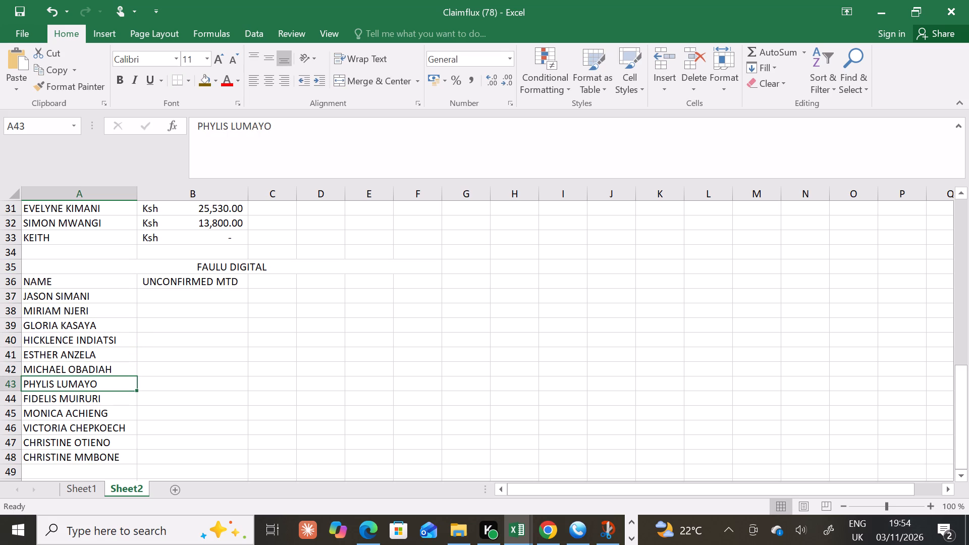
{"action": "left_click", "coordinate": [79, 396]}
{"action": "left_click", "coordinate": [80, 416]}
{"action": "left_click", "coordinate": [81, 428]}
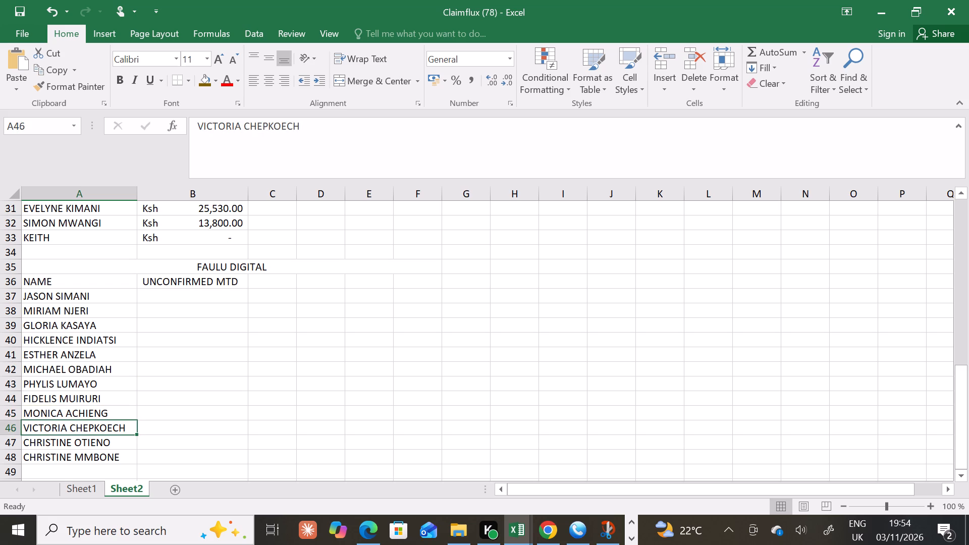
{"action": "left_click", "coordinate": [85, 447]}
{"action": "left_click", "coordinate": [95, 454]}
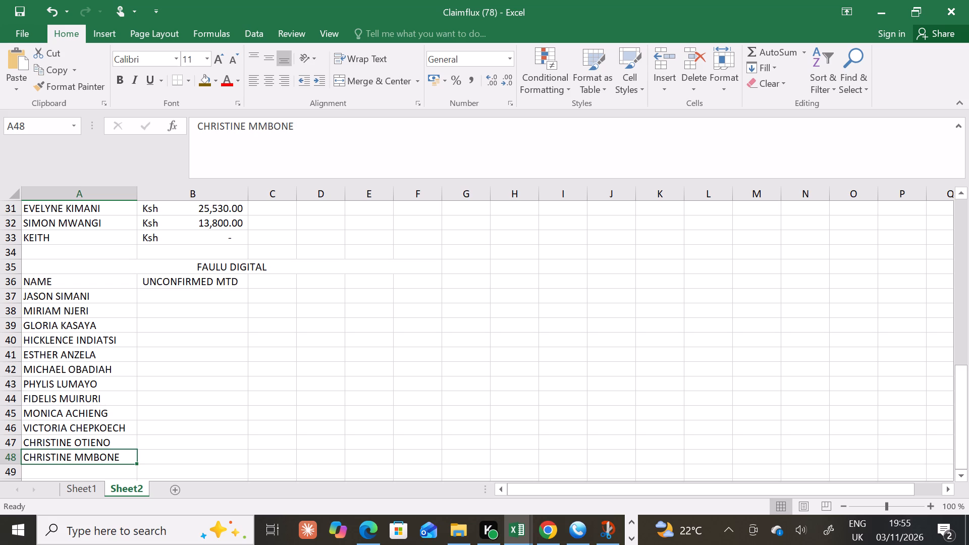
In Claimflux in Chrome, run the MTD report for client Faulu Digi Loan with payment dates from 2026-11-01 to 2026-11-03.
{"action": "left_click", "coordinate": [559, 539]}
{"action": "scroll", "coordinate": [234, 326], "scroll_direction": "up", "scroll_amount": 3}
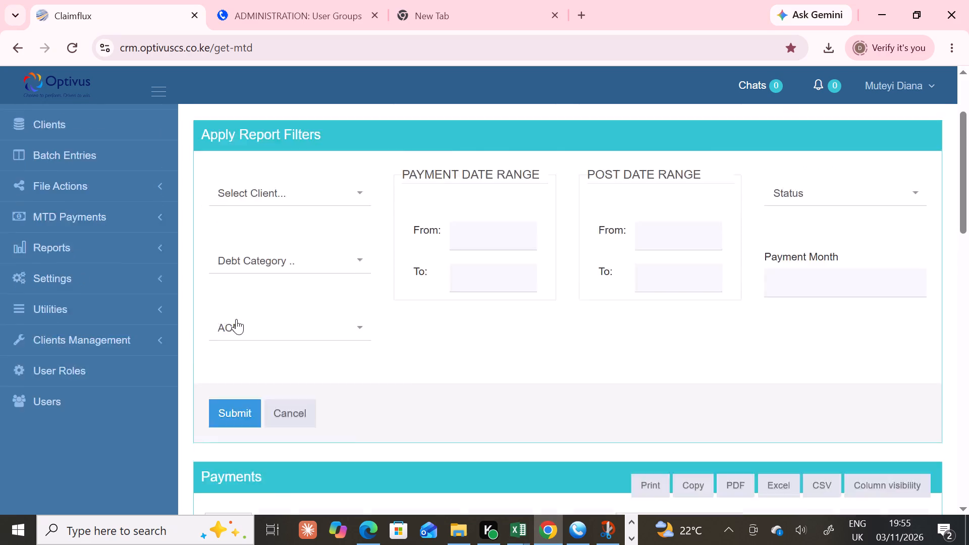
{"action": "left_click", "coordinate": [242, 307]}
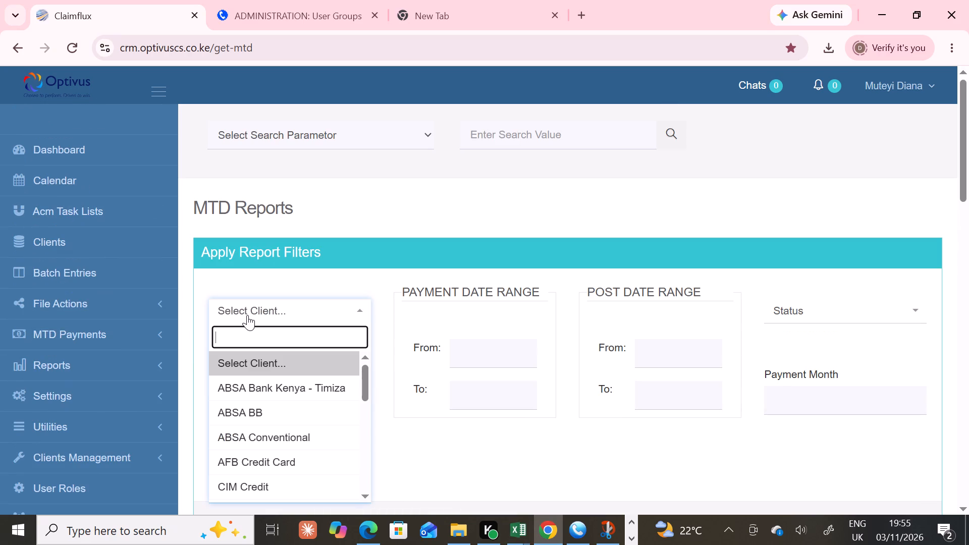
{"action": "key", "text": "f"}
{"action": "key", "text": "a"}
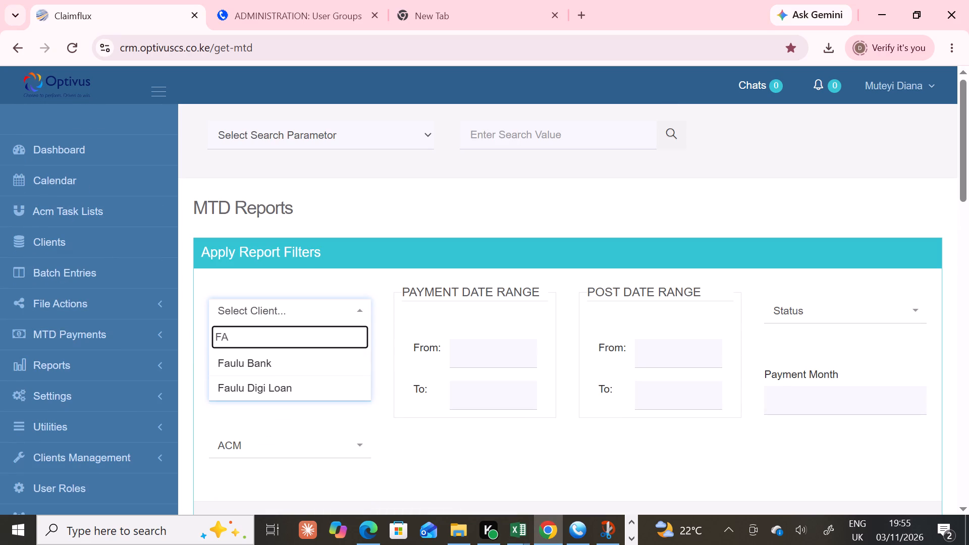
{"action": "left_click", "coordinate": [277, 387]}
{"action": "left_click", "coordinate": [460, 358]}
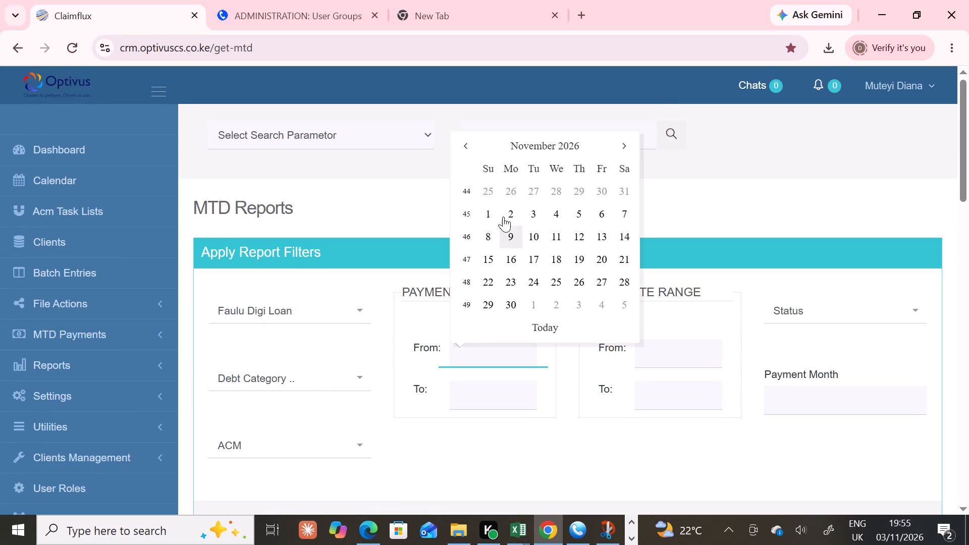
{"action": "left_click", "coordinate": [489, 218]}
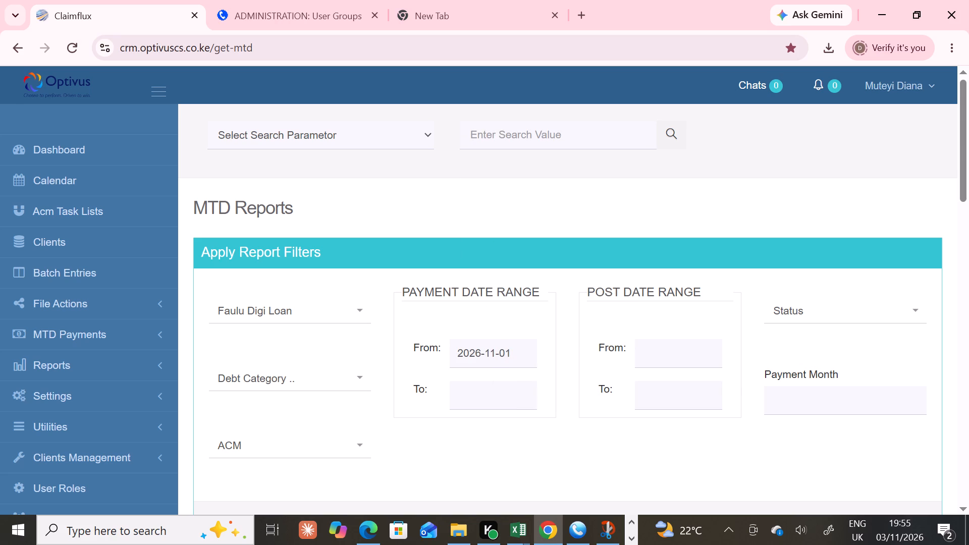
{"action": "left_click", "coordinate": [482, 396]}
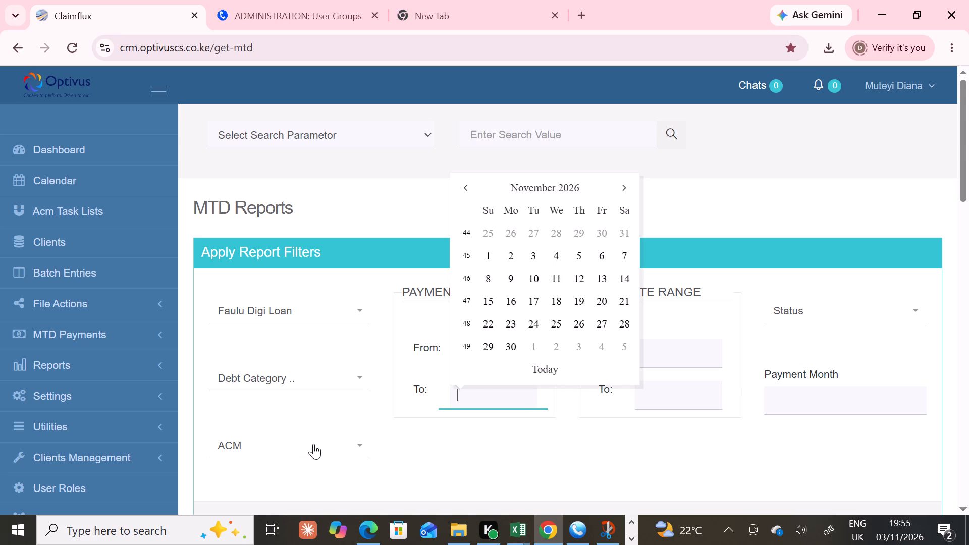
{"action": "left_click", "coordinate": [526, 261]}
{"action": "scroll", "coordinate": [423, 430], "scroll_direction": "down", "scroll_amount": 1}
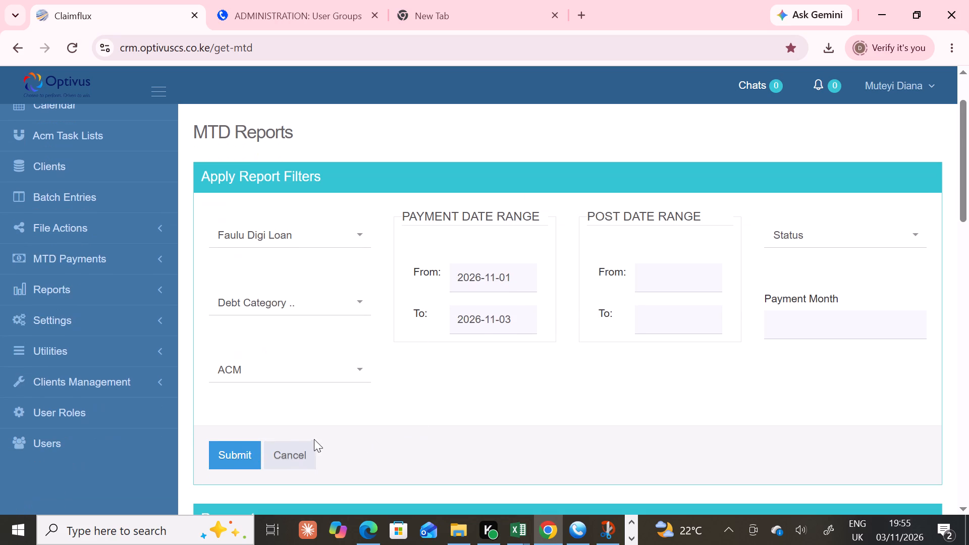
{"action": "left_click", "coordinate": [213, 453]}
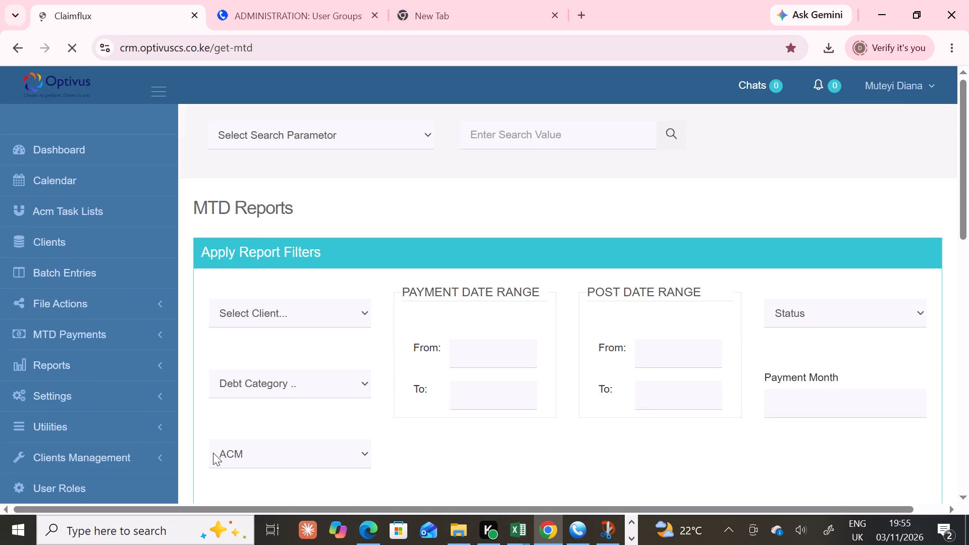
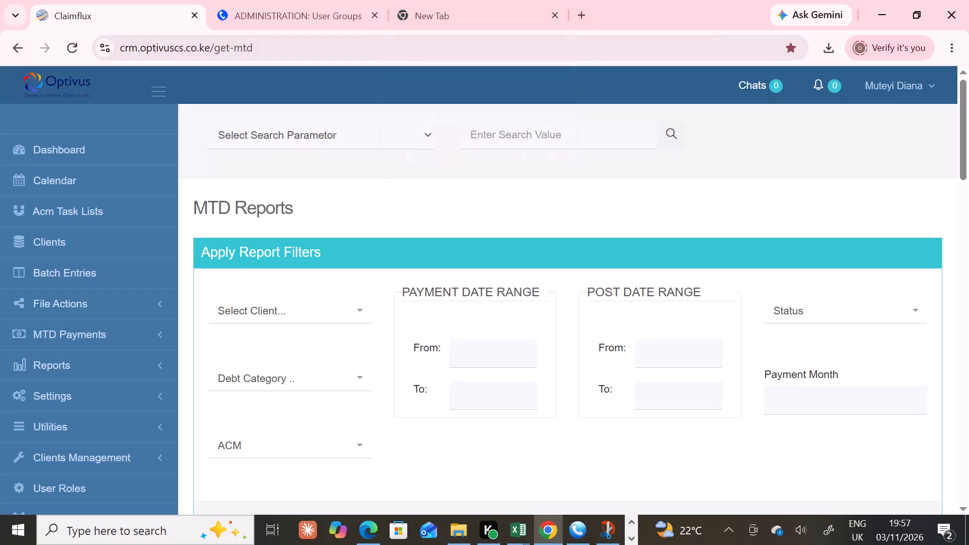
Export the Faulu Digi Loan payments report to Excel, open the downloaded Claimflux (82) file and enable editing.
{"action": "scroll", "coordinate": [642, 423], "scroll_direction": "down", "scroll_amount": 3}
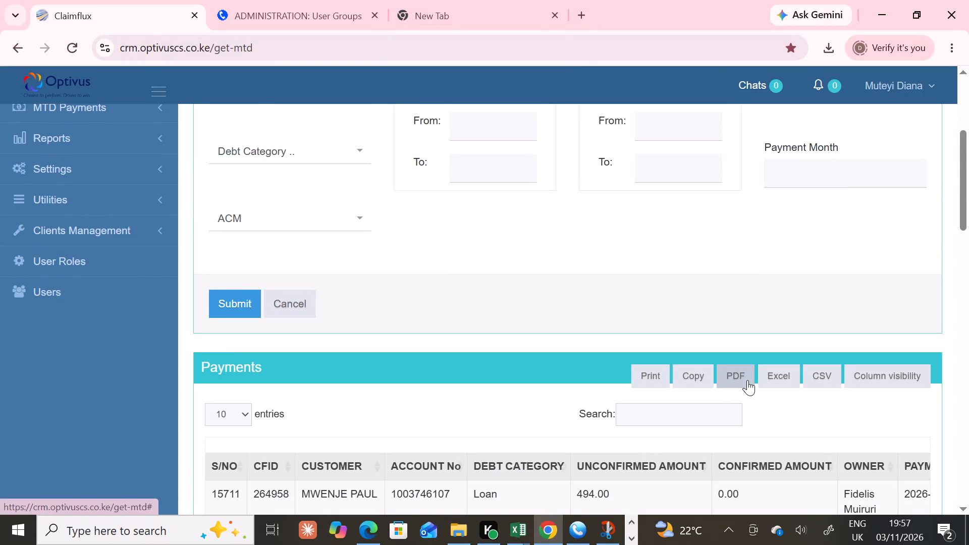
{"action": "left_click", "coordinate": [769, 380]}
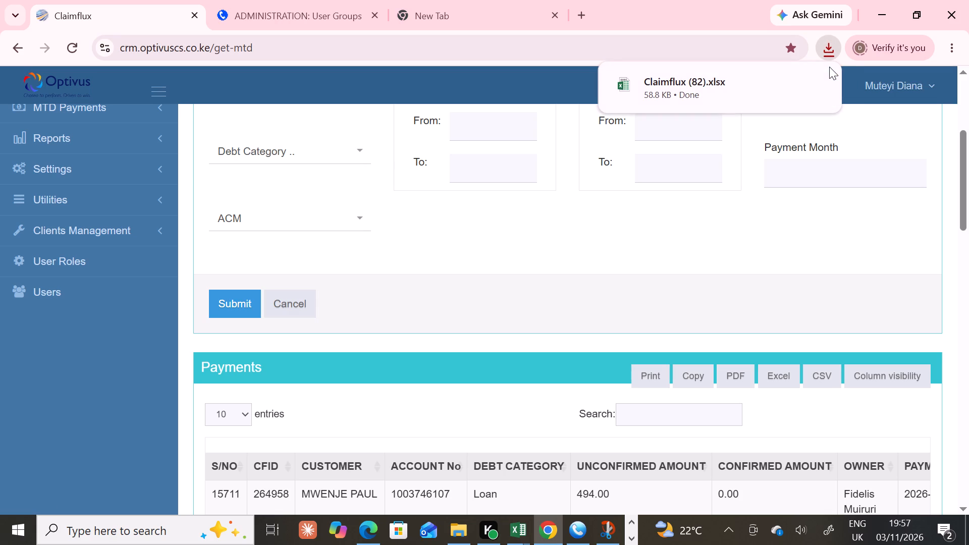
{"action": "left_click", "coordinate": [746, 84]}
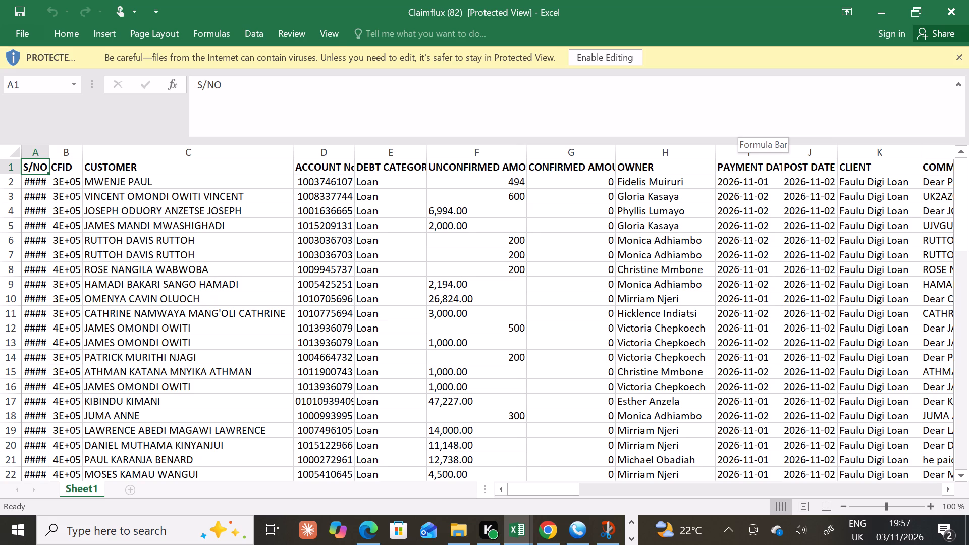
{"action": "left_click", "coordinate": [596, 52]}
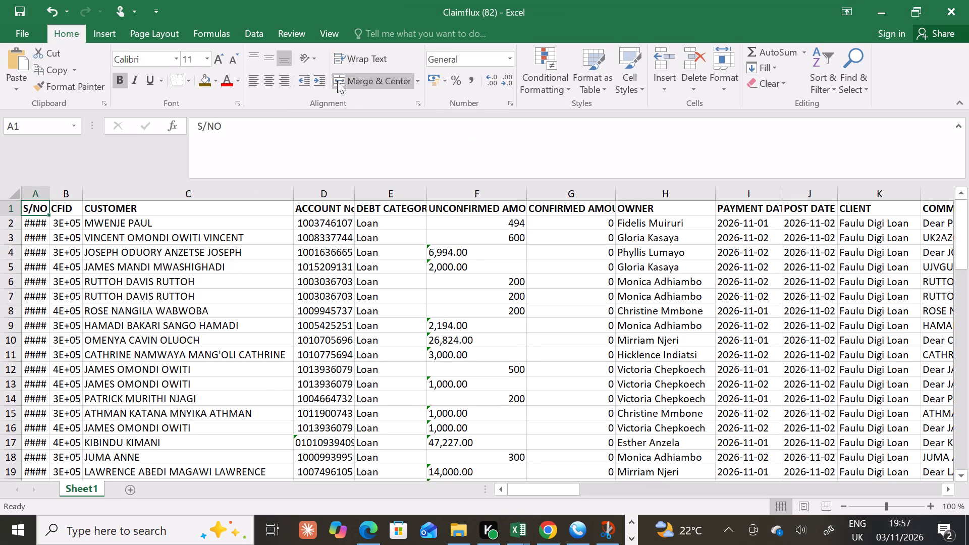
Convert the UNCONFIRMED AMOUNT column to numbers using Text to Columns with Delimited type and General format.
{"action": "left_click", "coordinate": [476, 187]}
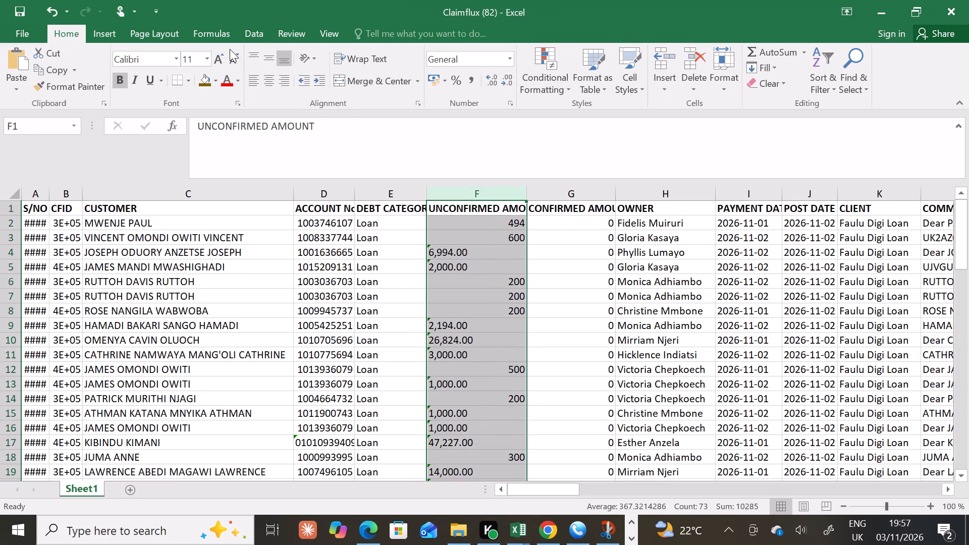
{"action": "left_click", "coordinate": [246, 28]}
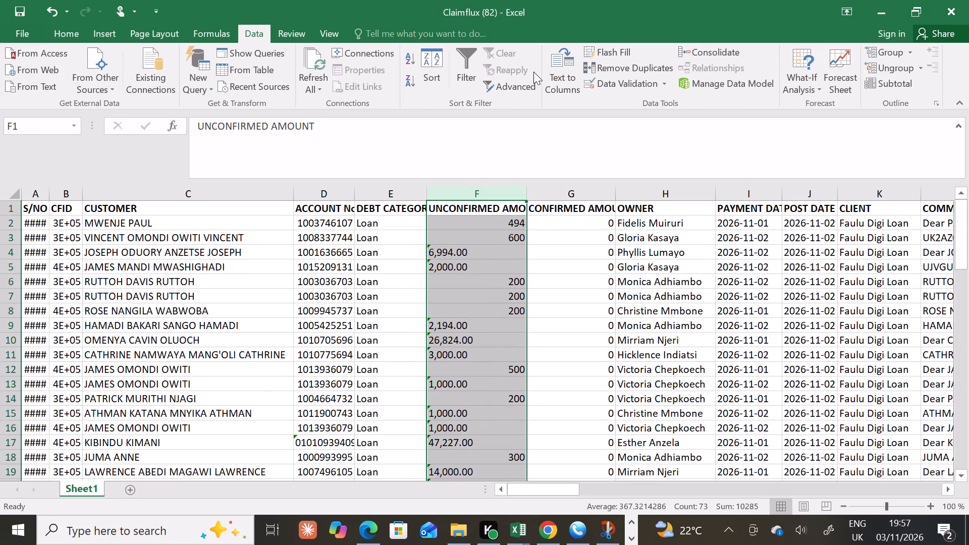
{"action": "left_click", "coordinate": [557, 73]}
{"action": "double_click", "coordinate": [421, 396]}
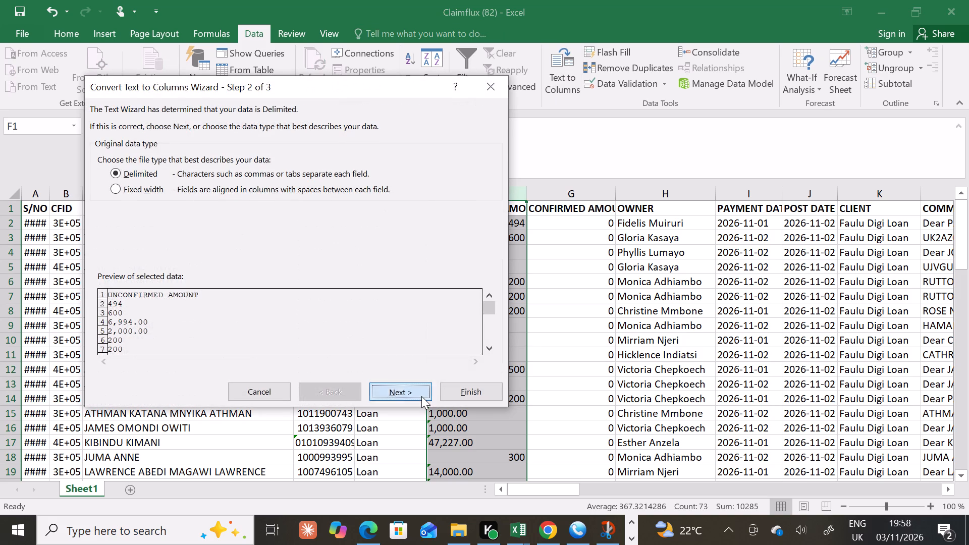
{"action": "left_click", "coordinate": [421, 396]}
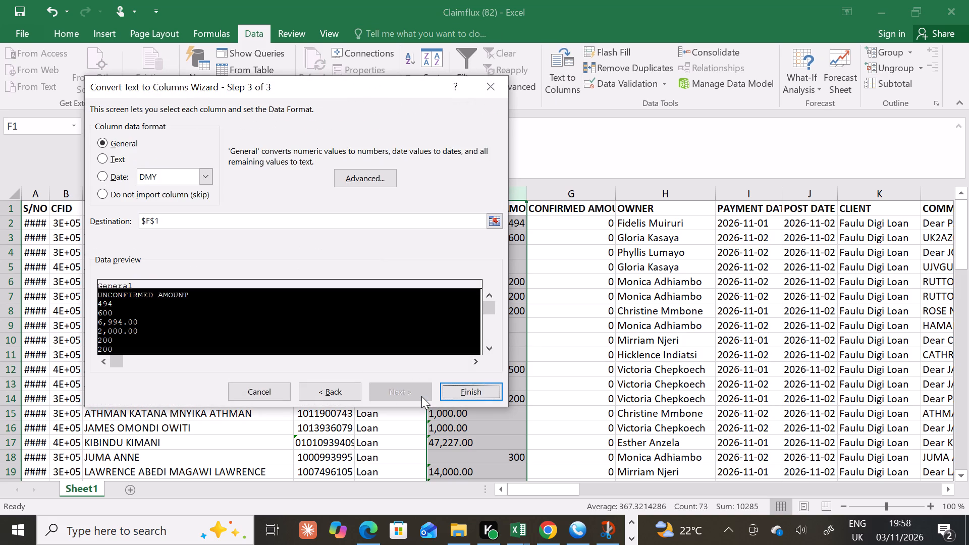
{"action": "left_click", "coordinate": [496, 392]}
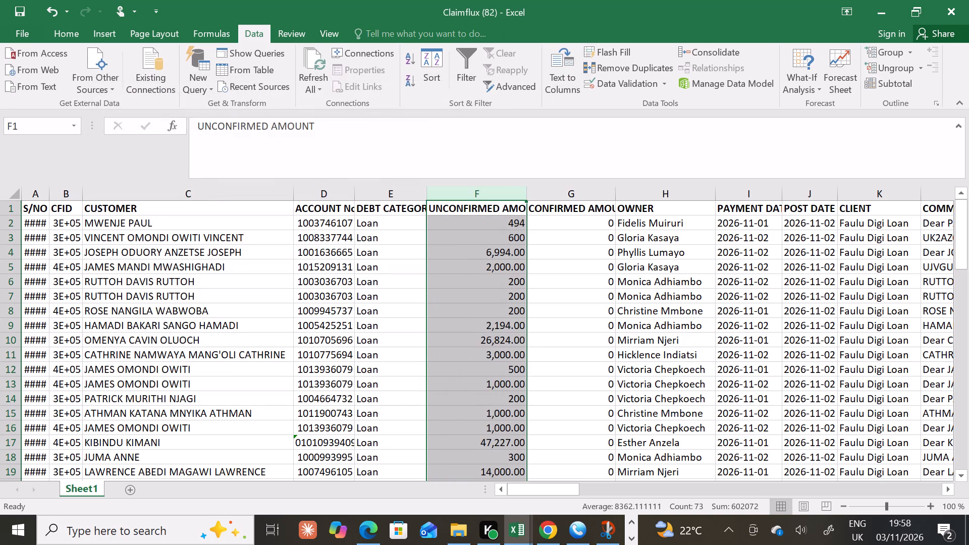
Apply the Accounting number format with the Ksh symbol to the UNCONFIRMED AMOUNT column.
{"action": "left_click", "coordinate": [65, 37]}
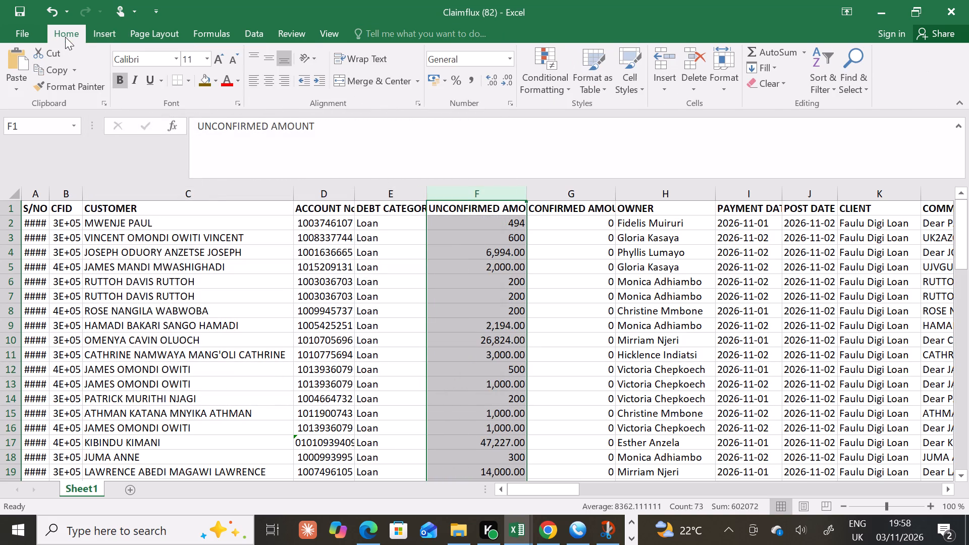
{"action": "left_click", "coordinate": [436, 84]}
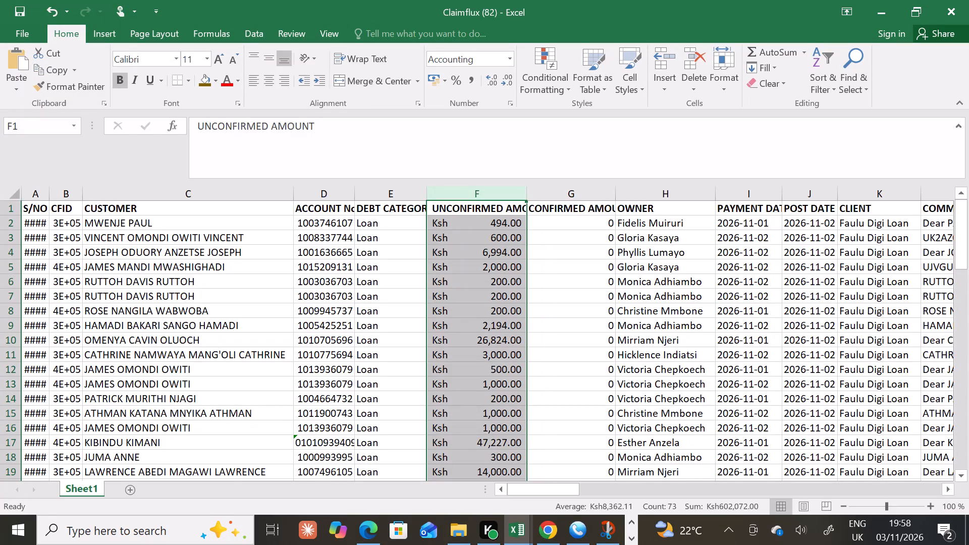
{"action": "scroll", "coordinate": [579, 320], "scroll_direction": "down", "scroll_amount": 2}
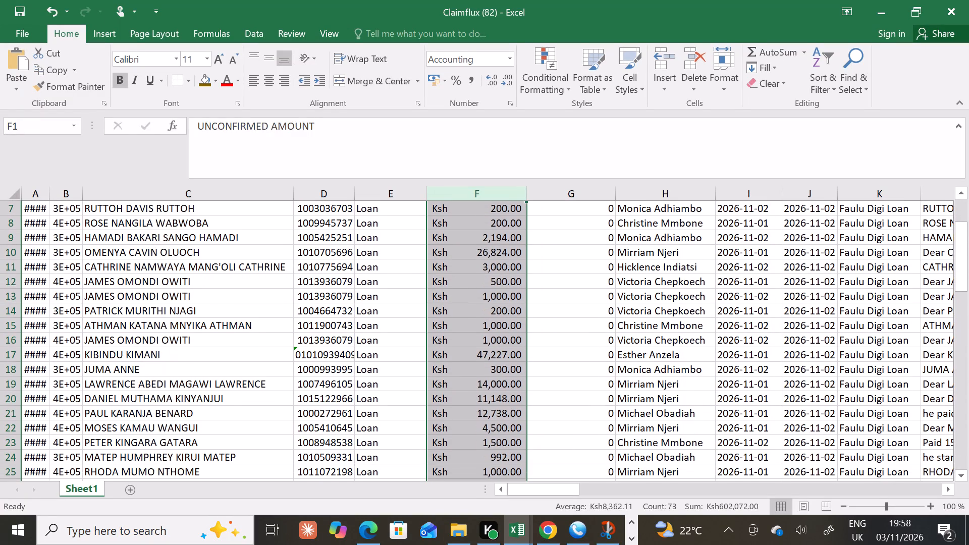
{"action": "scroll", "coordinate": [596, 336], "scroll_direction": "down", "scroll_amount": 1}
{"action": "scroll", "coordinate": [596, 338], "scroll_direction": "up", "scroll_amount": 3}
{"action": "left_click", "coordinate": [682, 198]}
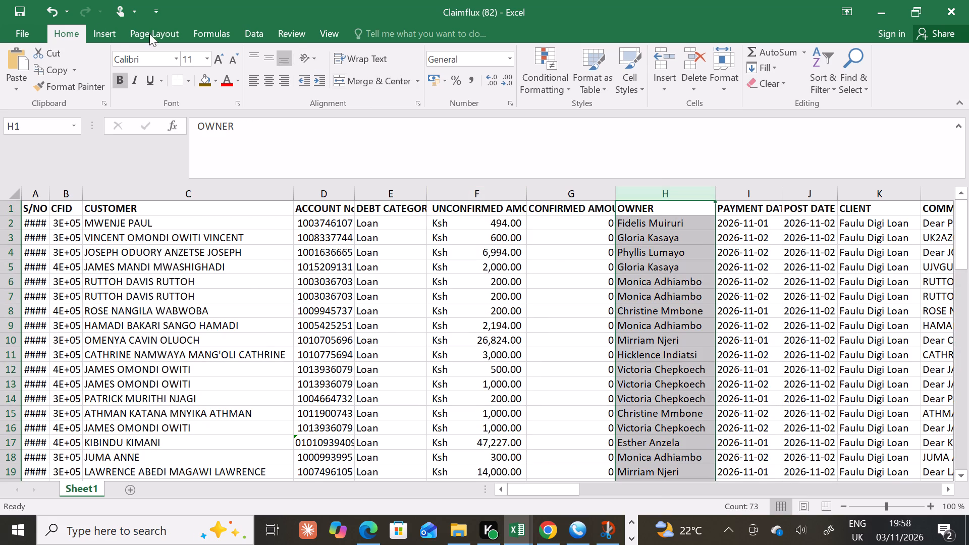
{"action": "left_click", "coordinate": [240, 28]}
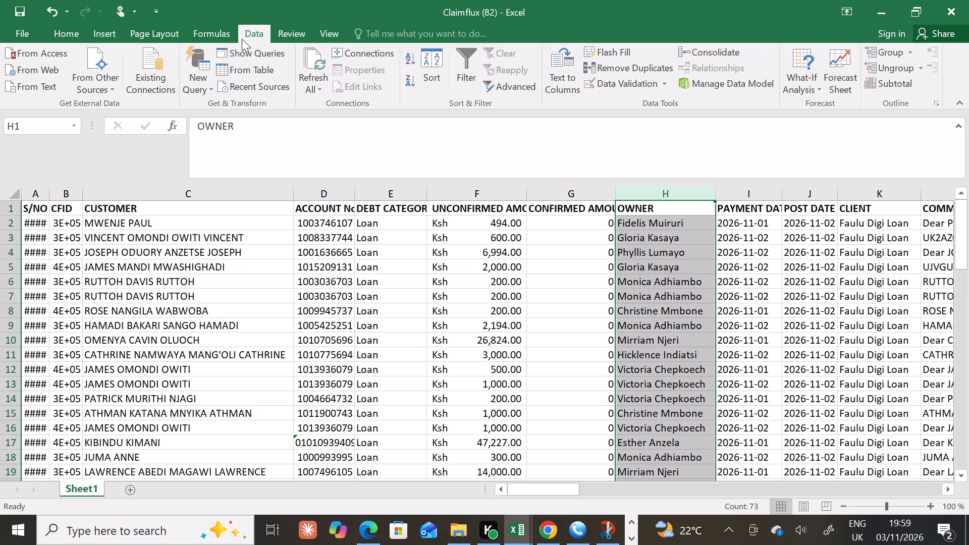
{"action": "left_click", "coordinate": [473, 51]}
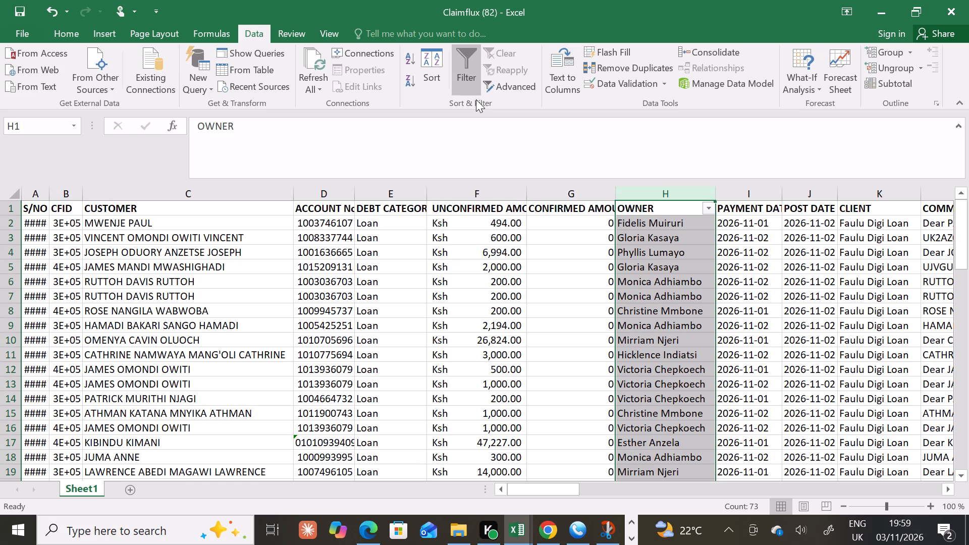
{"action": "left_click", "coordinate": [712, 211]}
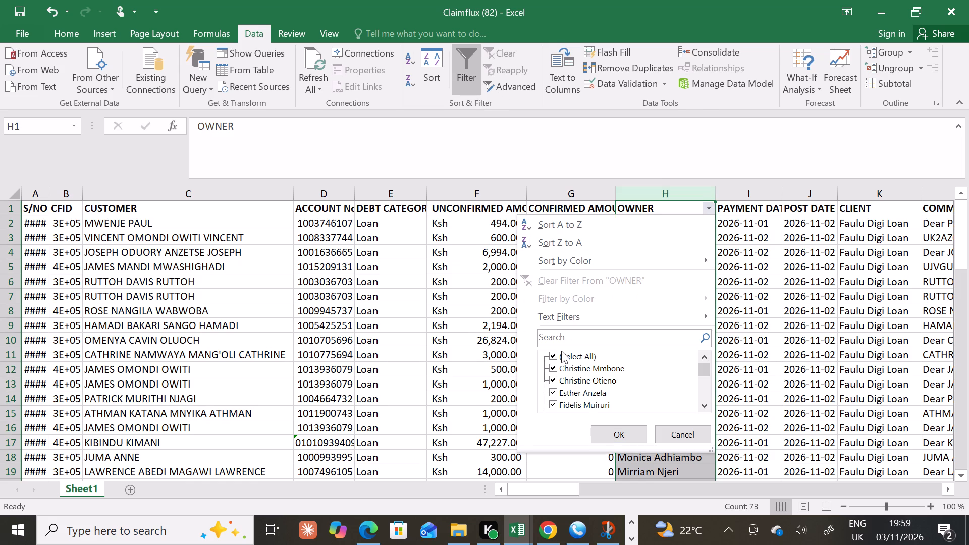
{"action": "left_click", "coordinate": [561, 351]}
{"action": "left_click", "coordinate": [554, 367]}
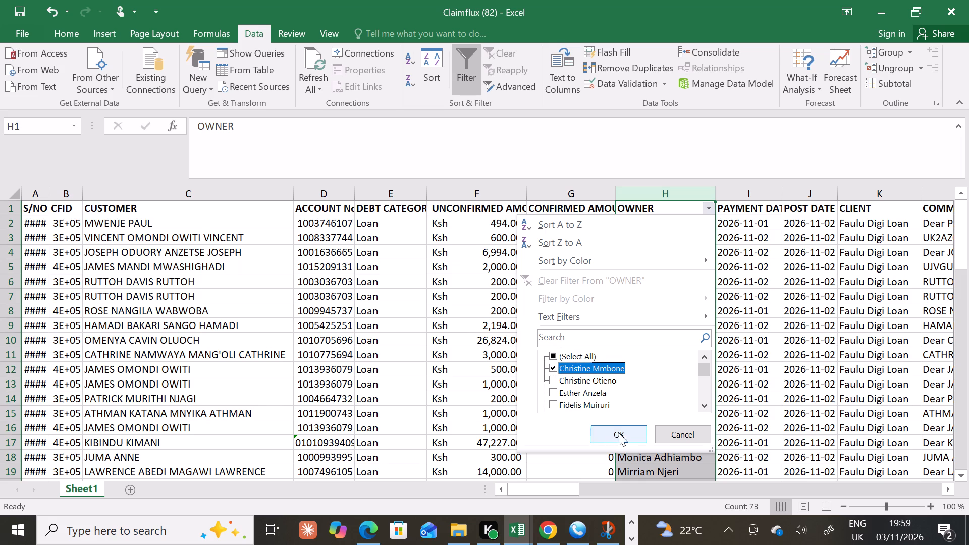
{"action": "left_click", "coordinate": [619, 433]}
{"action": "left_click", "coordinate": [453, 196]}
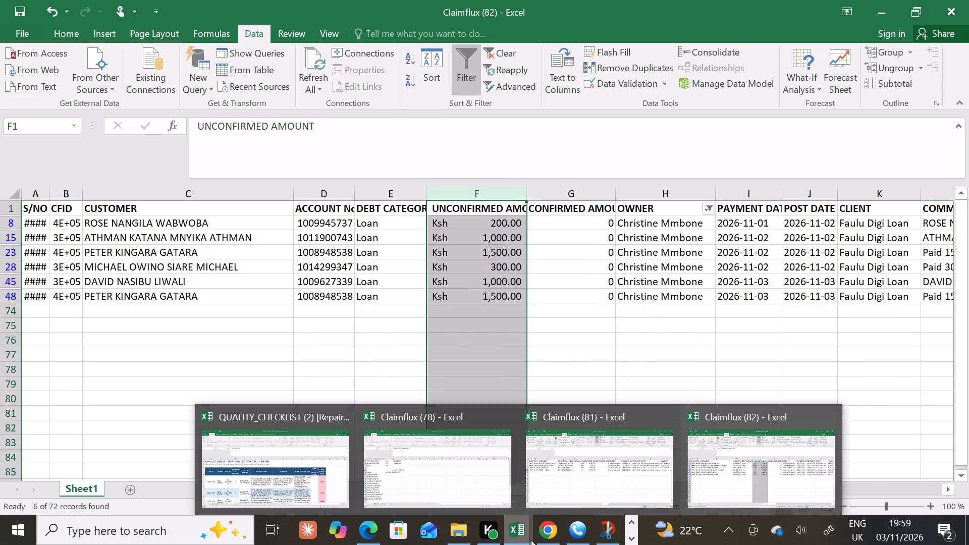
Close the QUALITY_CHECKLIST (2) workbook.
{"action": "left_click", "coordinate": [531, 540]}
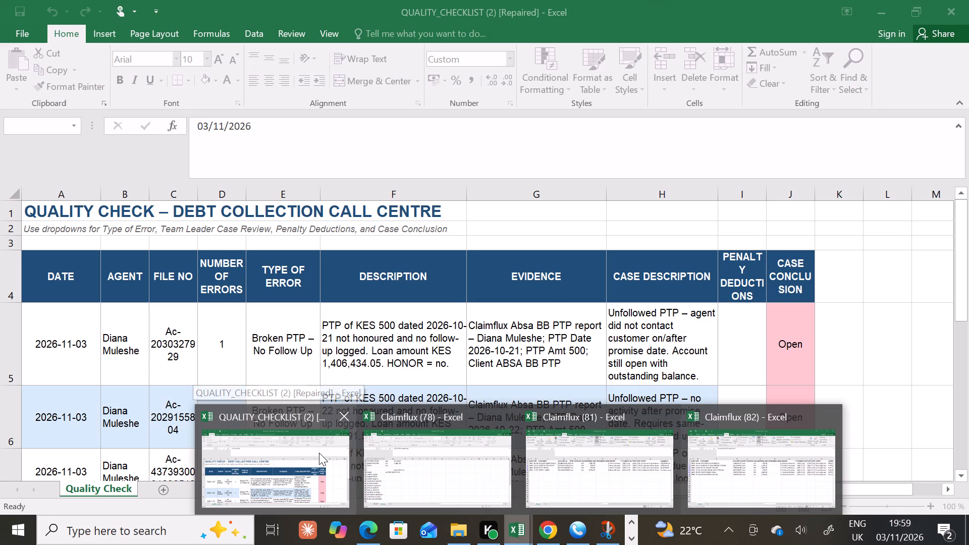
{"action": "left_click", "coordinate": [345, 413]}
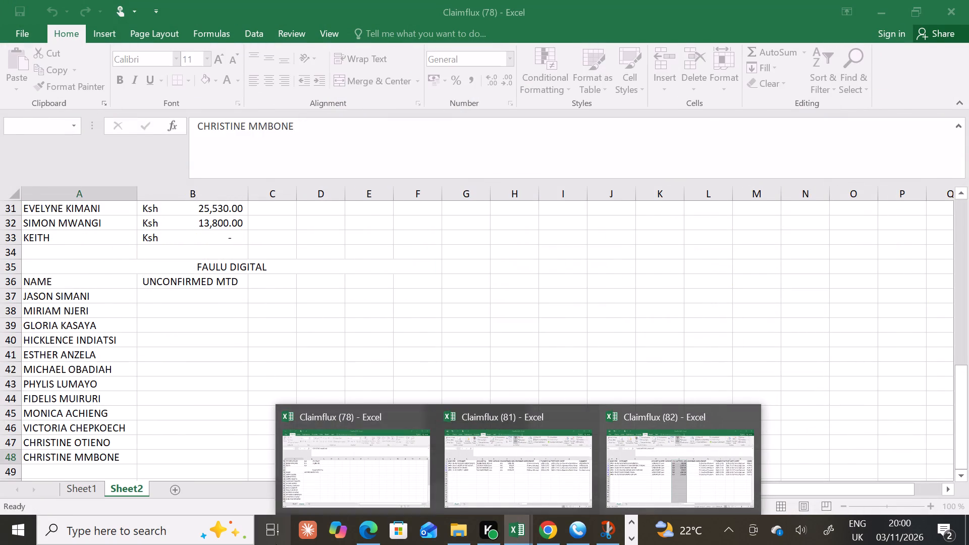
{"action": "left_click", "coordinate": [517, 536]}
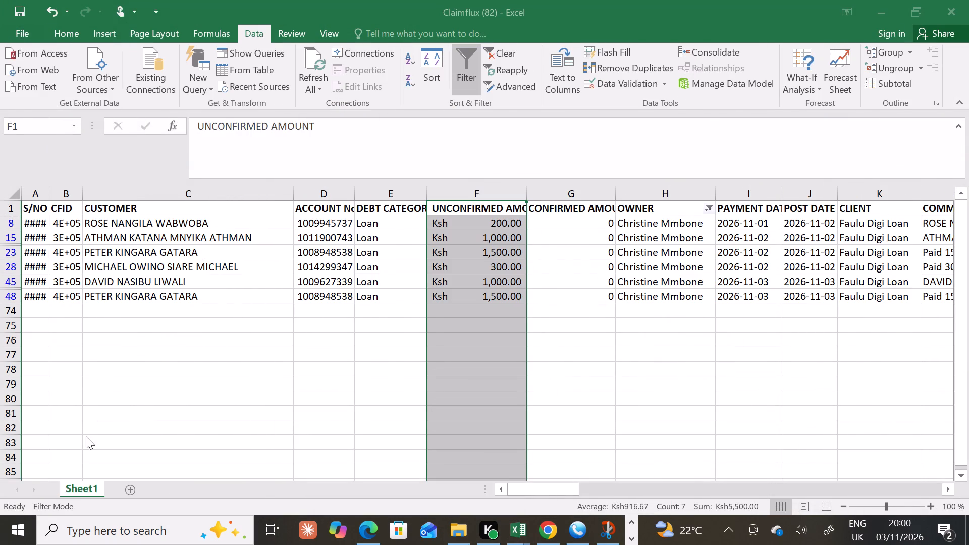
Start Excel 2016 with a blank workbook and look through the list of recent workbooks.
{"action": "left_click", "coordinate": [93, 533]}
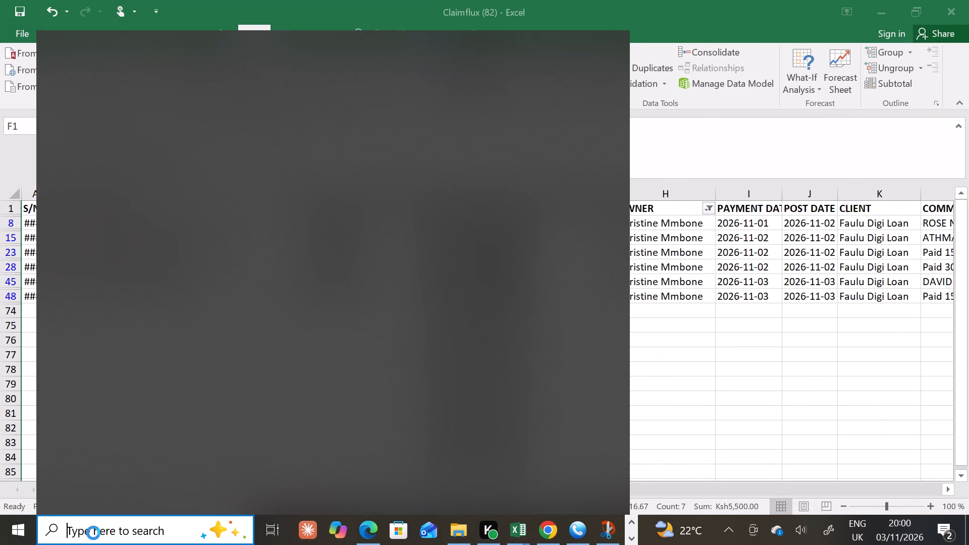
{"action": "key", "text": "w"}
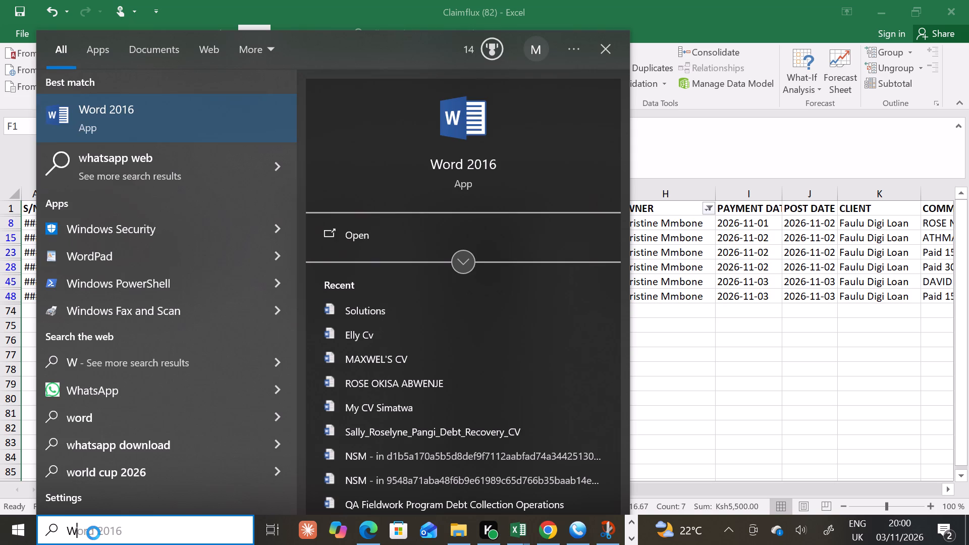
{"action": "key", "text": "BackSpace"}
{"action": "type", "text": "EXC"}
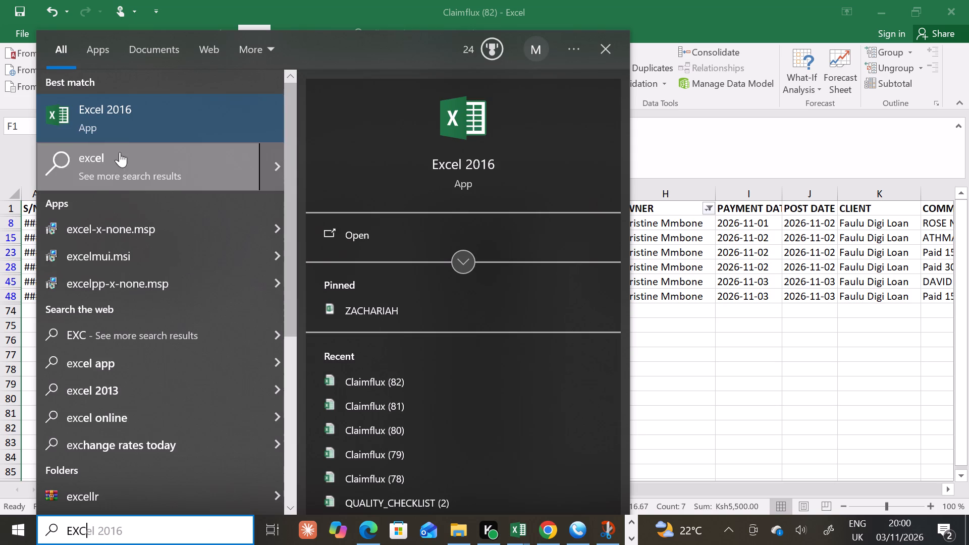
{"action": "left_click", "coordinate": [129, 112]}
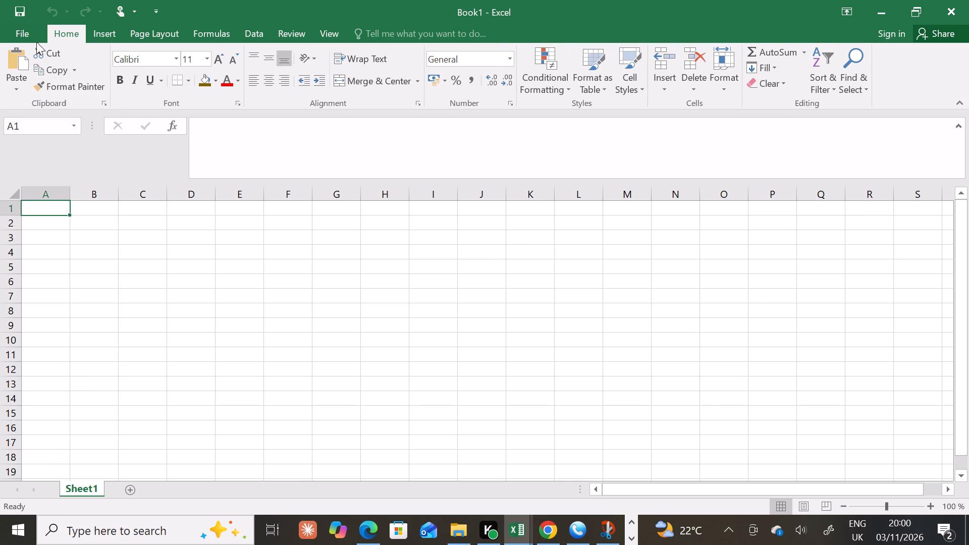
{"action": "left_click", "coordinate": [18, 38]}
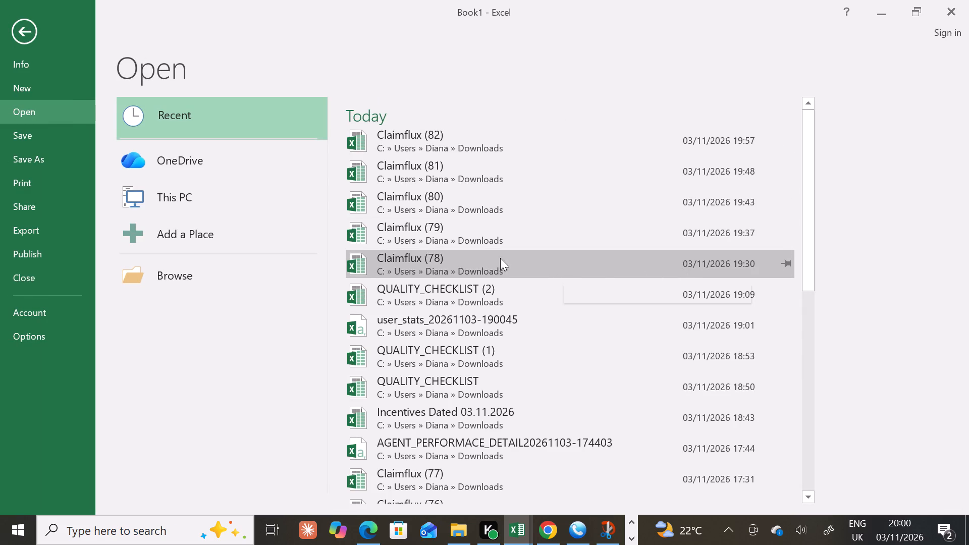
{"action": "scroll", "coordinate": [434, 169], "scroll_direction": "down", "scroll_amount": 1}
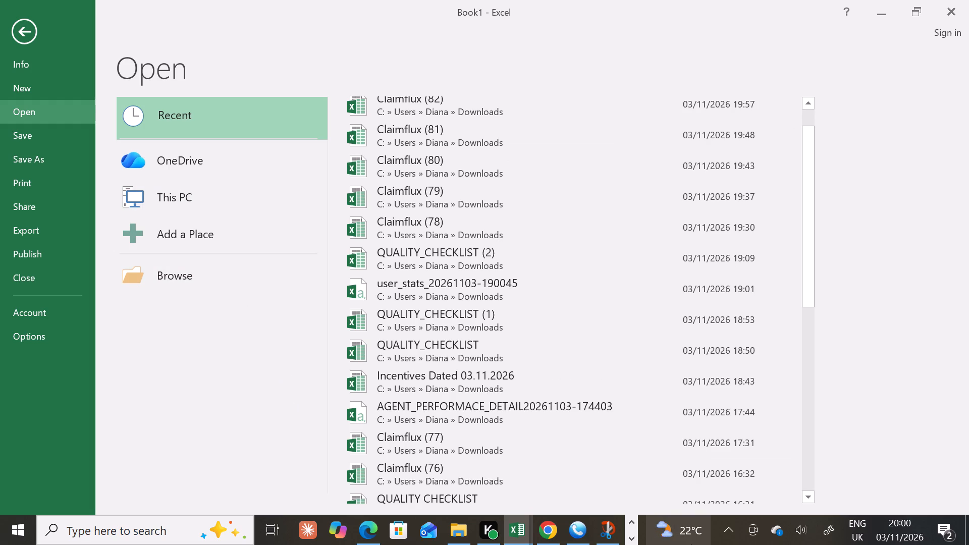
In Sheet2 of the Claimflux (78) workbook, fill the merged FAULU DIGITAL heading in row 35 with light orange.
{"action": "left_click", "coordinate": [534, 535]}
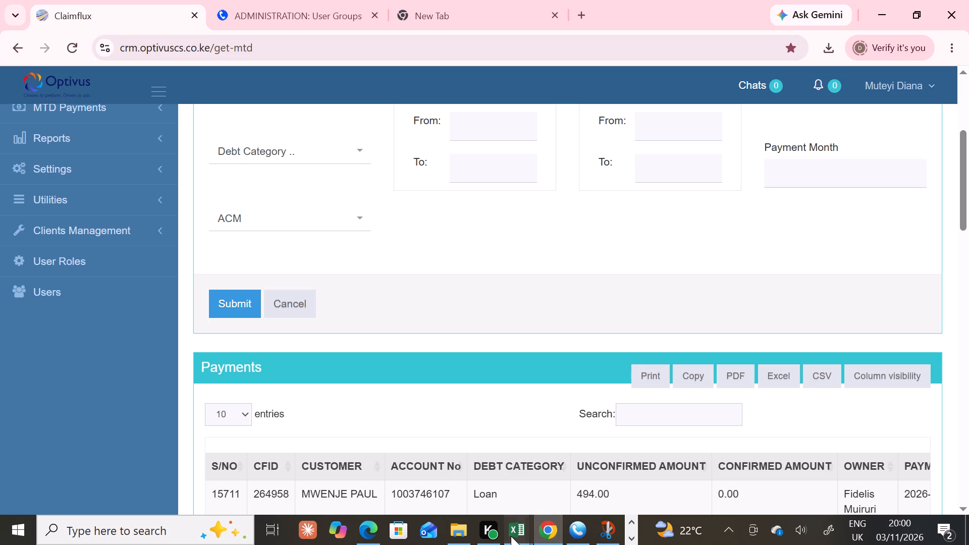
{"action": "left_click", "coordinate": [511, 536]}
{"action": "left_click", "coordinate": [533, 477]}
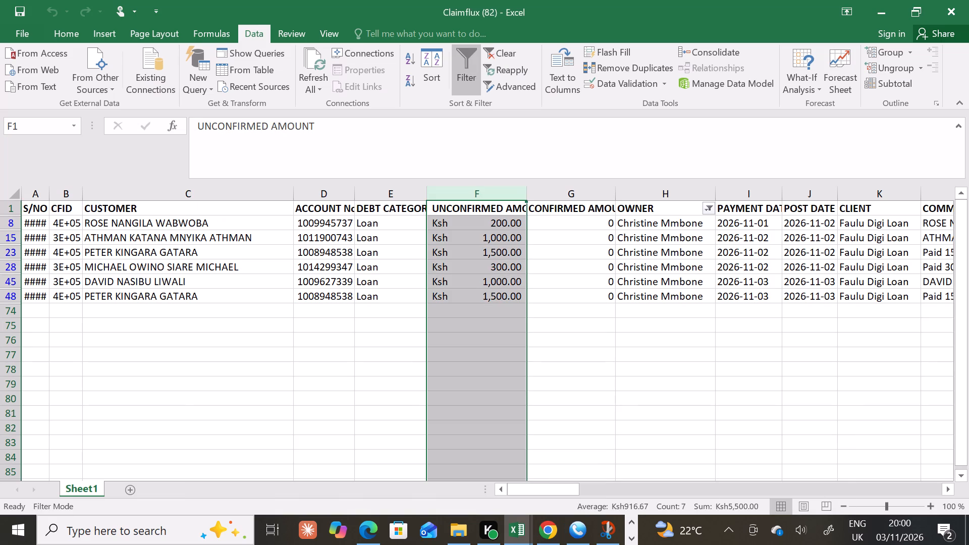
{"action": "left_click", "coordinate": [509, 527]}
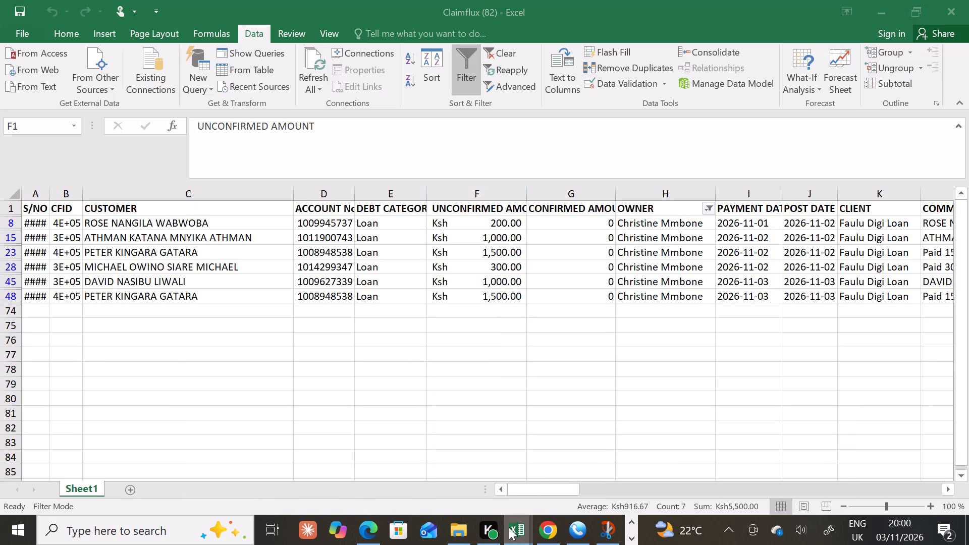
{"action": "left_click", "coordinate": [288, 474]}
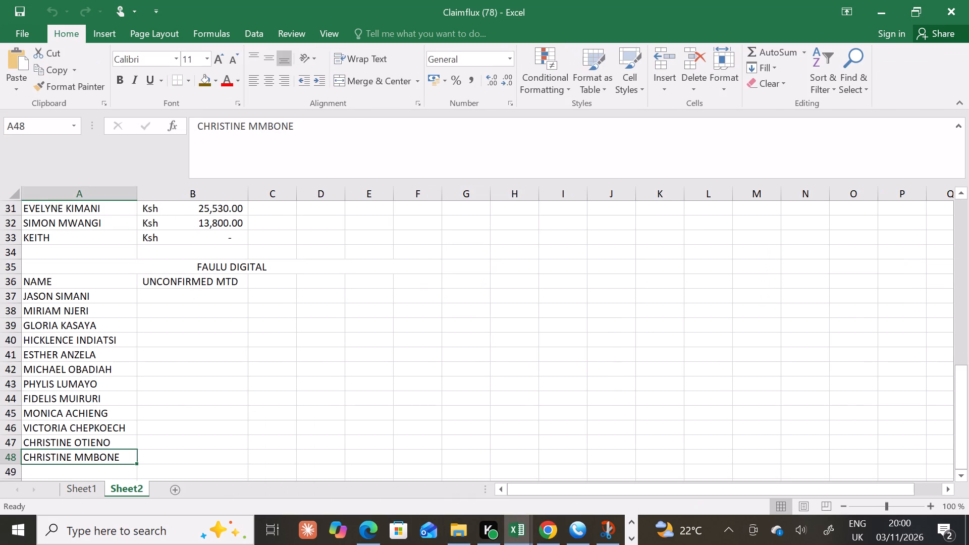
{"action": "scroll", "coordinate": [160, 358], "scroll_direction": "up", "scroll_amount": 2}
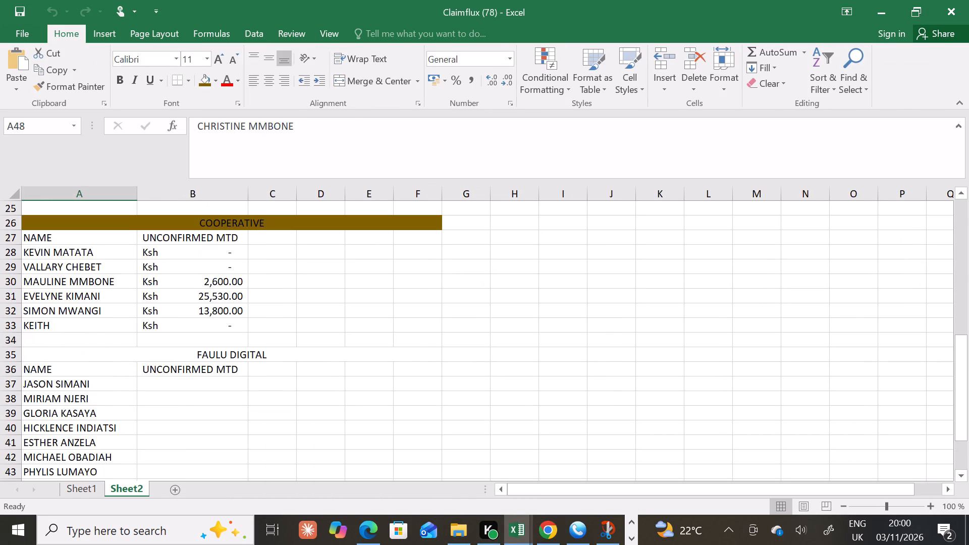
{"action": "left_click", "coordinate": [46, 351]}
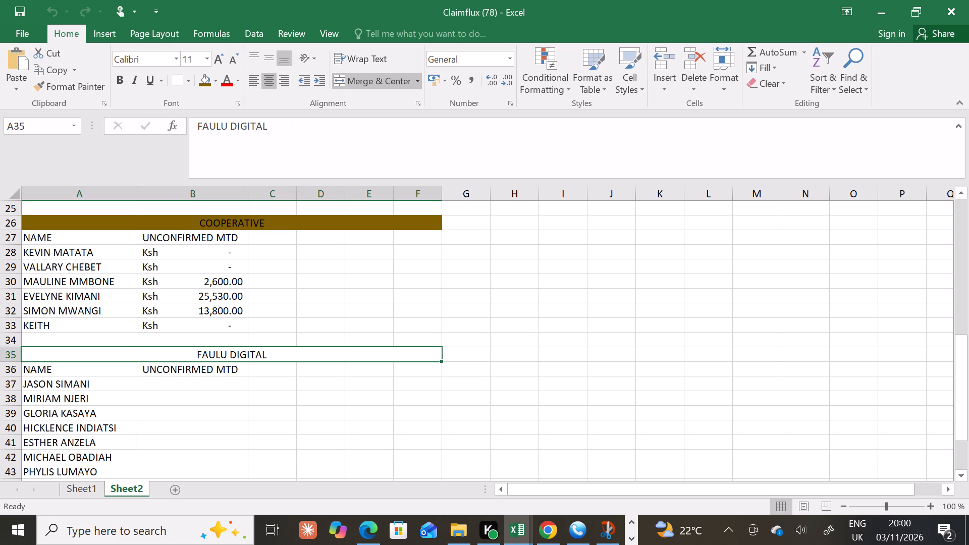
{"action": "left_click", "coordinate": [213, 81]}
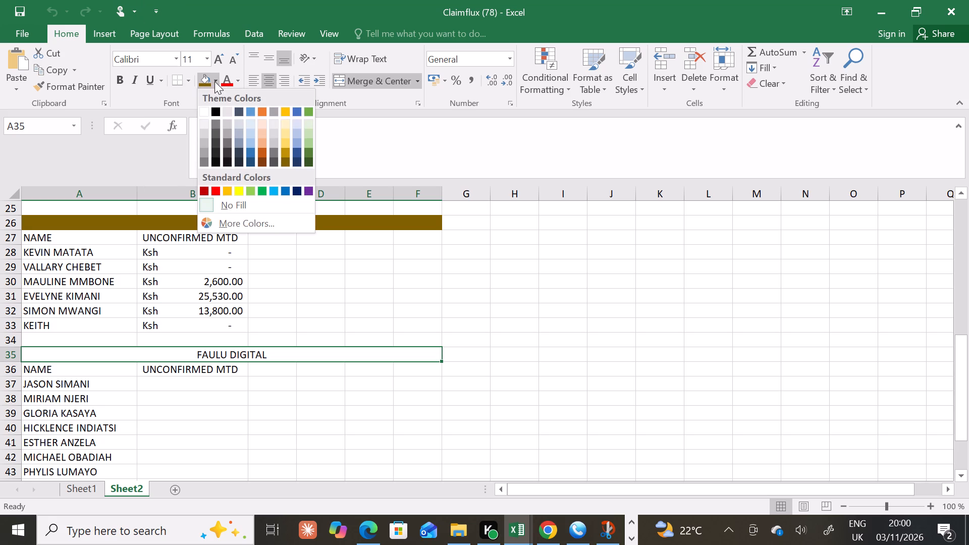
{"action": "left_click", "coordinate": [263, 133]}
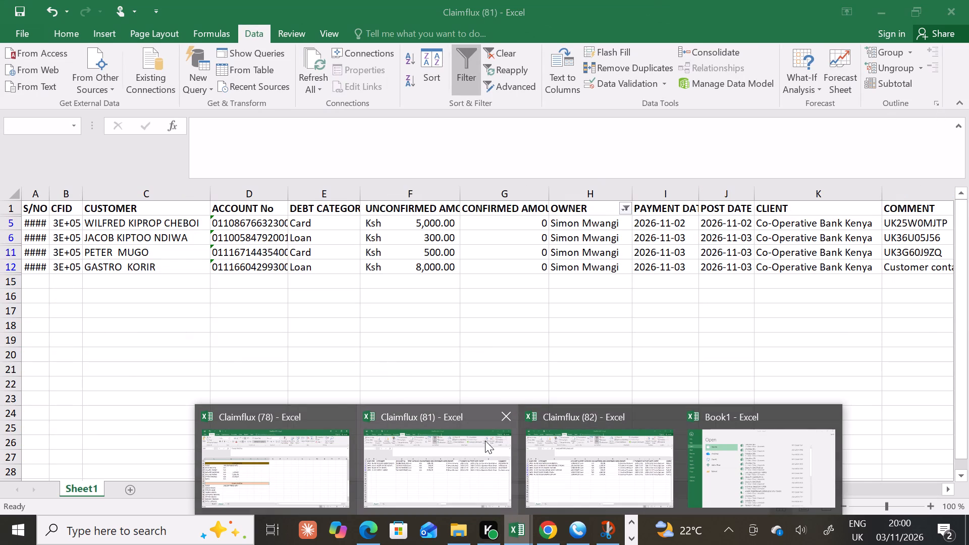
Close the Claimflux (81) workbook without saving its changes.
{"action": "left_click", "coordinate": [511, 420]}
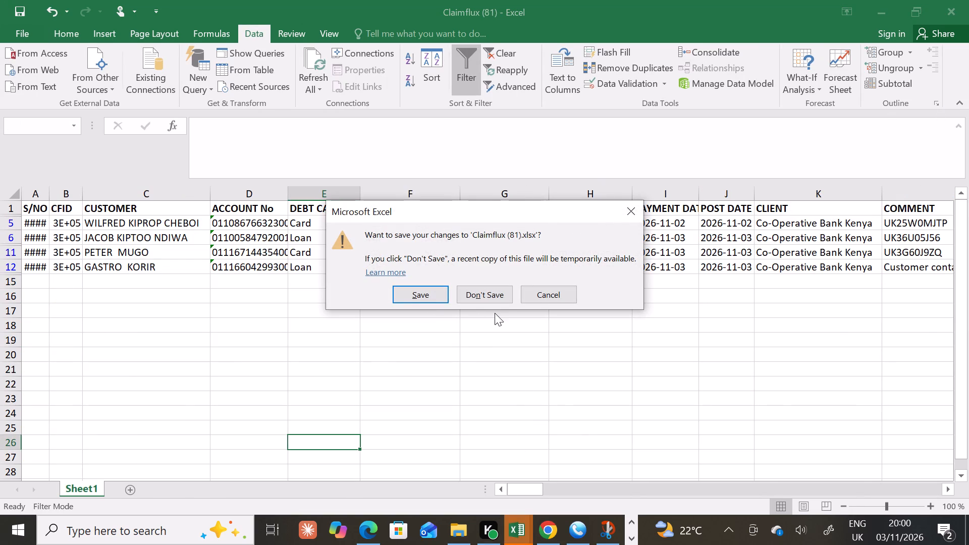
{"action": "left_click", "coordinate": [495, 302]}
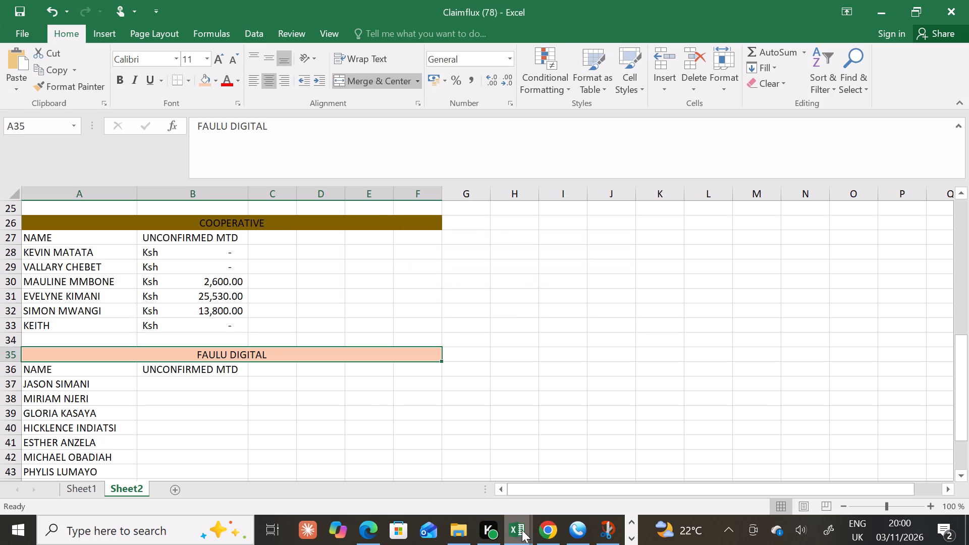
Close the blank Book1 workbook.
{"action": "left_click", "coordinate": [518, 530]}
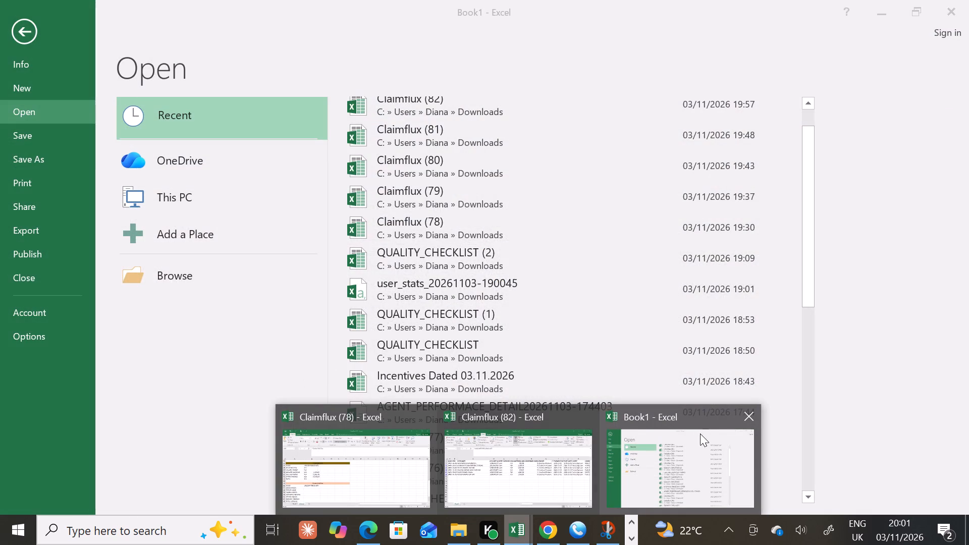
{"action": "left_click", "coordinate": [758, 417]}
{"action": "left_click", "coordinate": [758, 417]}
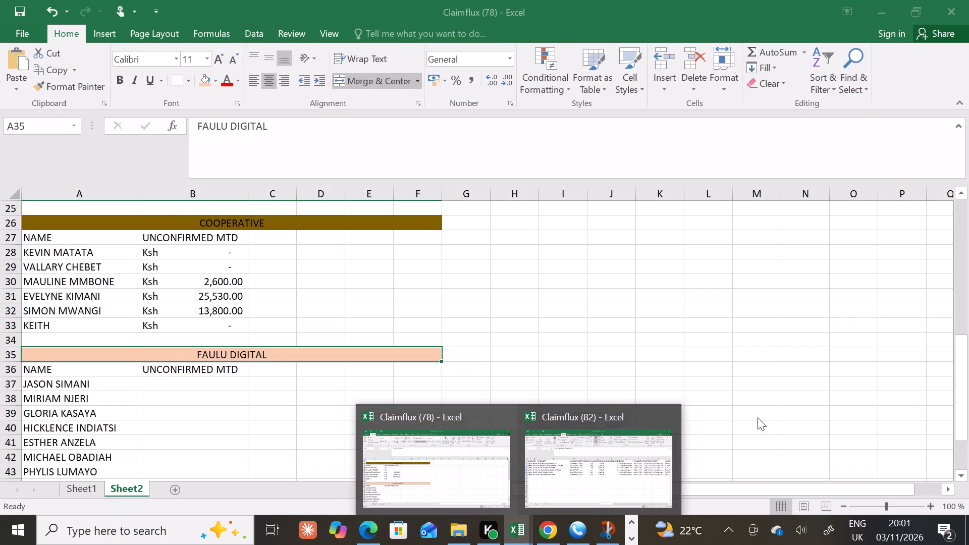
{"action": "left_click", "coordinate": [614, 456]}
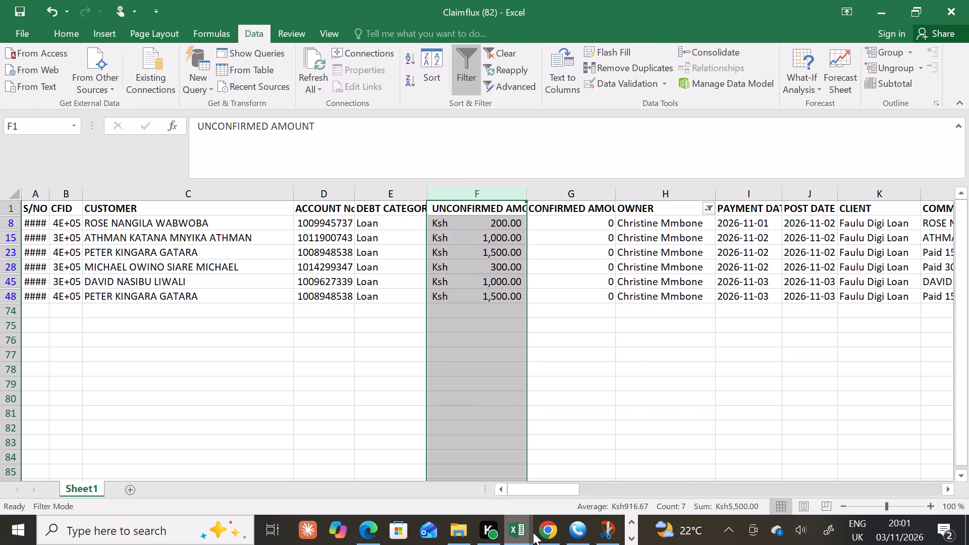
{"action": "left_click", "coordinate": [492, 447]}
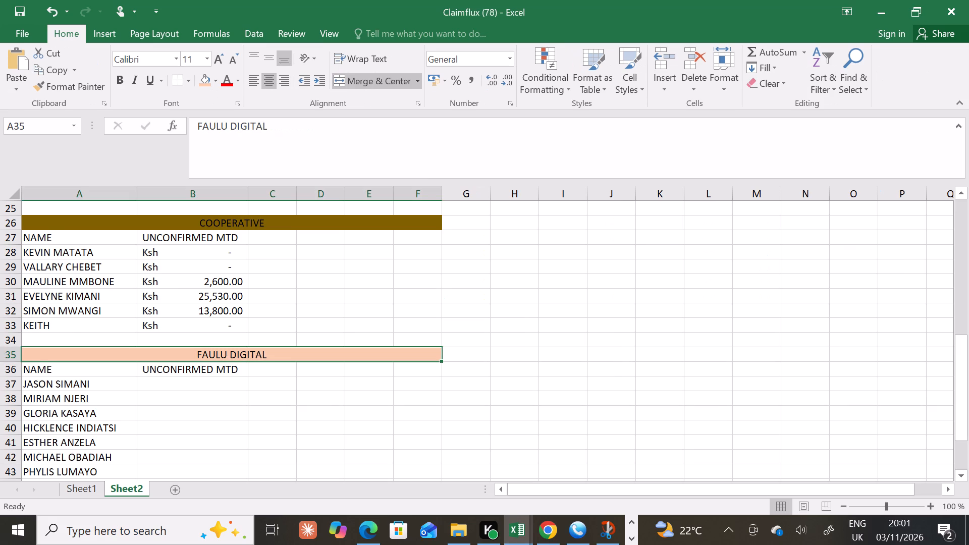
{"action": "scroll", "coordinate": [193, 407], "scroll_direction": "down", "scroll_amount": 2}
{"action": "left_click", "coordinate": [183, 453]}
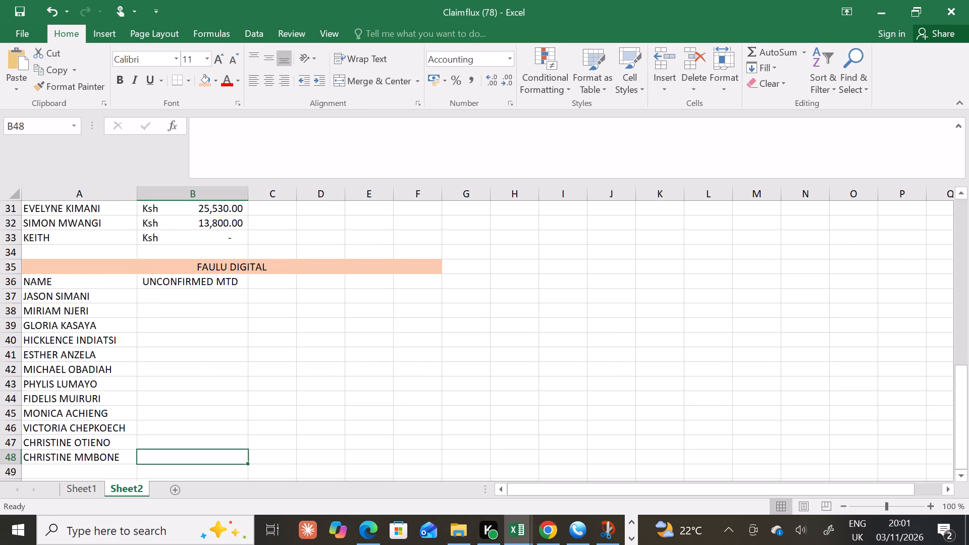
{"action": "type", "text": "5500"}
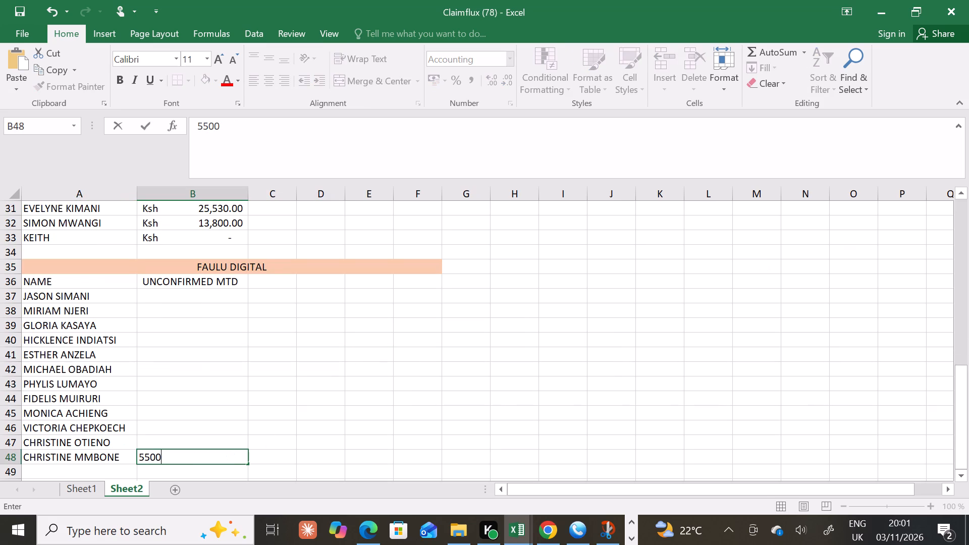
{"action": "left_click", "coordinate": [507, 526]}
{"action": "left_click", "coordinate": [555, 466]}
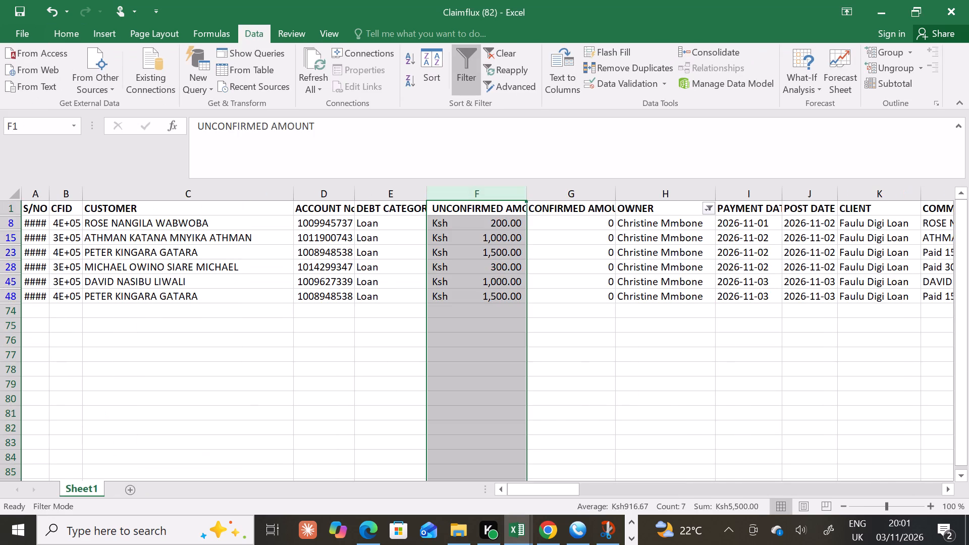
{"action": "left_click", "coordinate": [712, 211]}
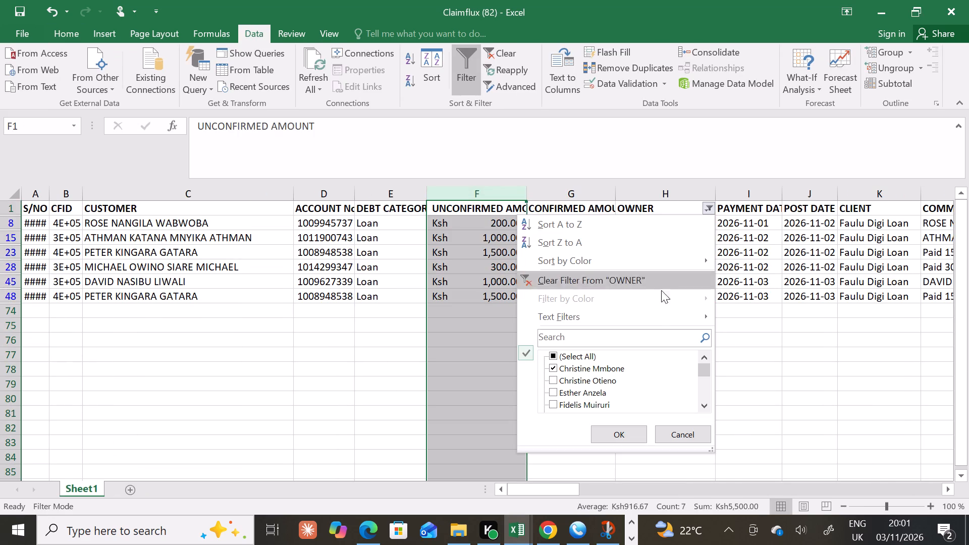
{"action": "left_click", "coordinate": [602, 382]}
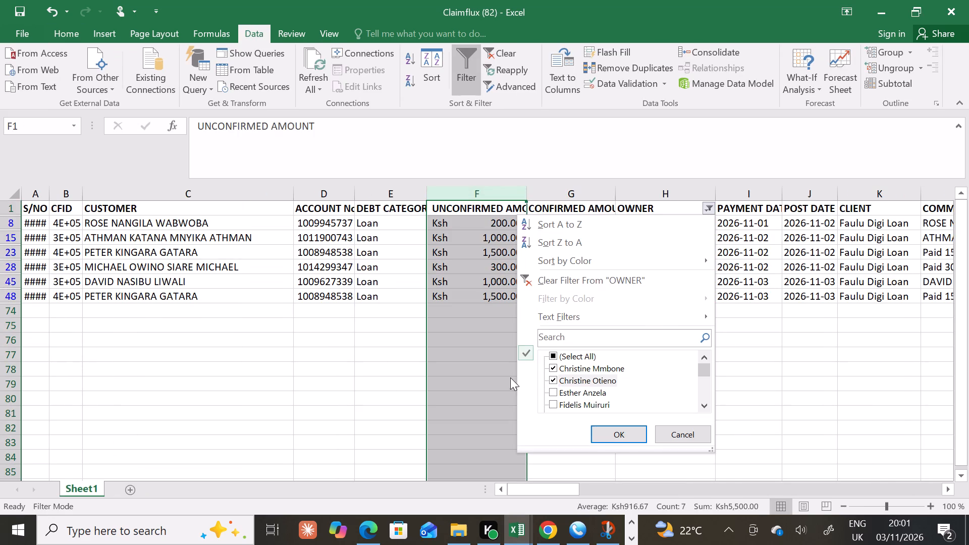
{"action": "left_click", "coordinate": [552, 366]}
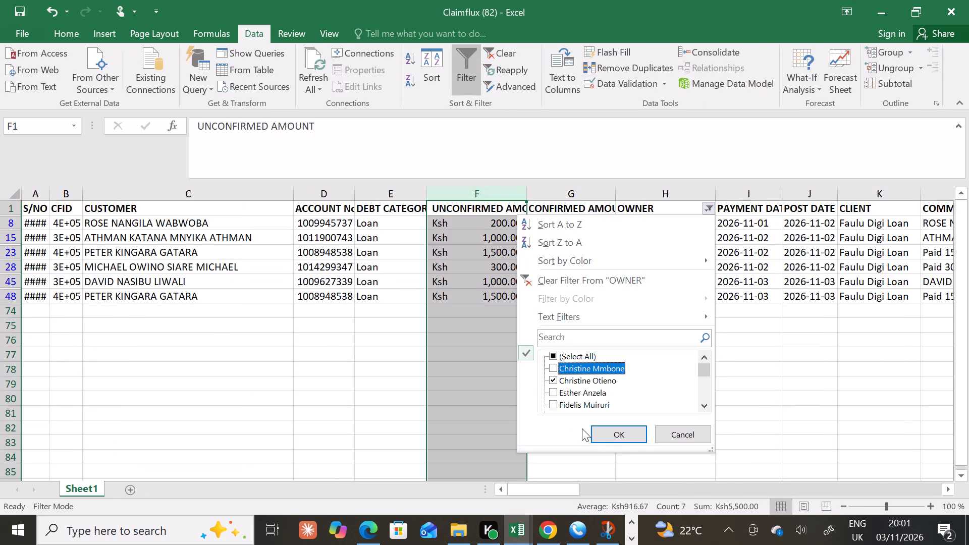
{"action": "left_click", "coordinate": [601, 429]}
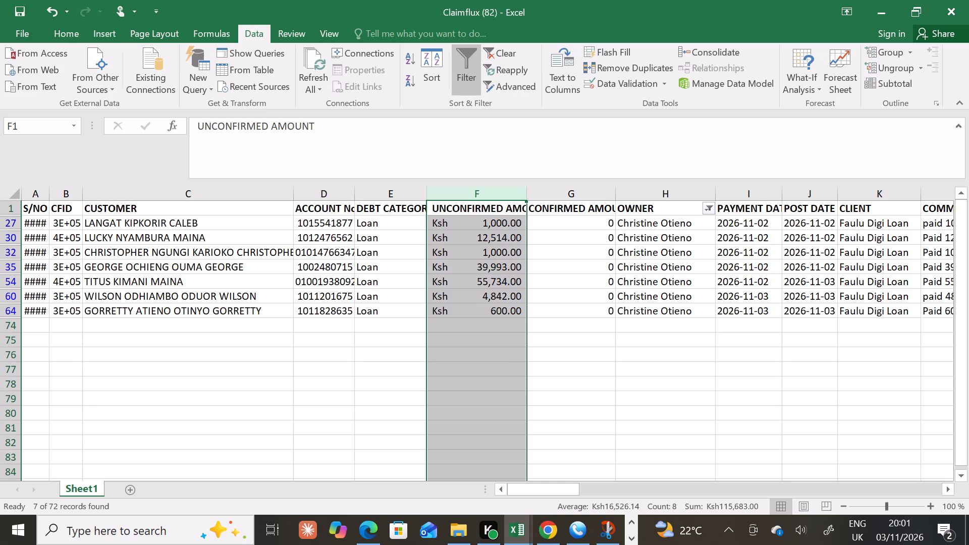
{"action": "left_click", "coordinate": [515, 531]}
{"action": "left_click", "coordinate": [500, 482]}
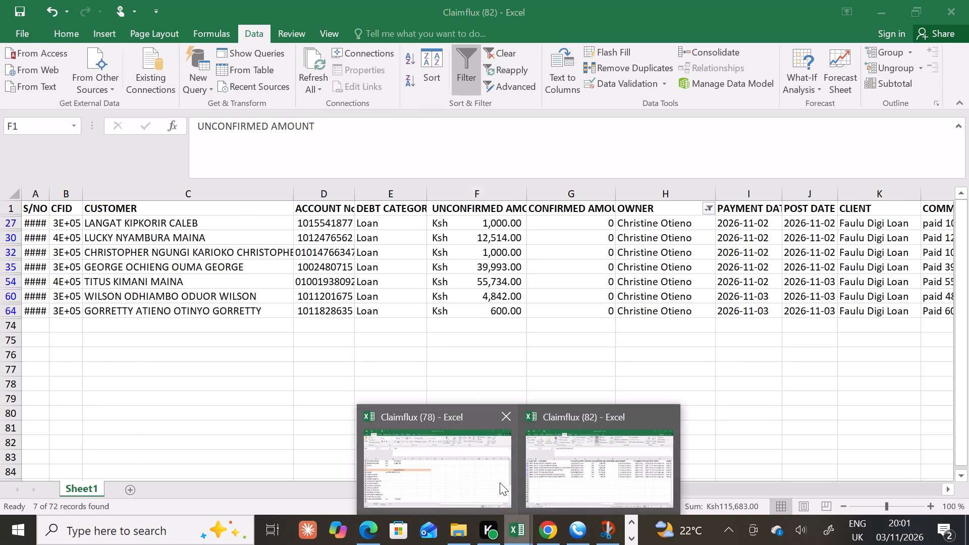
{"action": "left_click", "coordinate": [203, 442]}
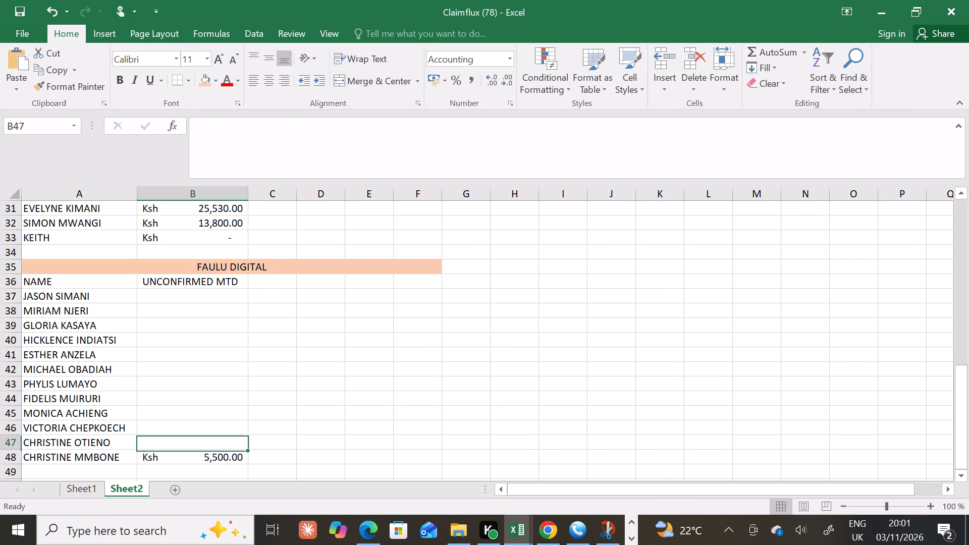
{"action": "type", "text": "11"}
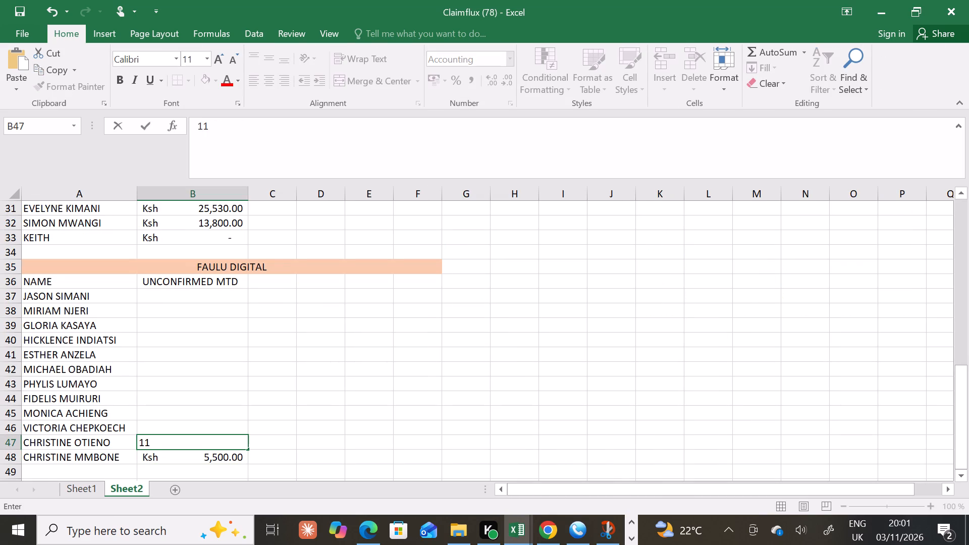
{"action": "key", "text": "6"}
{"action": "key", "text": "comma"}
{"action": "key", "text": "BackSpace"}
{"action": "key", "text": "BackSpace"}
{"action": "type", "text": "5,6"}
{"action": "key", "text": "1"}
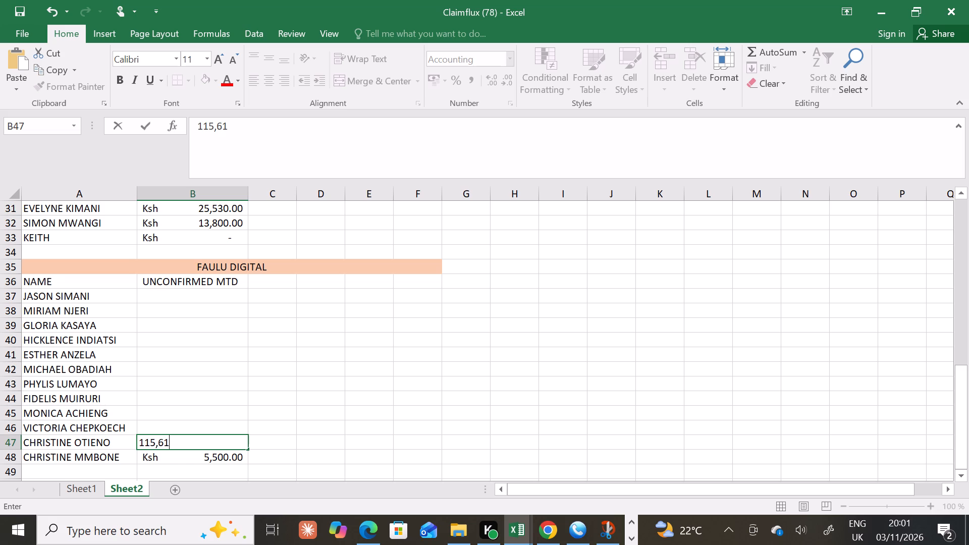
{"action": "key", "text": "3"}
{"action": "left_click", "coordinate": [507, 534]}
{"action": "left_click", "coordinate": [534, 487]}
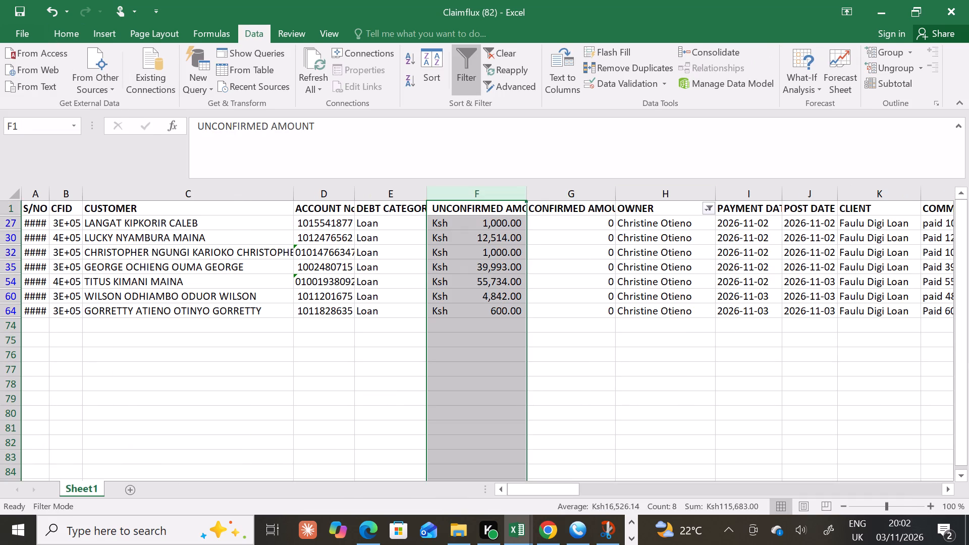
{"action": "left_click", "coordinate": [714, 208]}
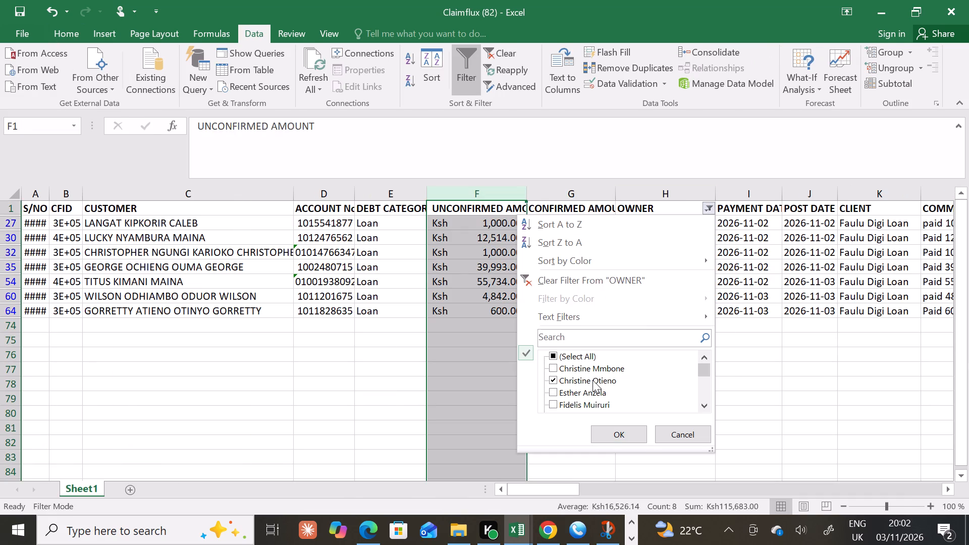
{"action": "left_click", "coordinate": [593, 380]}
{"action": "left_click", "coordinate": [583, 391]}
{"action": "left_click", "coordinate": [609, 433]}
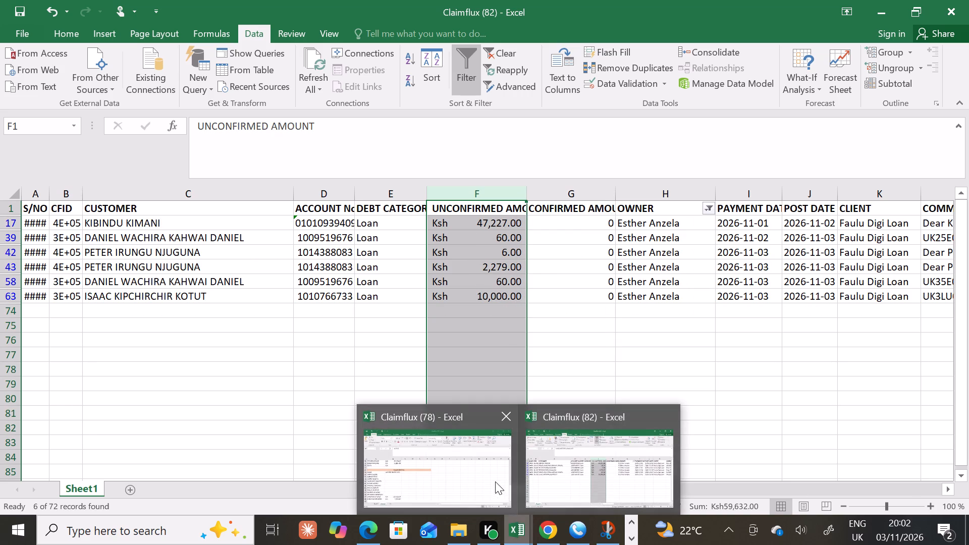
{"action": "left_click", "coordinate": [494, 473]}
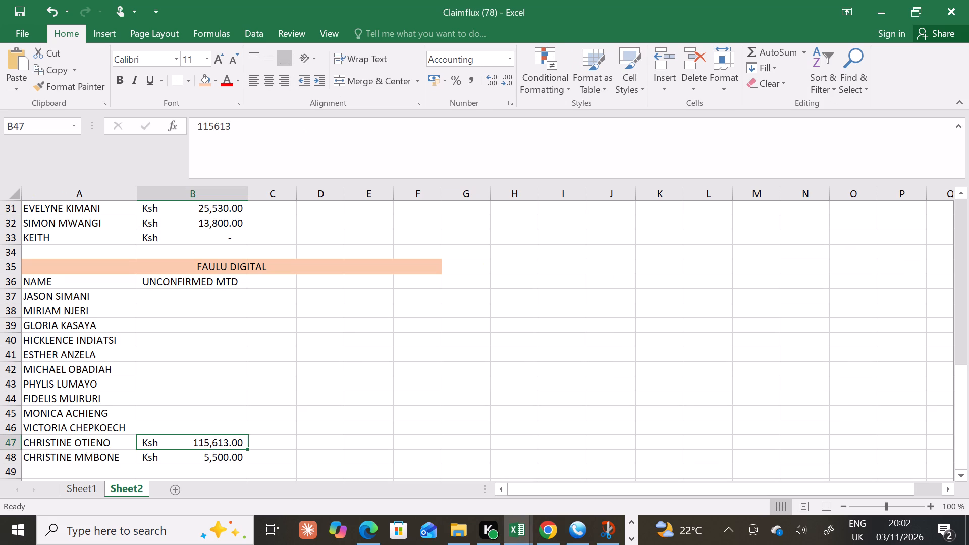
{"action": "left_click", "coordinate": [170, 360]}
{"action": "key", "text": "5"}
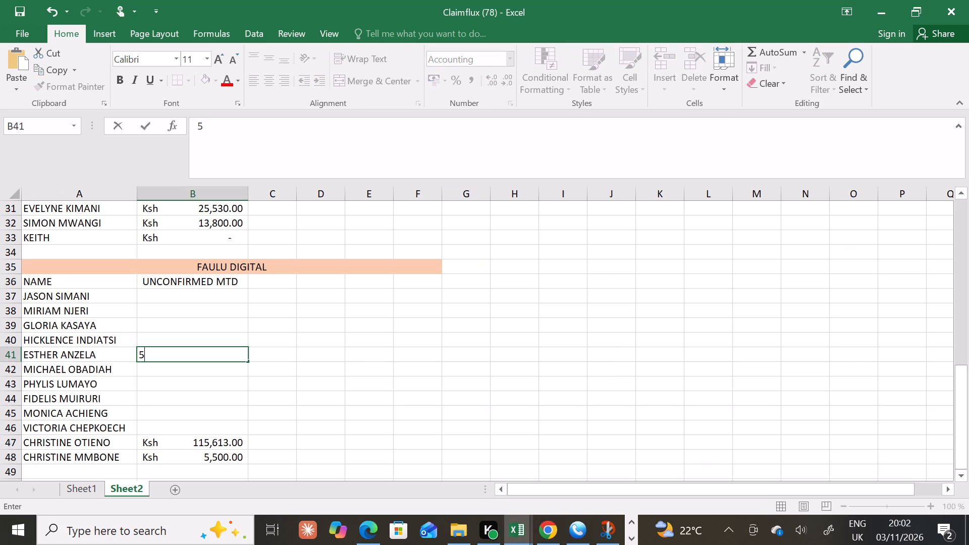
{"action": "key", "text": "9"}
{"action": "key", "text": "6"}
{"action": "type", "text": "32"}
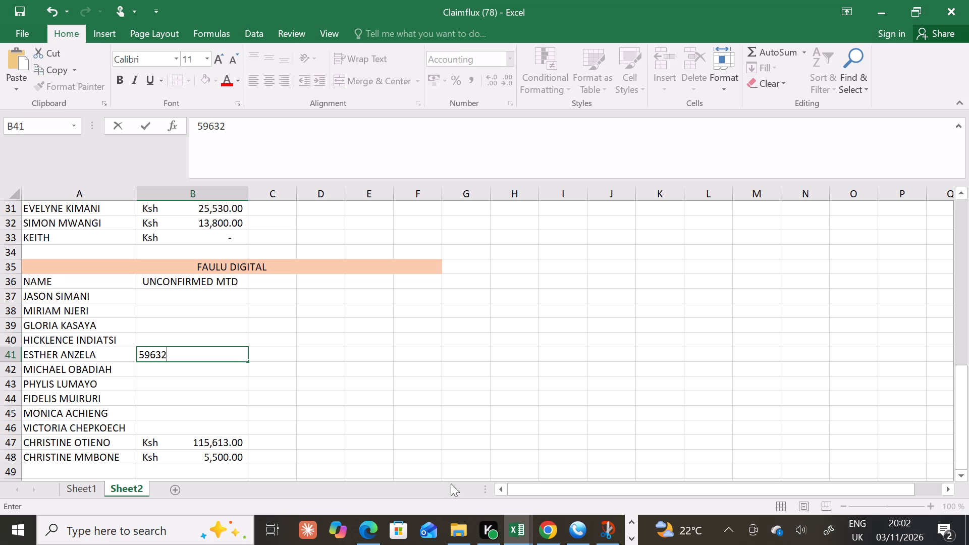
{"action": "left_click", "coordinate": [526, 530]}
{"action": "left_click", "coordinate": [571, 472]}
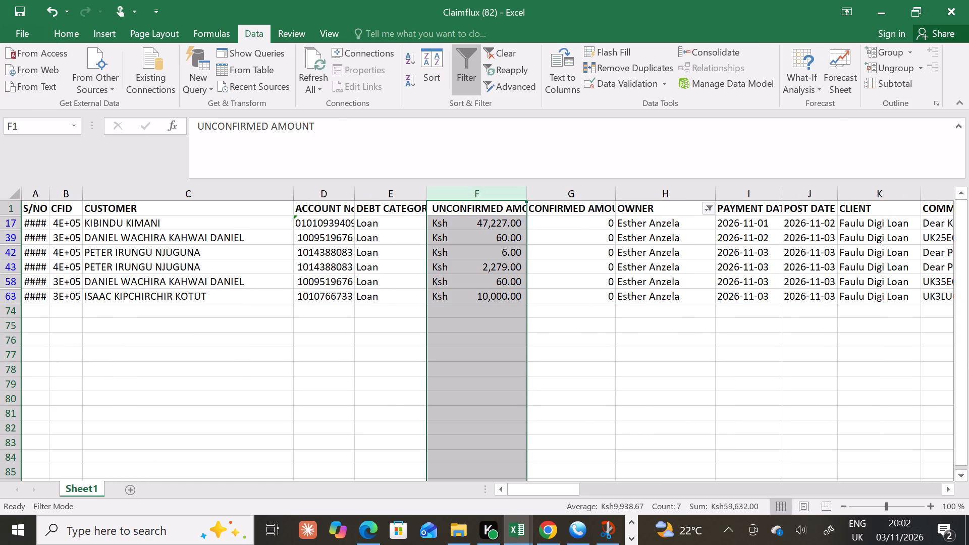
{"action": "left_click", "coordinate": [713, 211]}
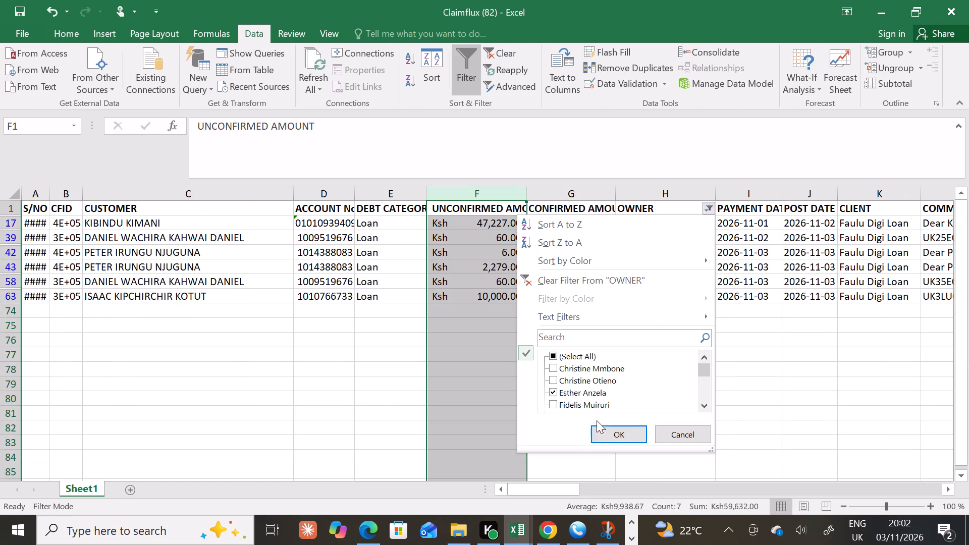
{"action": "left_click", "coordinate": [573, 393]}
{"action": "left_click", "coordinate": [573, 402]}
{"action": "left_click_drag", "start_coordinate": [624, 428], "coordinate": [625, 437]}
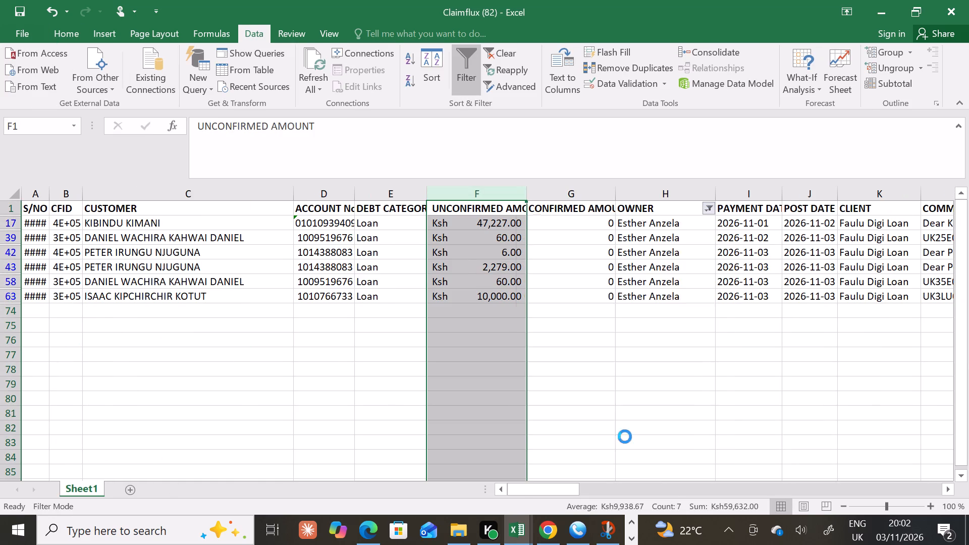
{"action": "left_click_drag", "start_coordinate": [625, 437], "coordinate": [625, 435]}
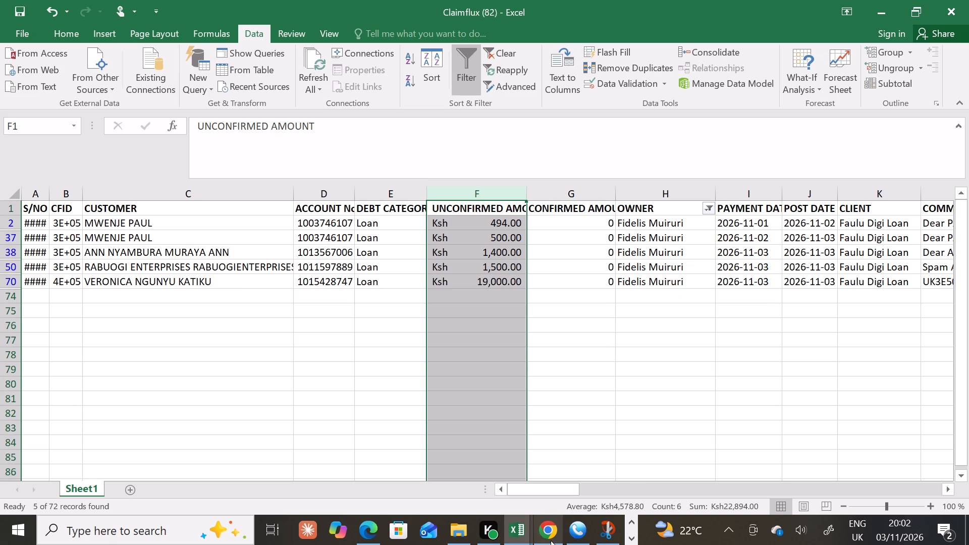
{"action": "left_click", "coordinate": [511, 534]}
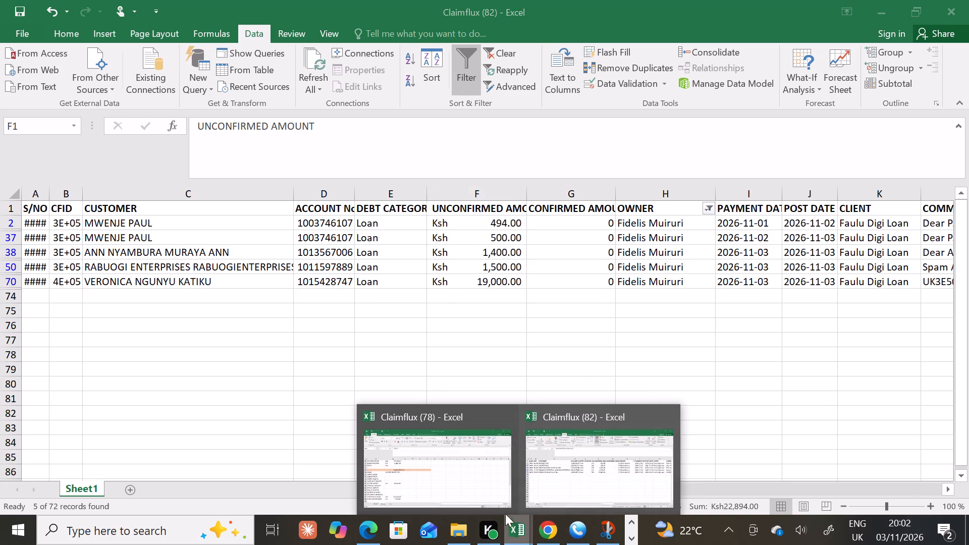
{"action": "left_click", "coordinate": [479, 488]}
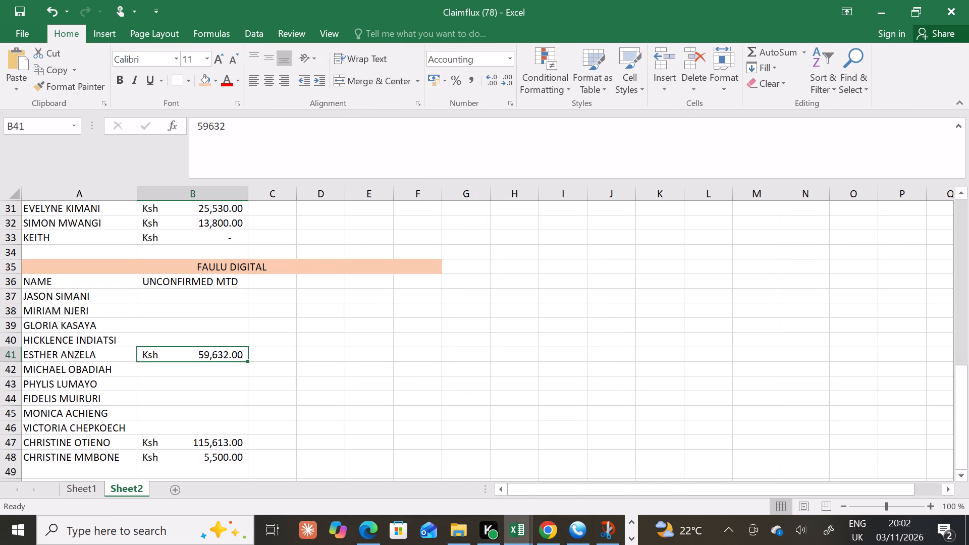
{"action": "left_click", "coordinate": [181, 399]}
{"action": "type", "text": "22"}
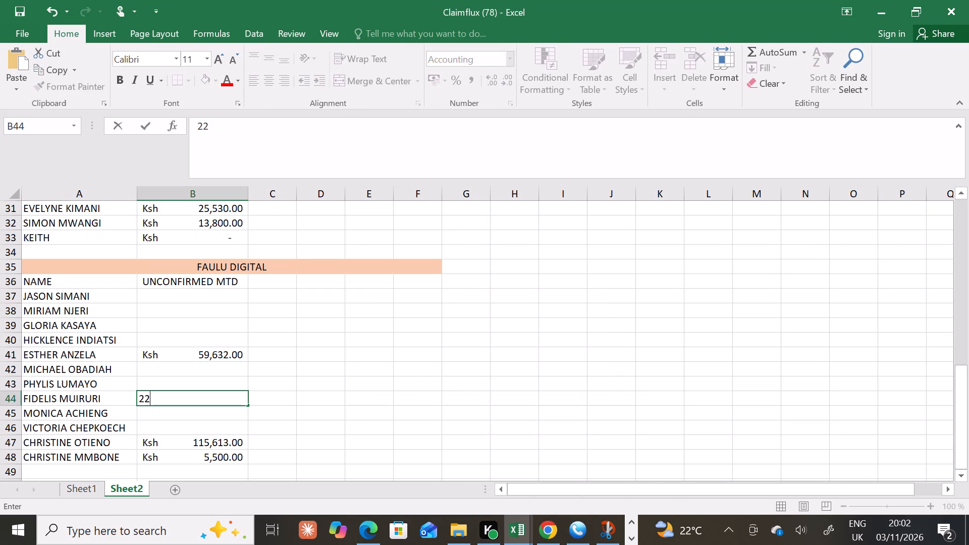
{"action": "type", "text": "894"}
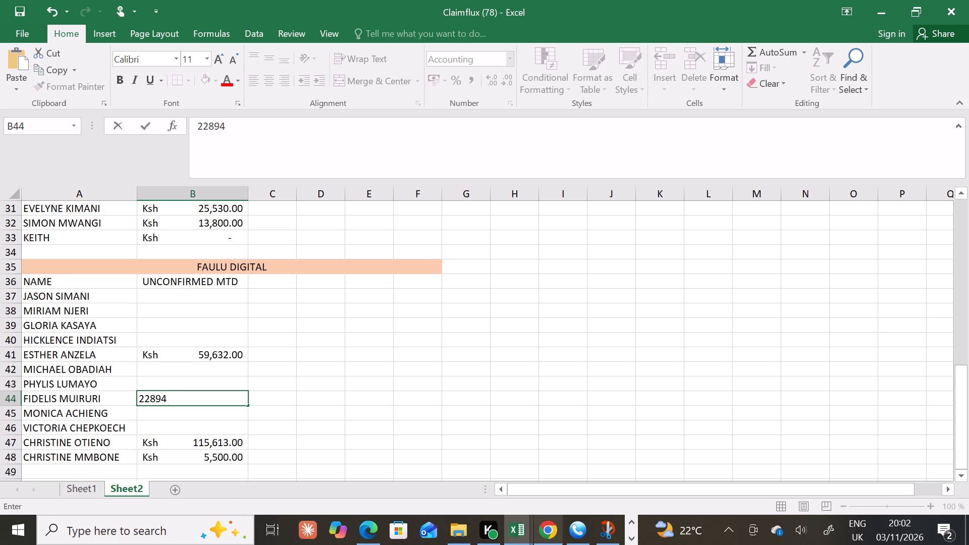
{"action": "left_click", "coordinate": [516, 531]}
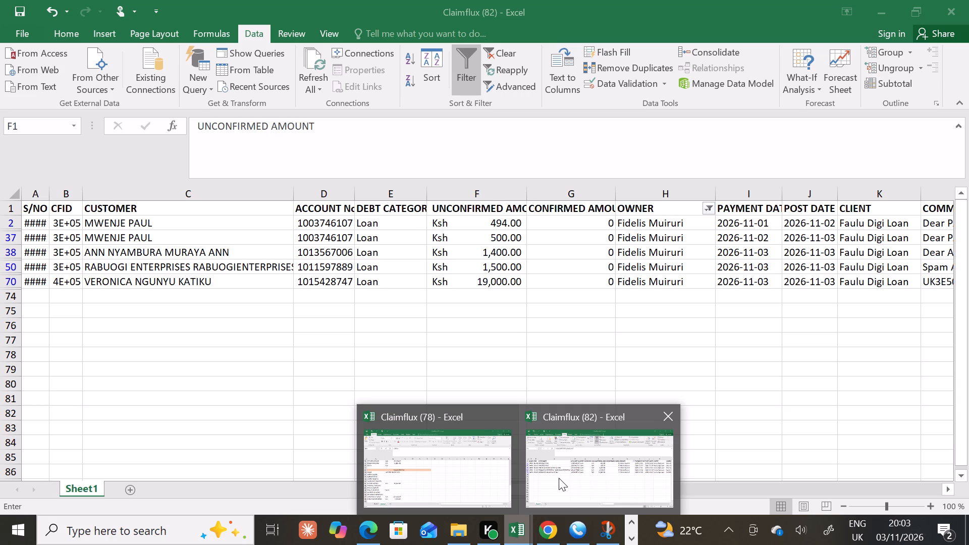
{"action": "left_click", "coordinate": [559, 467]}
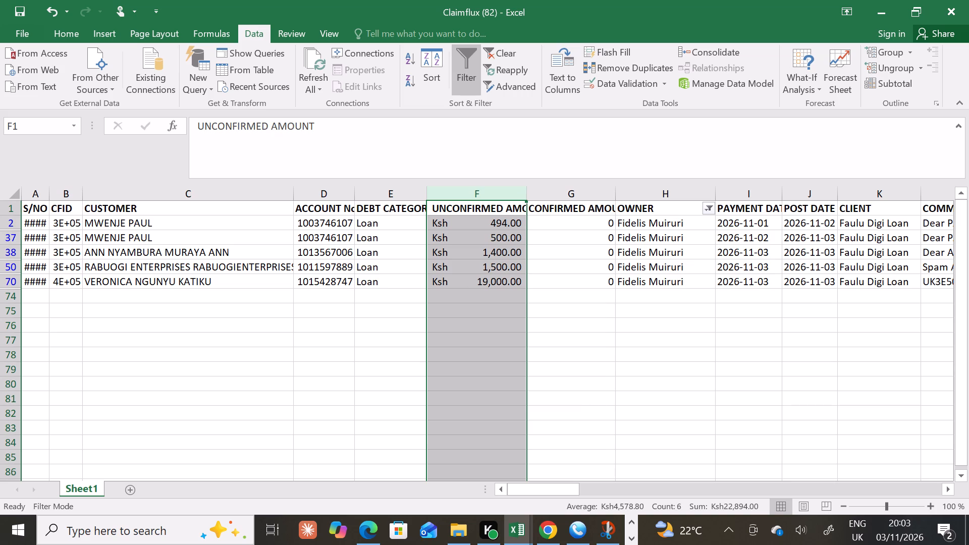
{"action": "left_click", "coordinate": [710, 209]}
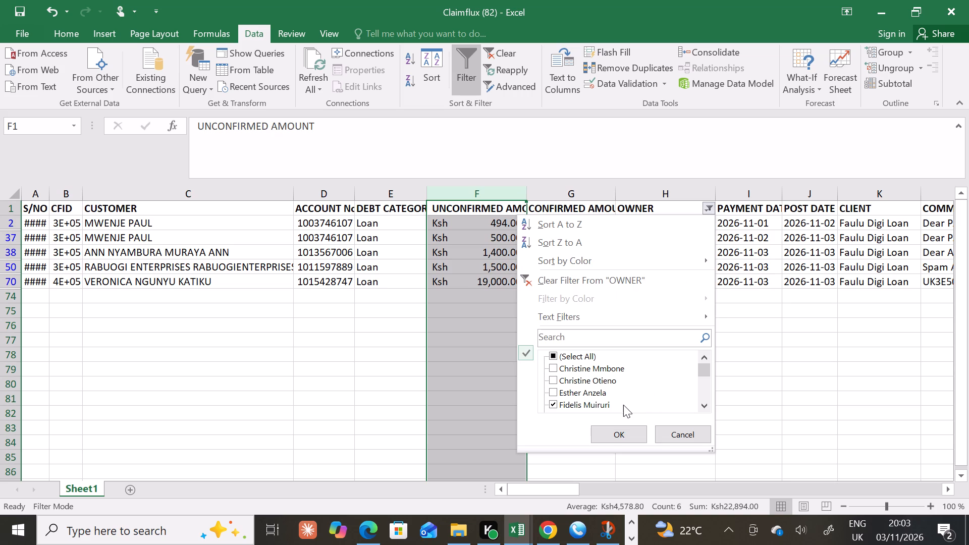
{"action": "left_click", "coordinate": [623, 405]}
{"action": "left_click", "coordinate": [555, 402]}
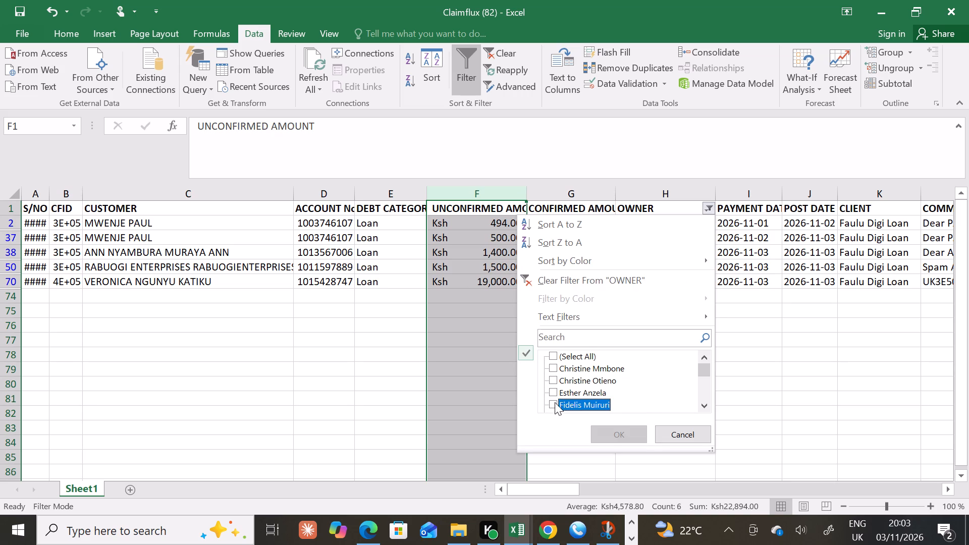
{"action": "left_click", "coordinate": [704, 411]}
{"action": "left_click", "coordinate": [704, 411]}
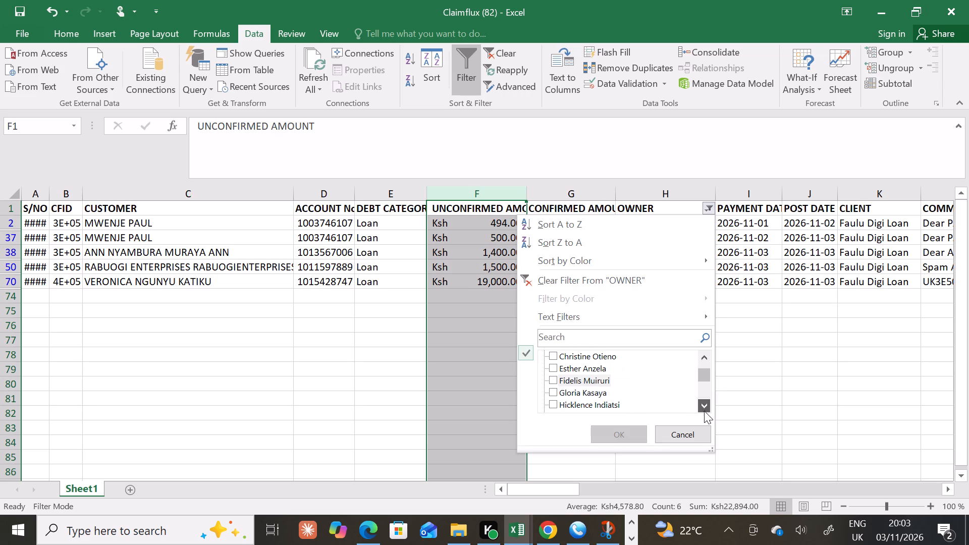
{"action": "left_click", "coordinate": [599, 392]}
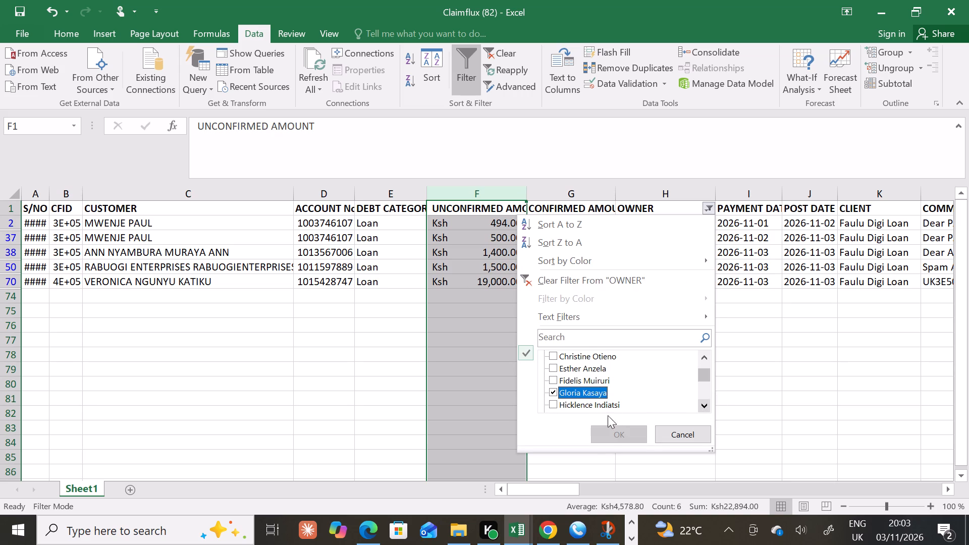
{"action": "left_click", "coordinate": [612, 433]}
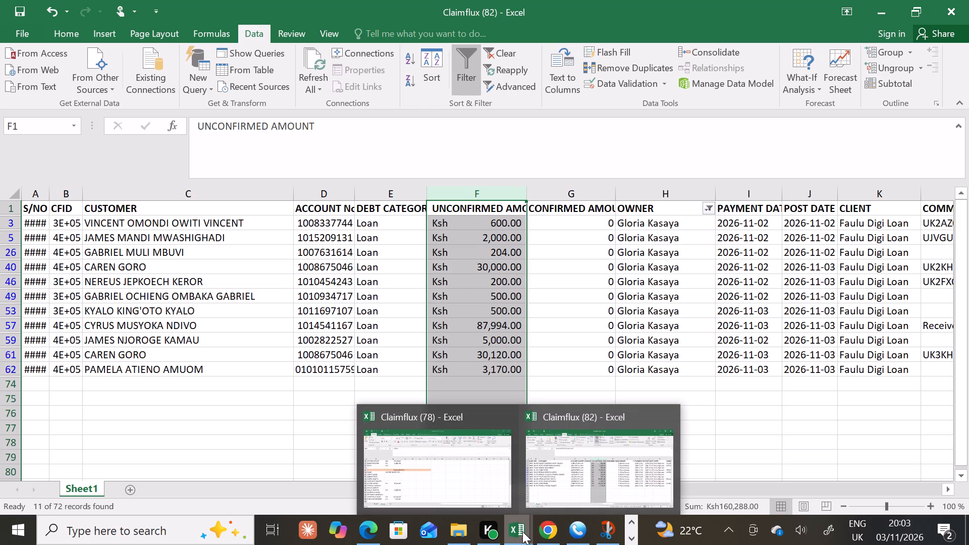
{"action": "left_click", "coordinate": [450, 497]}
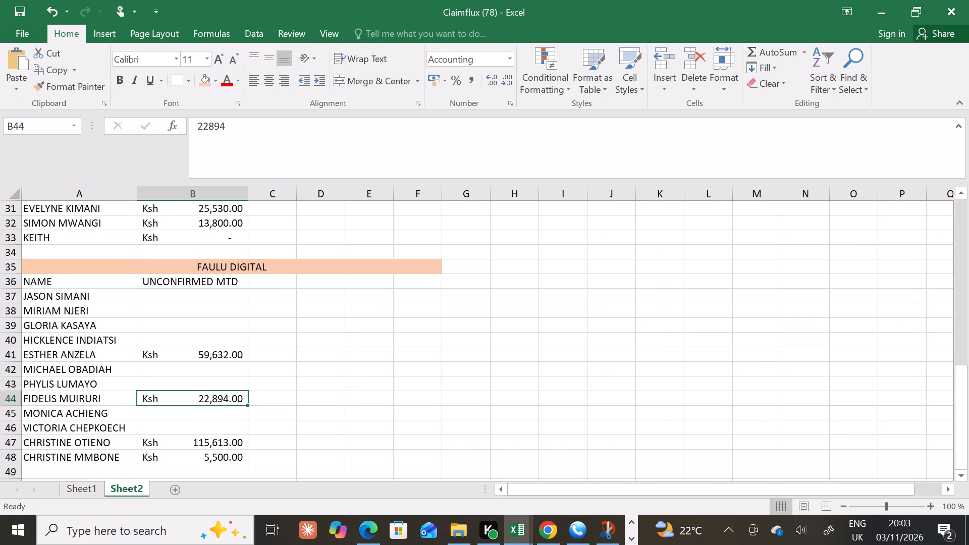
{"action": "left_click", "coordinate": [174, 328]}
{"action": "key", "text": "1"}
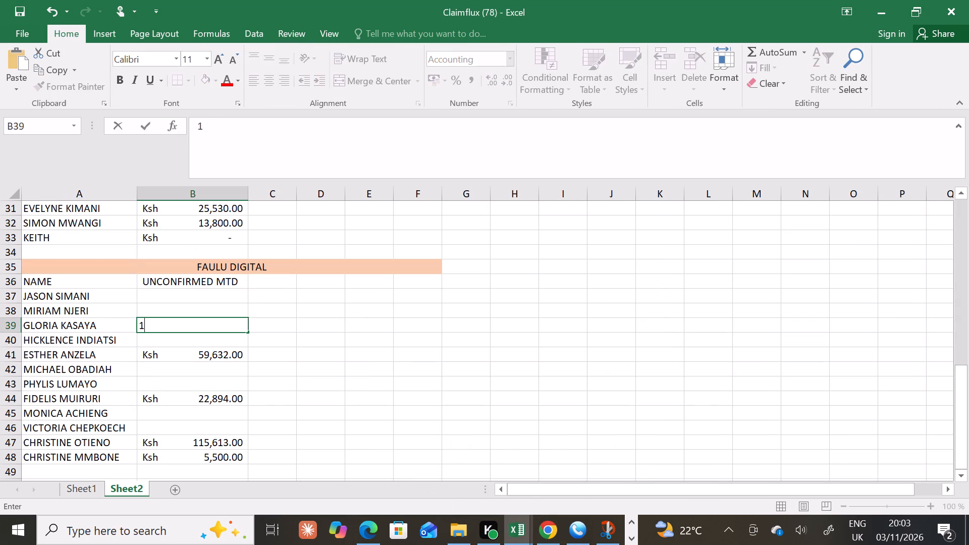
{"action": "type", "text": "60,"}
{"action": "type", "text": "288"}
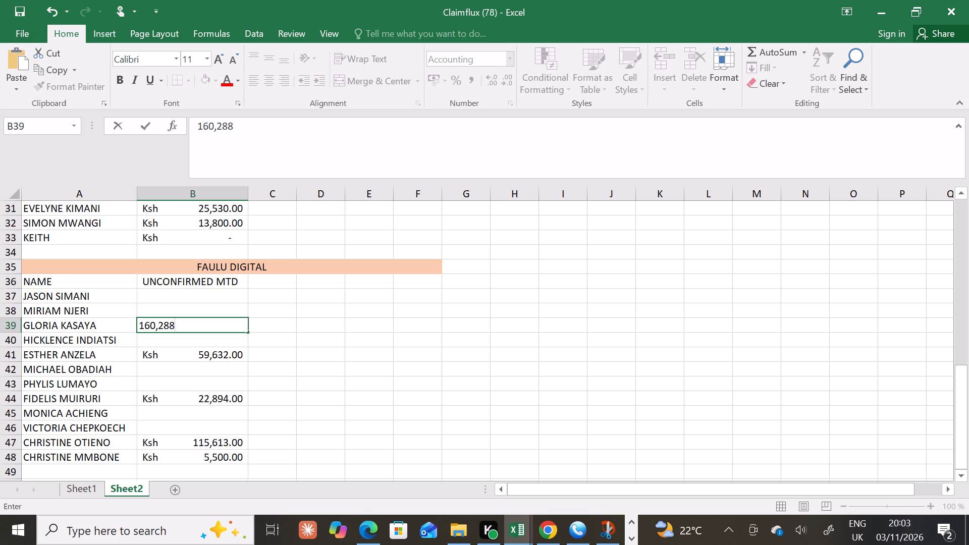
{"action": "left_click", "coordinate": [548, 531]}
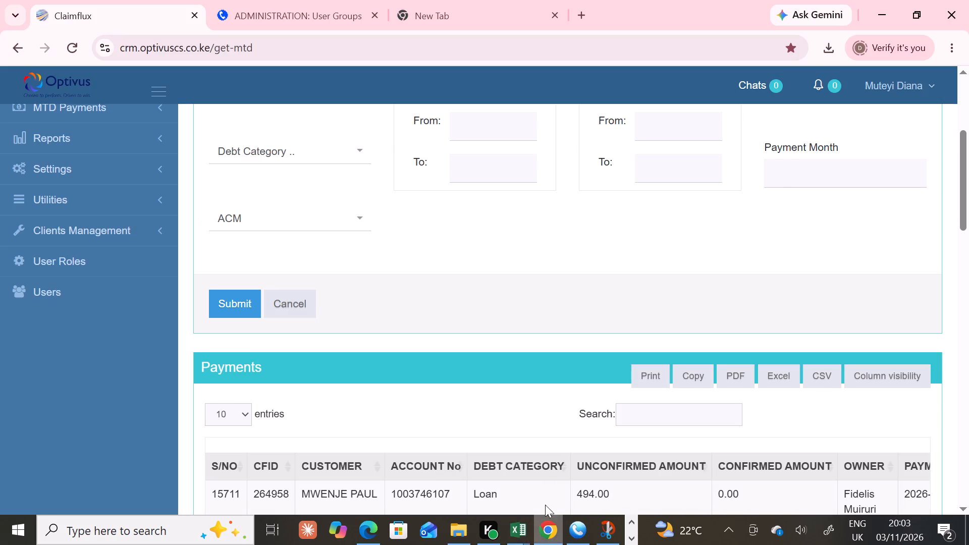
{"action": "left_click_drag", "start_coordinate": [524, 541], "coordinate": [518, 543]}
{"action": "left_click", "coordinate": [518, 532]}
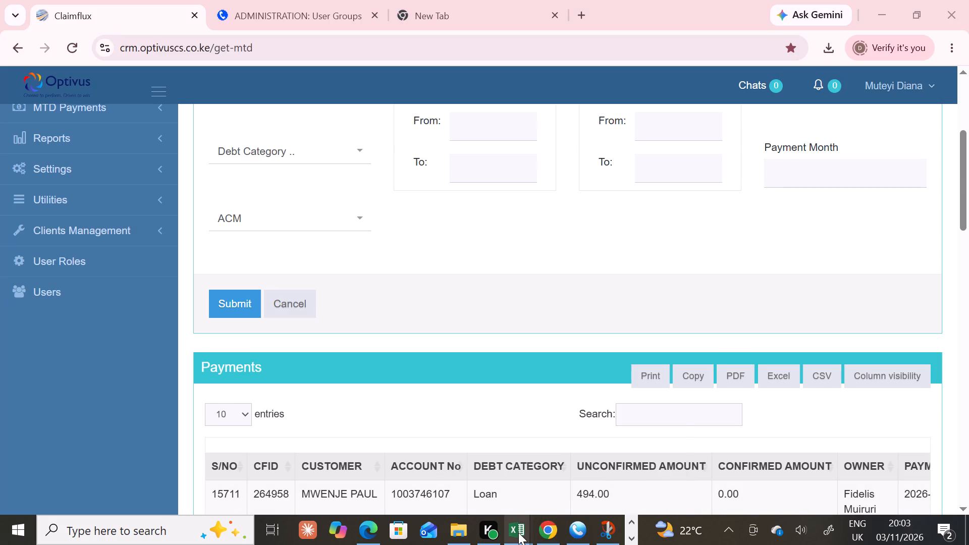
{"action": "left_click", "coordinate": [574, 494]}
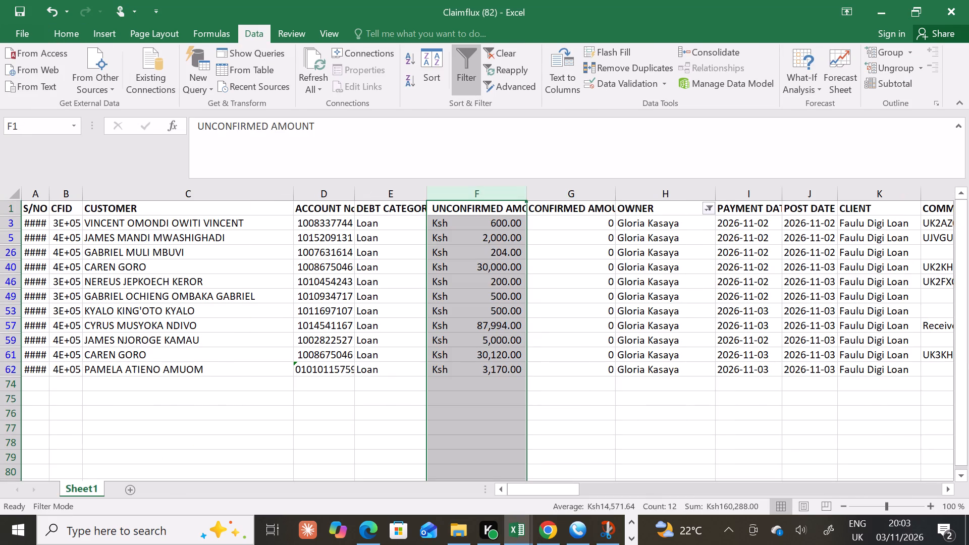
{"action": "left_click", "coordinate": [715, 208]}
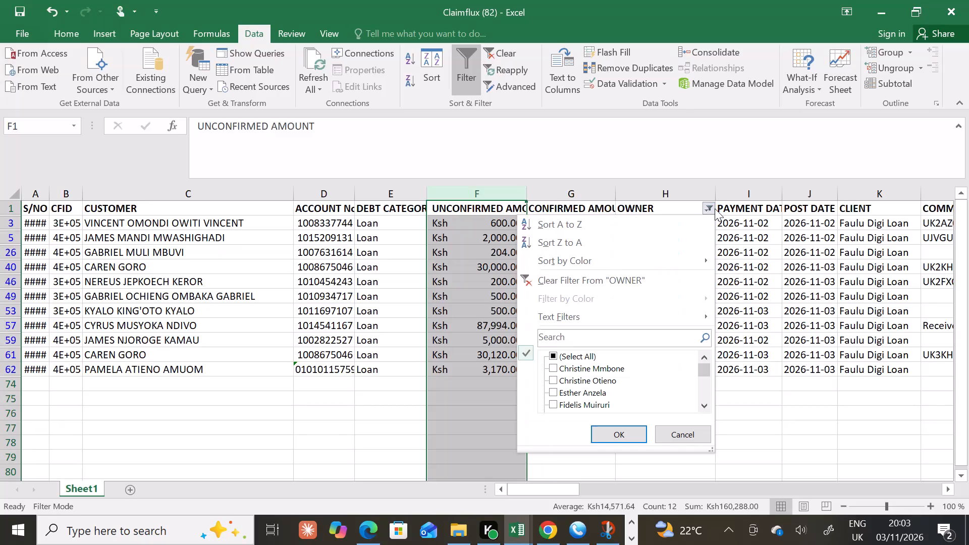
{"action": "double_click", "coordinate": [555, 354]}
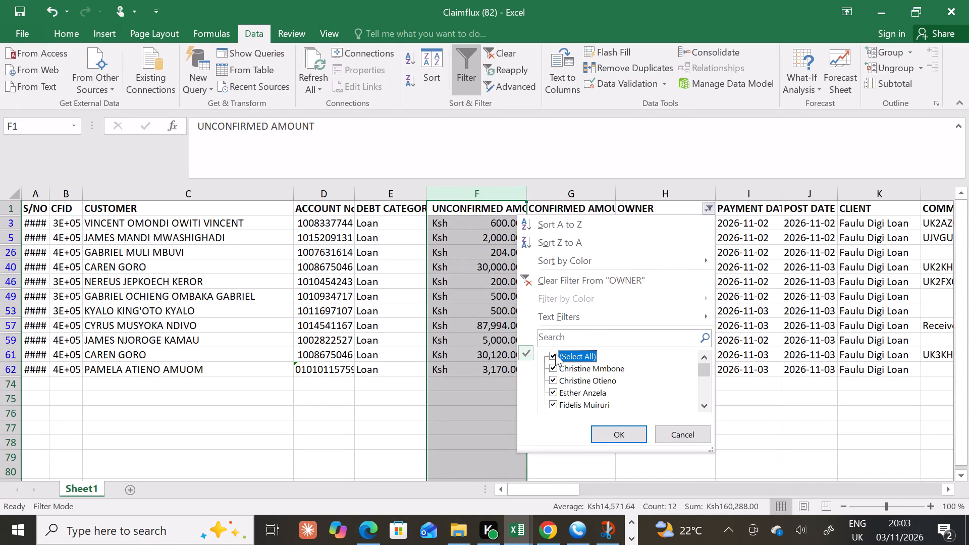
{"action": "left_click", "coordinate": [555, 355]}
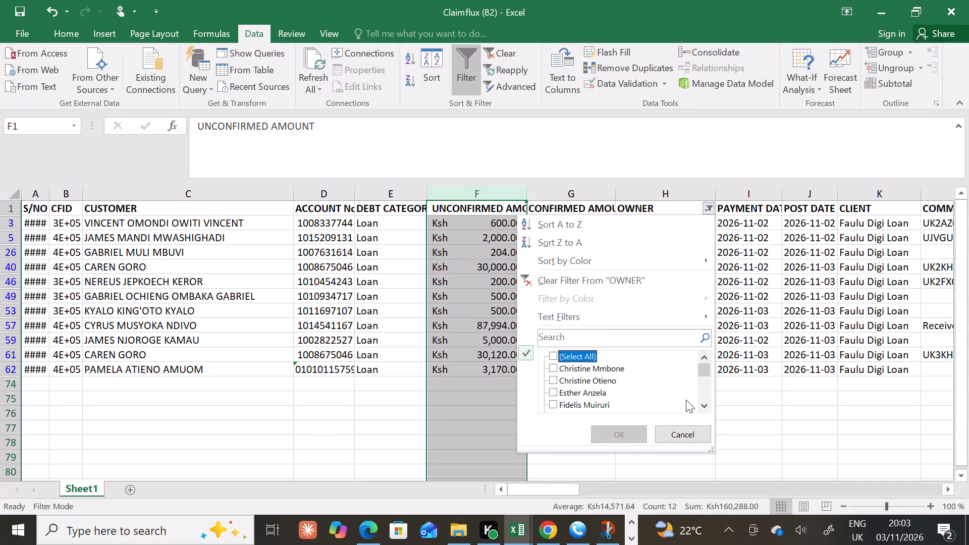
{"action": "left_click", "coordinate": [706, 407]}
{"action": "left_click", "coordinate": [706, 407]}
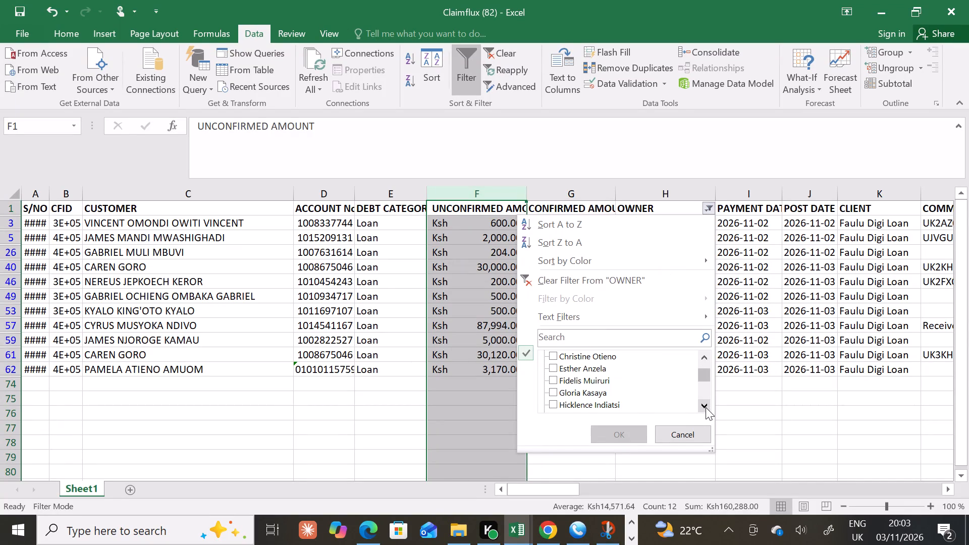
{"action": "left_click", "coordinate": [706, 407]}
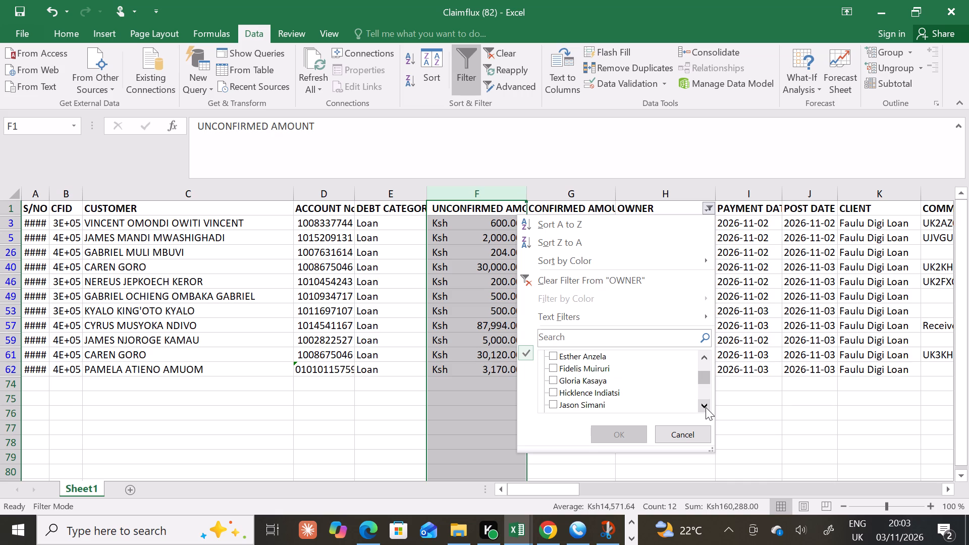
{"action": "left_click", "coordinate": [711, 405]}
{"action": "left_click", "coordinate": [588, 389]}
{"action": "left_click", "coordinate": [612, 427]}
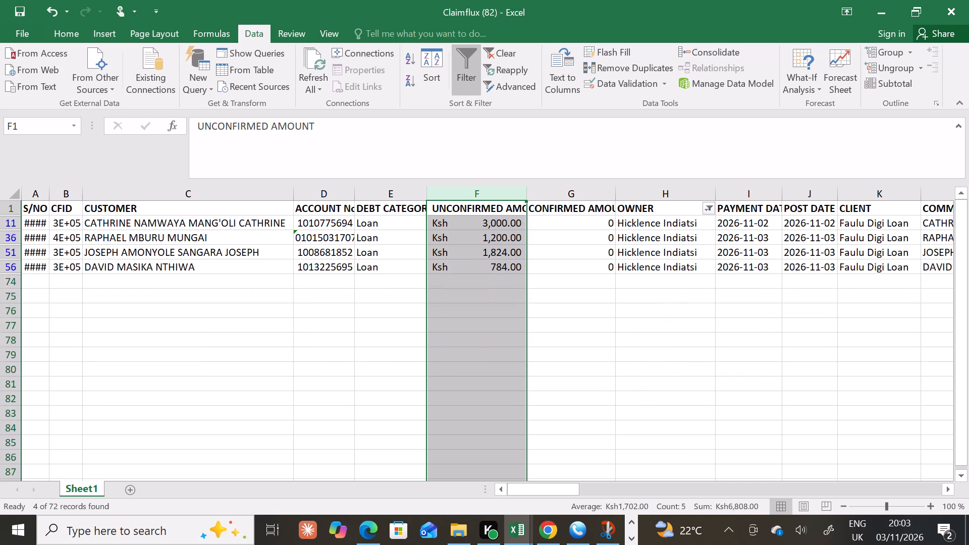
{"action": "left_click", "coordinate": [511, 528]}
{"action": "left_click", "coordinate": [495, 470]}
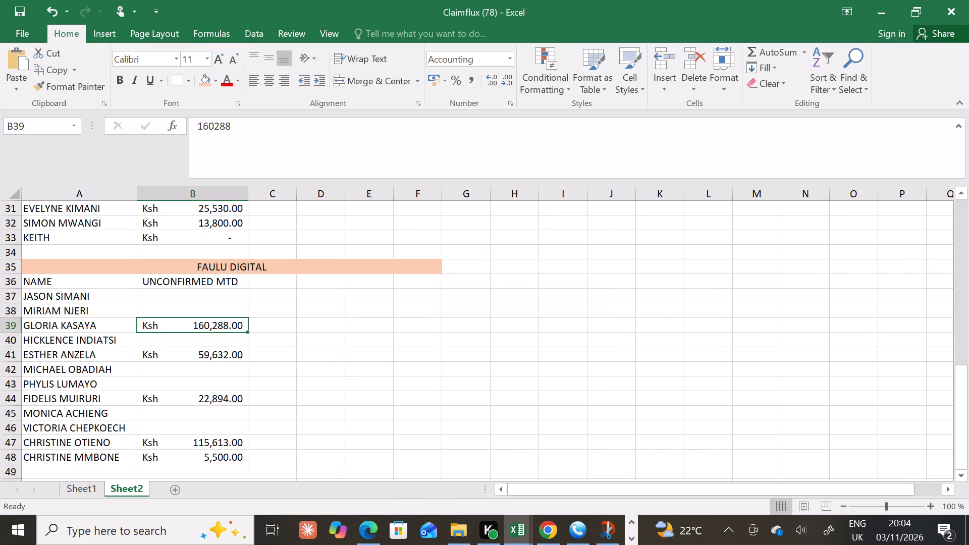
{"action": "left_click", "coordinate": [182, 346]}
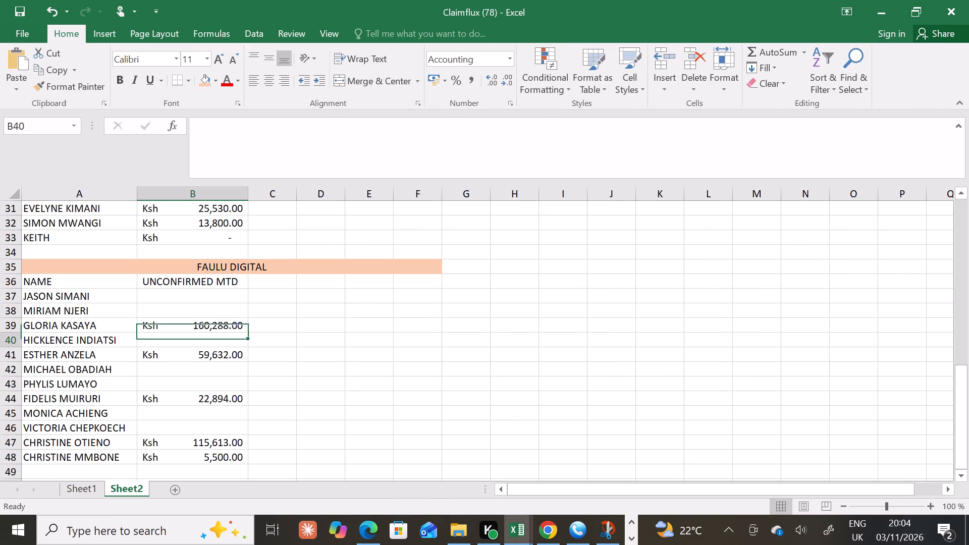
{"action": "type", "text": "6808"}
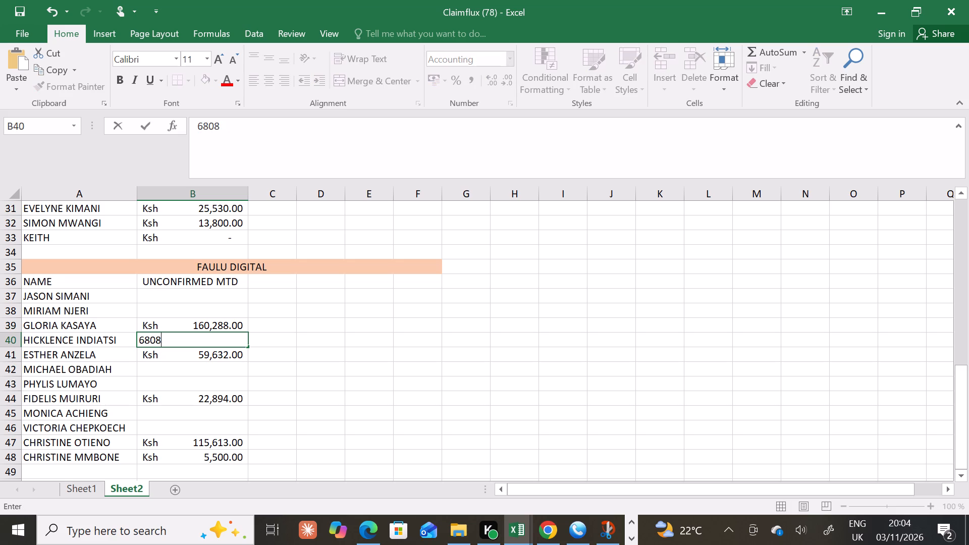
{"action": "left_click", "coordinate": [505, 534]}
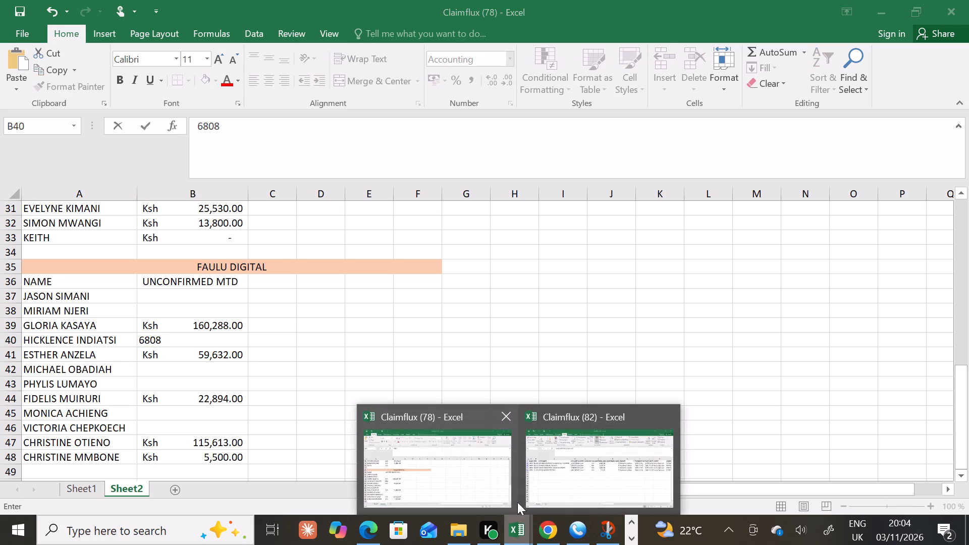
{"action": "left_click", "coordinate": [539, 467]}
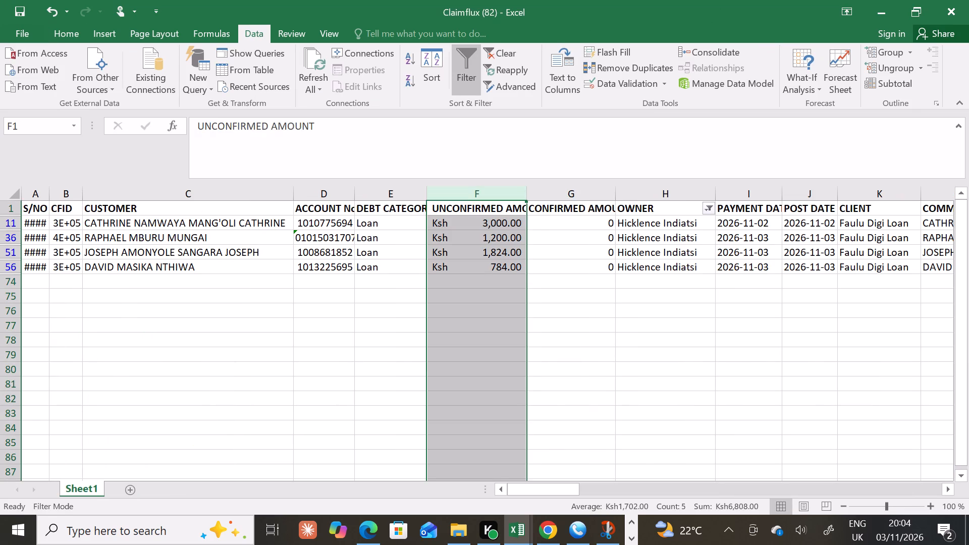
{"action": "left_click", "coordinate": [706, 211]}
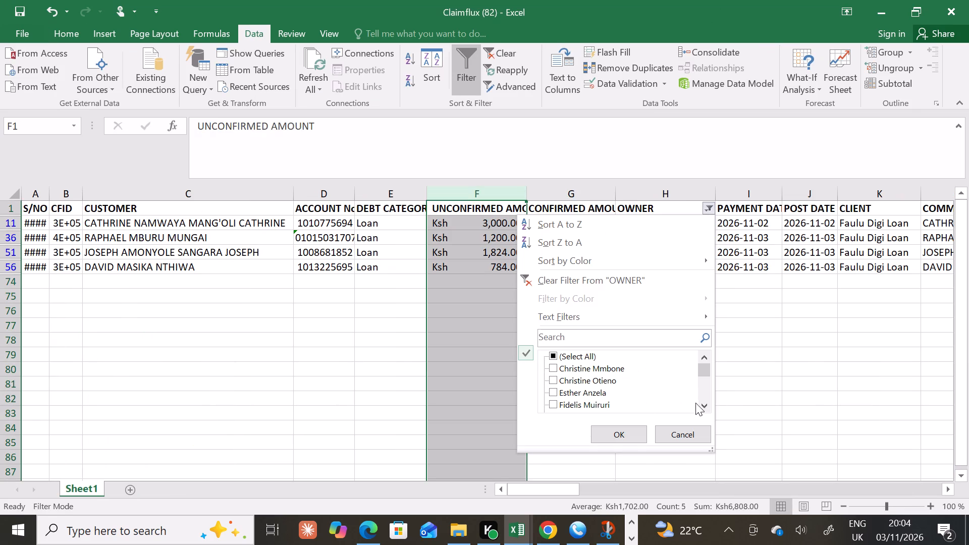
{"action": "double_click", "coordinate": [701, 405]}
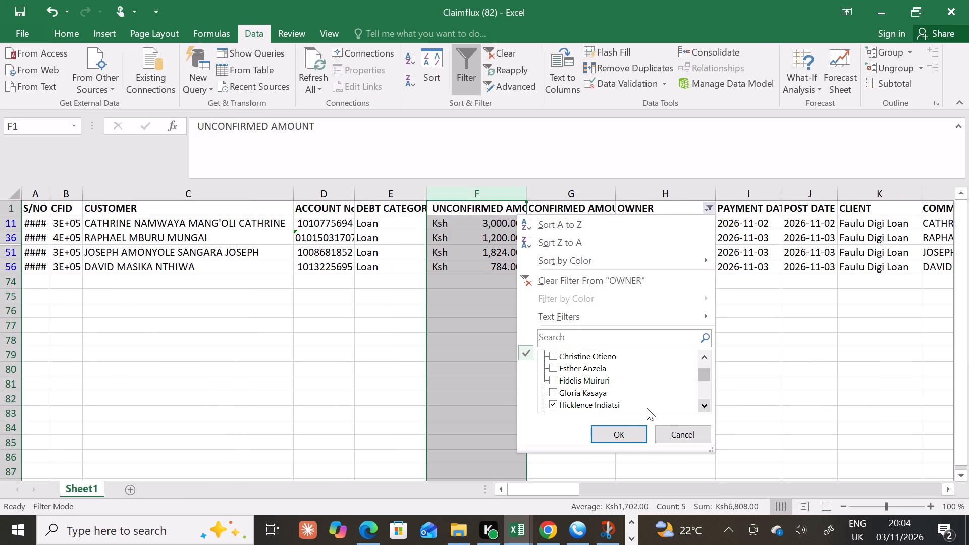
{"action": "left_click", "coordinate": [619, 406]}
{"action": "left_click", "coordinate": [711, 398]}
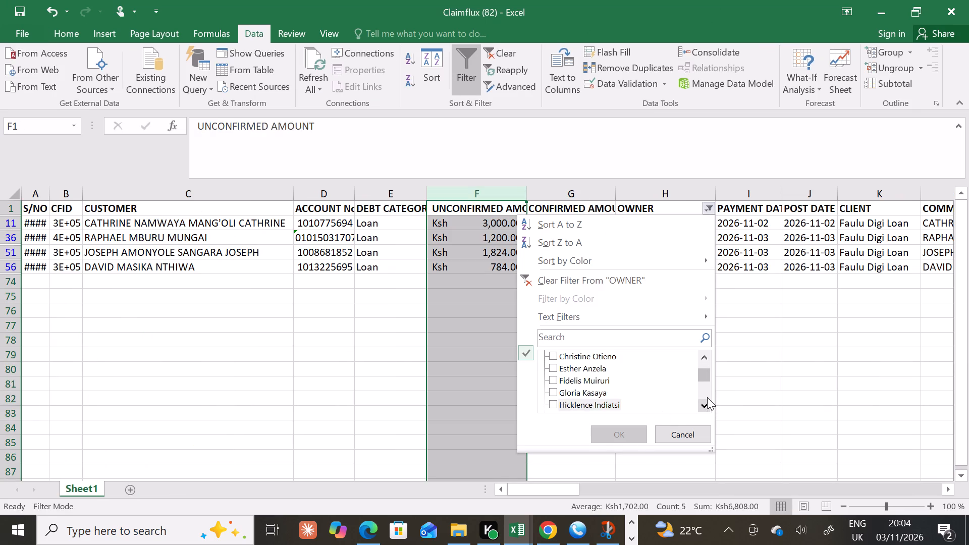
{"action": "left_click", "coordinate": [706, 397]}
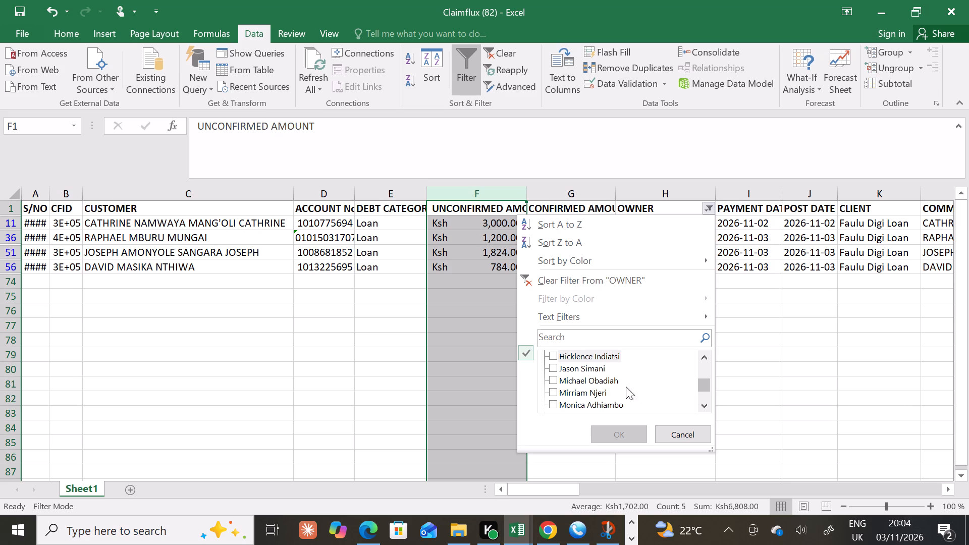
{"action": "left_click", "coordinate": [590, 365]}
{"action": "left_click", "coordinate": [605, 427]}
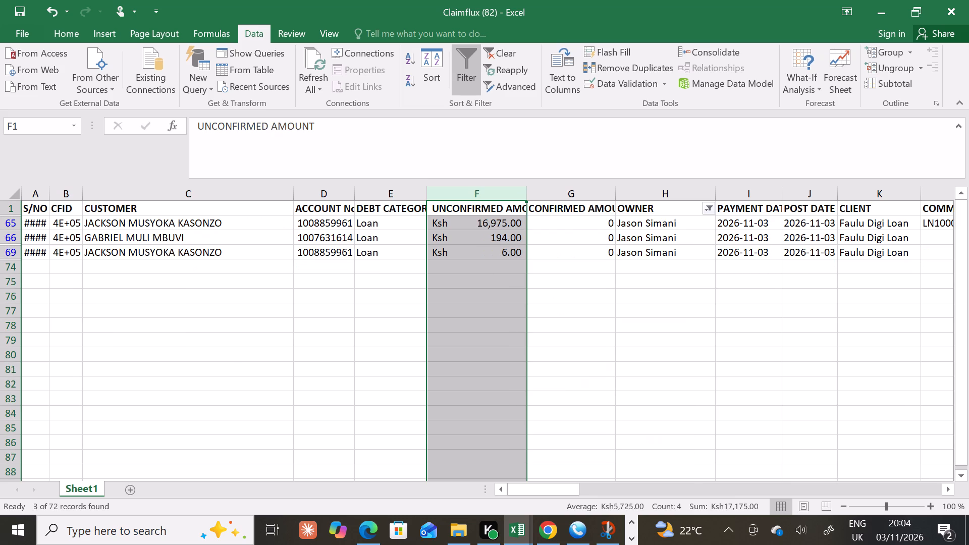
{"action": "left_click", "coordinate": [523, 529]}
{"action": "left_click", "coordinate": [488, 476]}
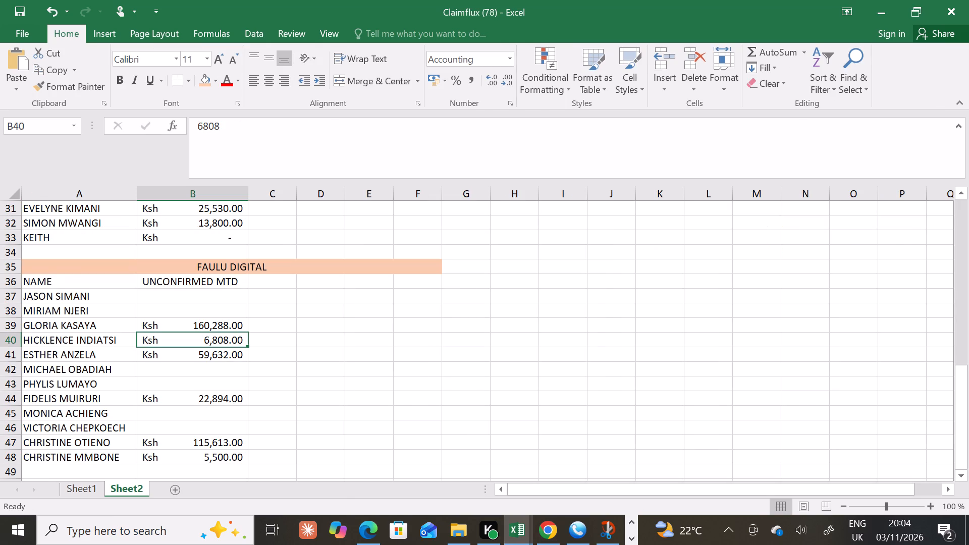
{"action": "left_click", "coordinate": [182, 297]}
{"action": "type", "text": "177"}
{"action": "type", "text": "65"}
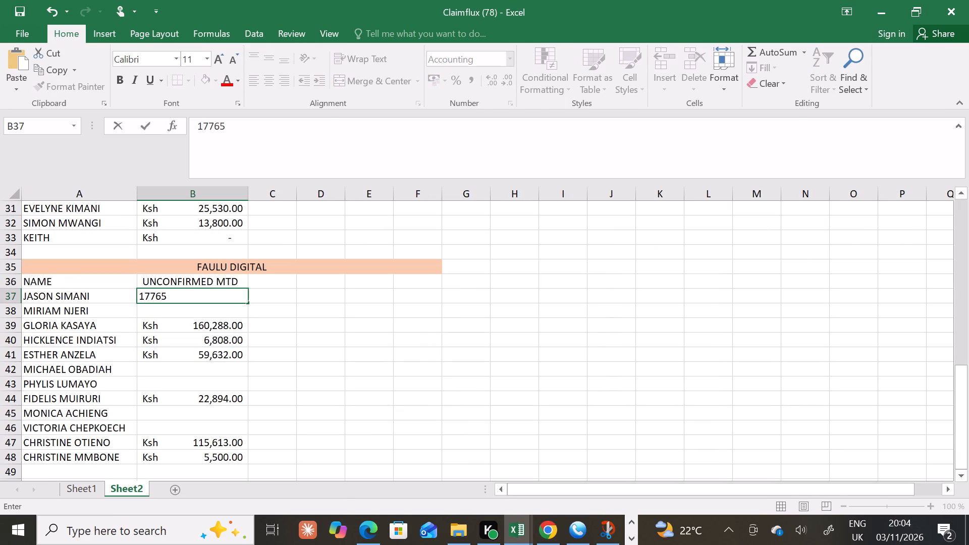
{"action": "left_click", "coordinate": [518, 534]}
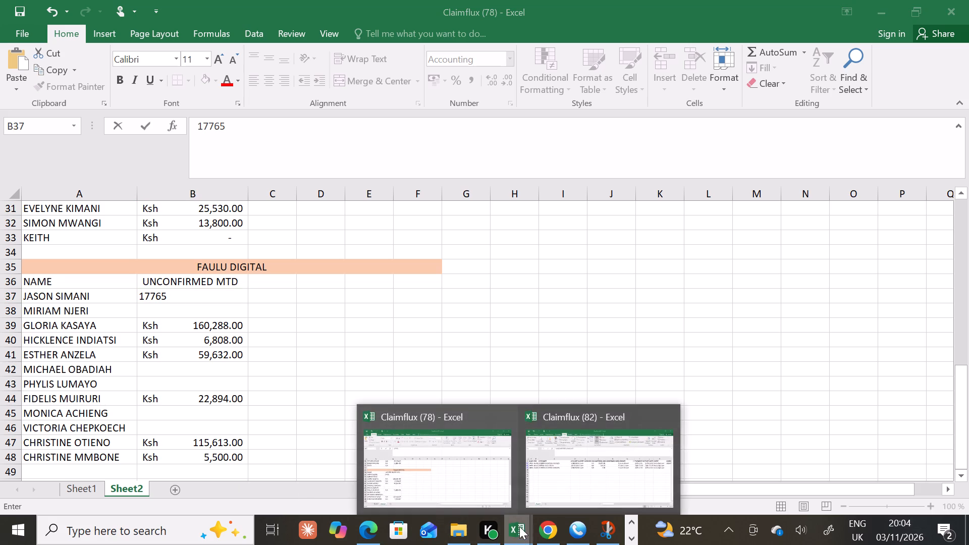
{"action": "left_click", "coordinate": [554, 458]}
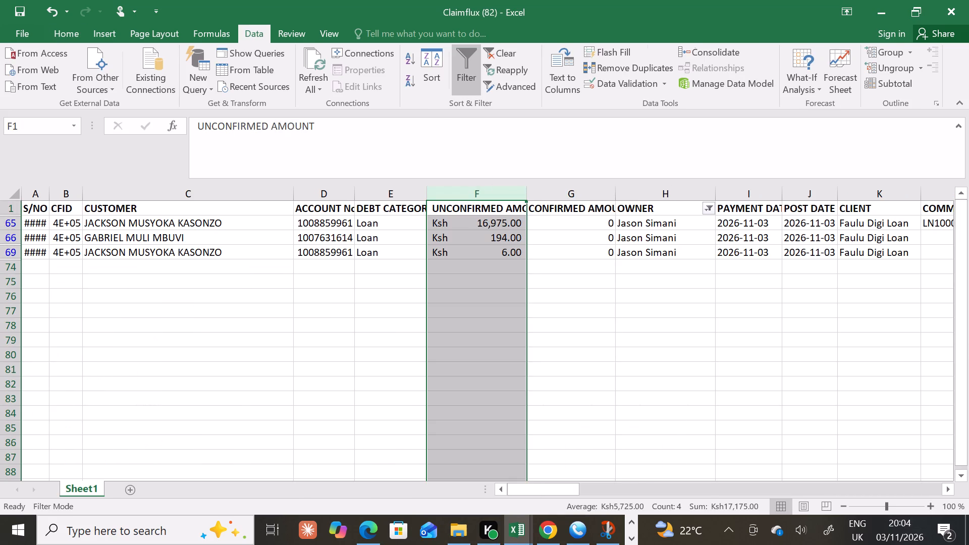
{"action": "left_click", "coordinate": [708, 213]}
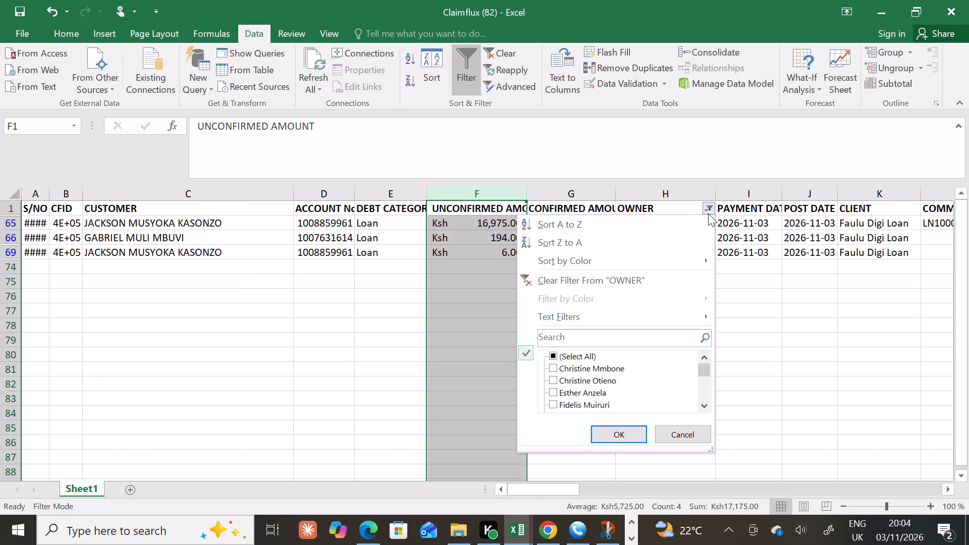
{"action": "double_click", "coordinate": [565, 352]}
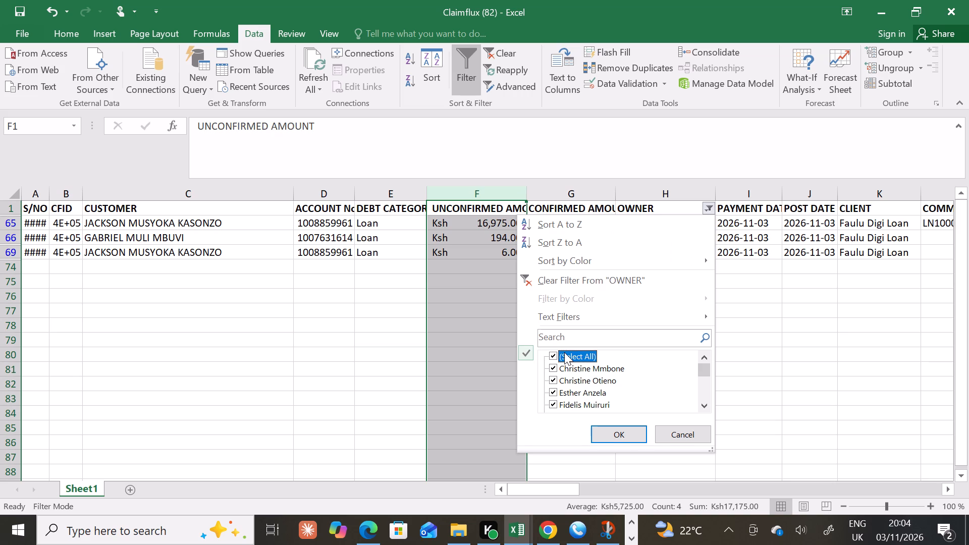
{"action": "left_click", "coordinate": [550, 354]}
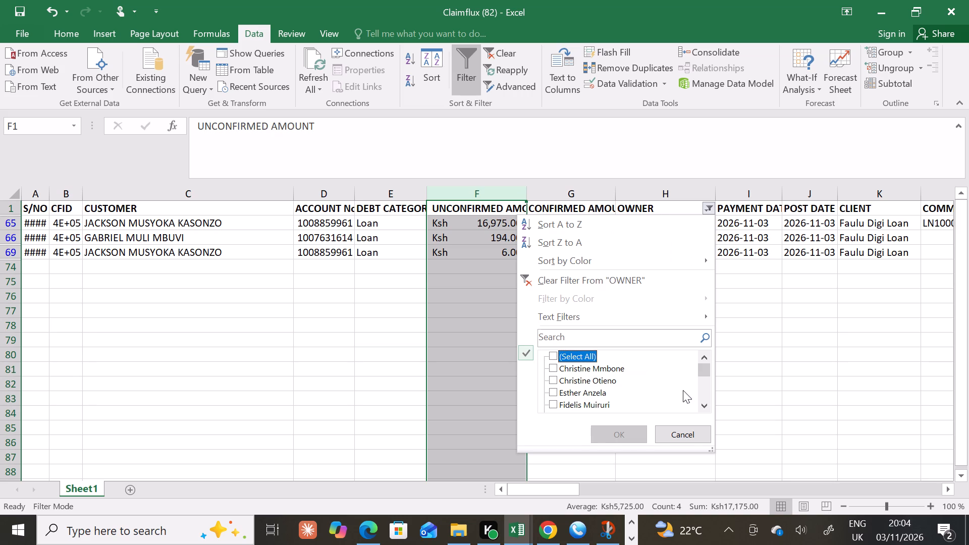
{"action": "left_click", "coordinate": [708, 405]}
{"action": "left_click", "coordinate": [703, 405]}
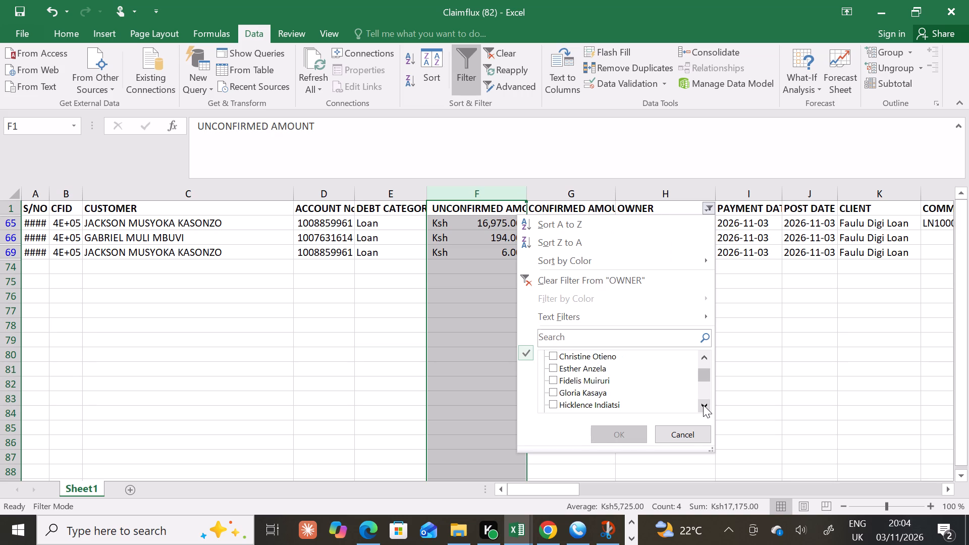
{"action": "left_click", "coordinate": [703, 405]}
{"action": "left_click", "coordinate": [703, 405]}
{"action": "left_click", "coordinate": [703, 405]}
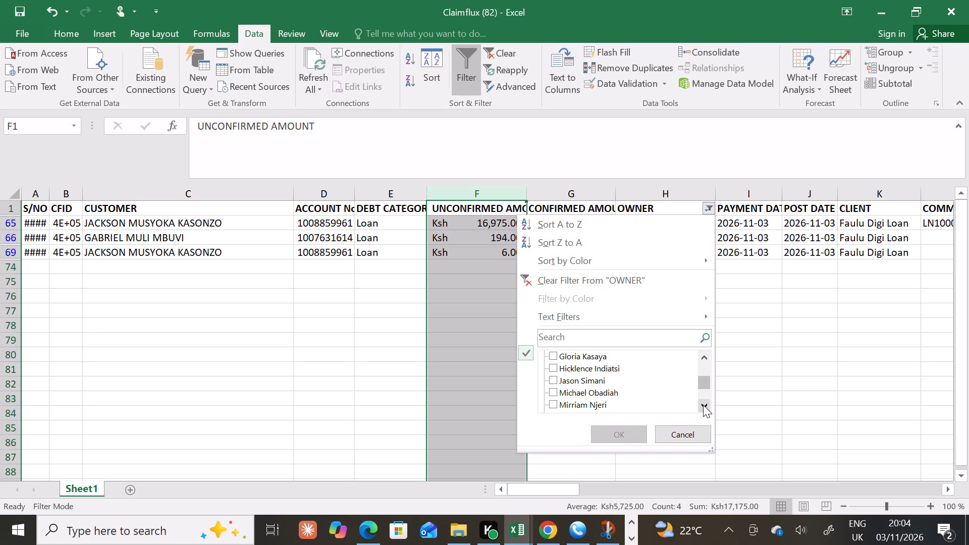
{"action": "left_click", "coordinate": [597, 388]}
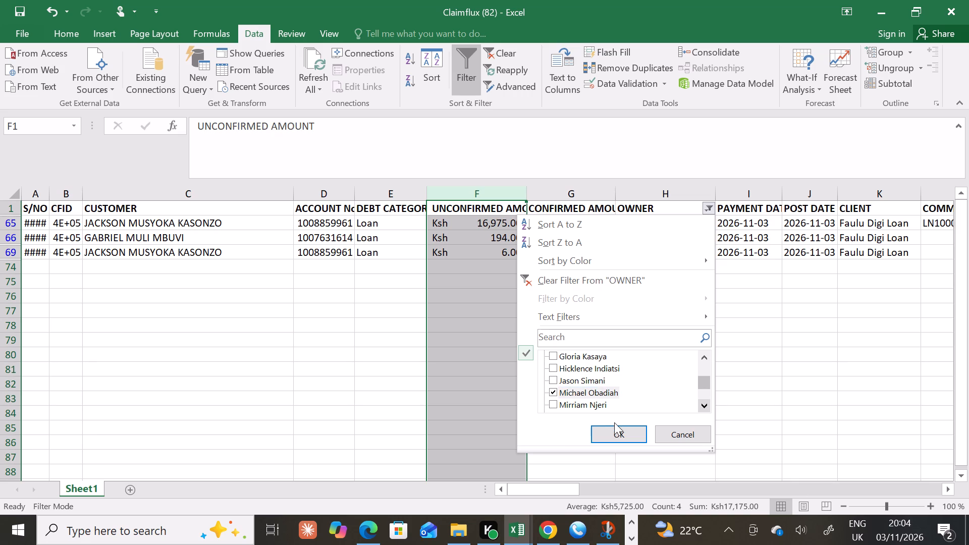
{"action": "left_click", "coordinate": [615, 425]}
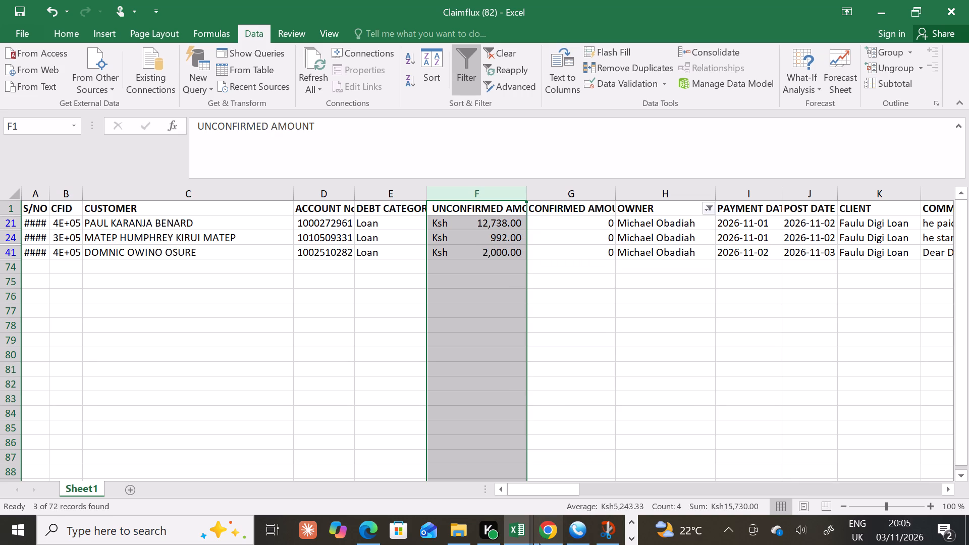
{"action": "left_click", "coordinate": [524, 530]}
{"action": "left_click", "coordinate": [487, 479]}
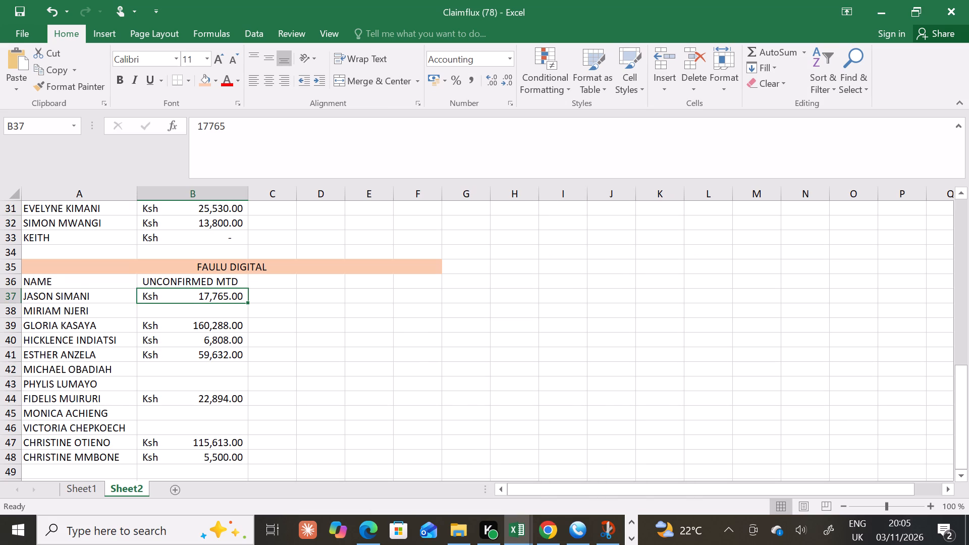
{"action": "left_click", "coordinate": [206, 368]}
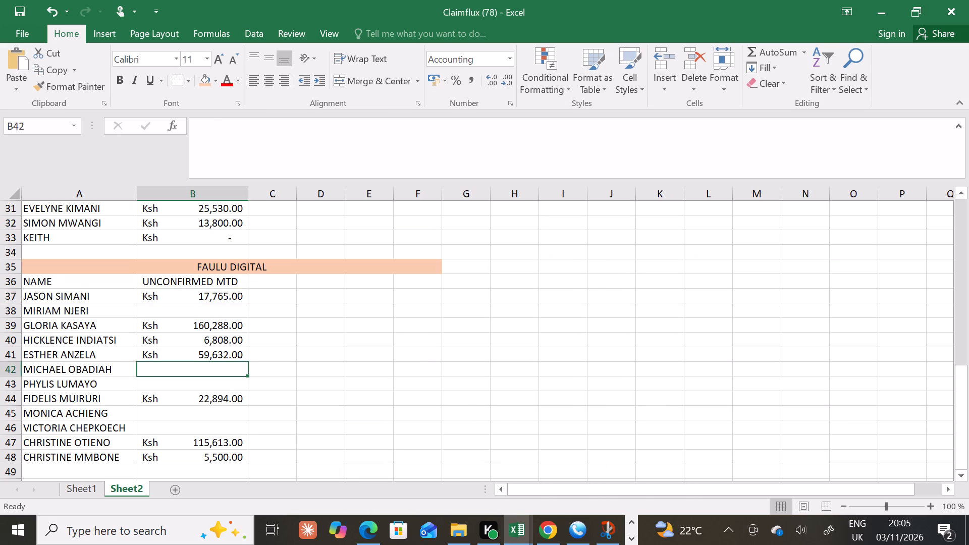
{"action": "key", "text": "1"}
{"action": "type", "text": "573"}
{"action": "key", "text": "0"}
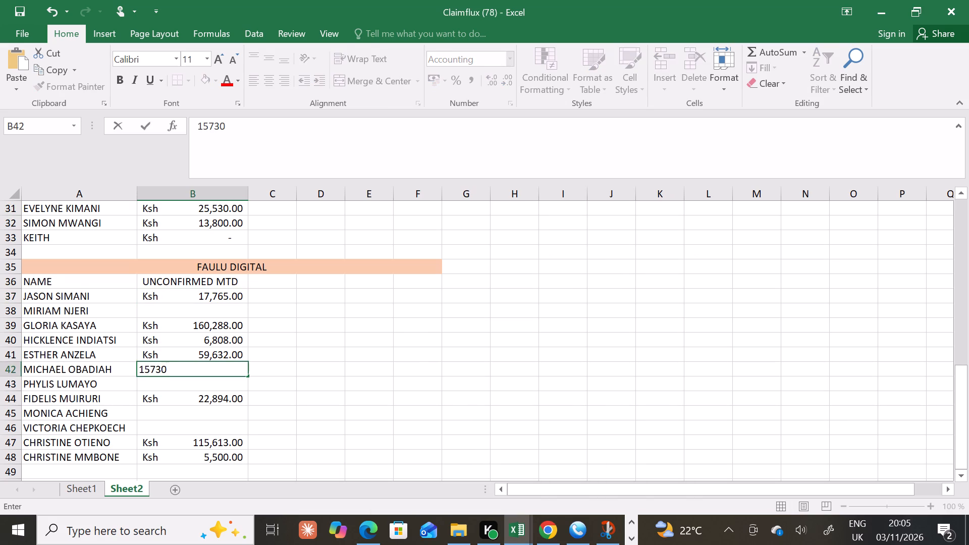
{"action": "left_click", "coordinate": [528, 542]}
{"action": "left_click", "coordinate": [552, 500]}
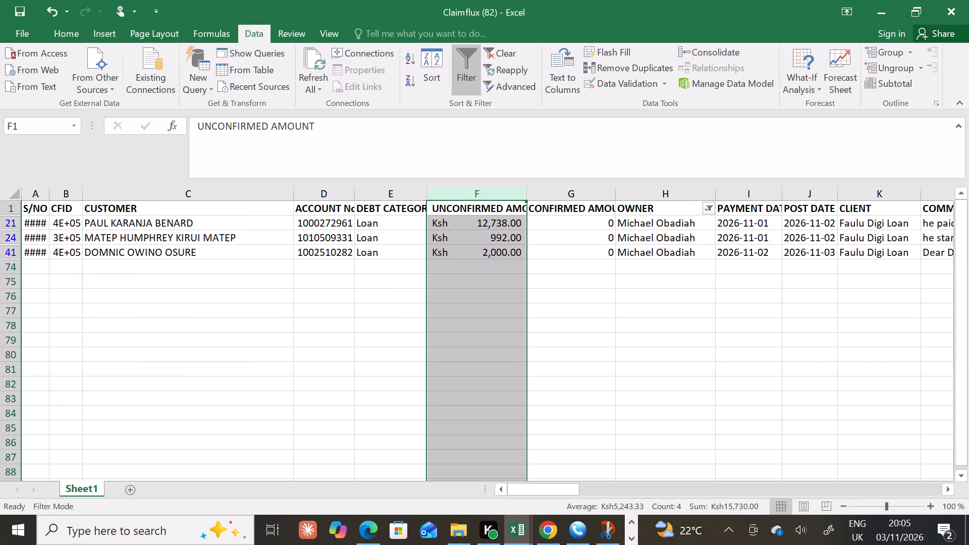
{"action": "left_click", "coordinate": [711, 209]}
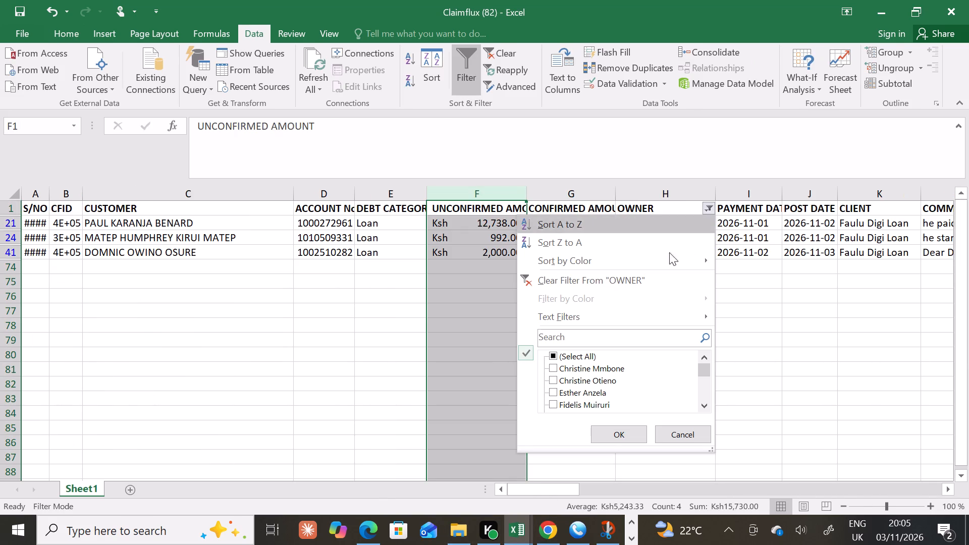
{"action": "left_click", "coordinate": [551, 352]}
{"action": "left_click", "coordinate": [551, 352]}
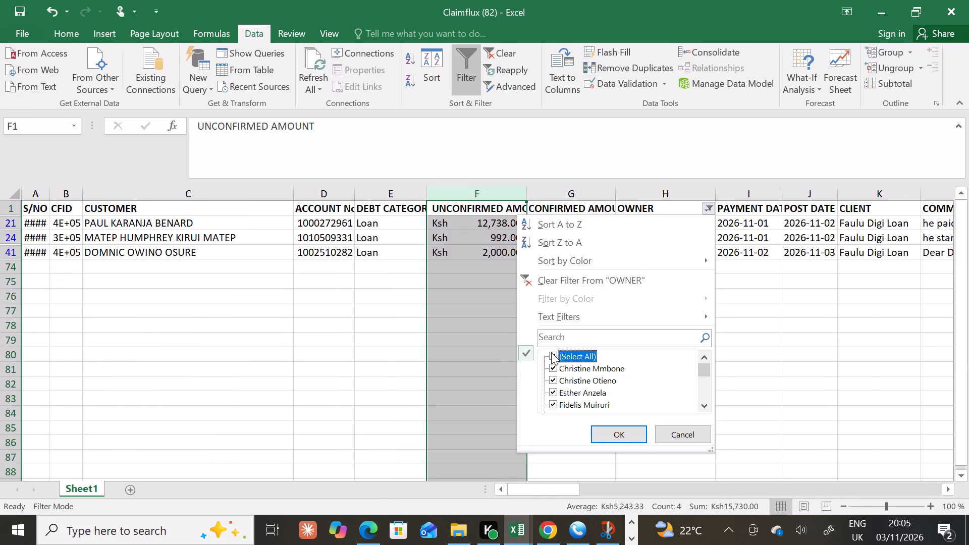
{"action": "left_click", "coordinate": [551, 353]}
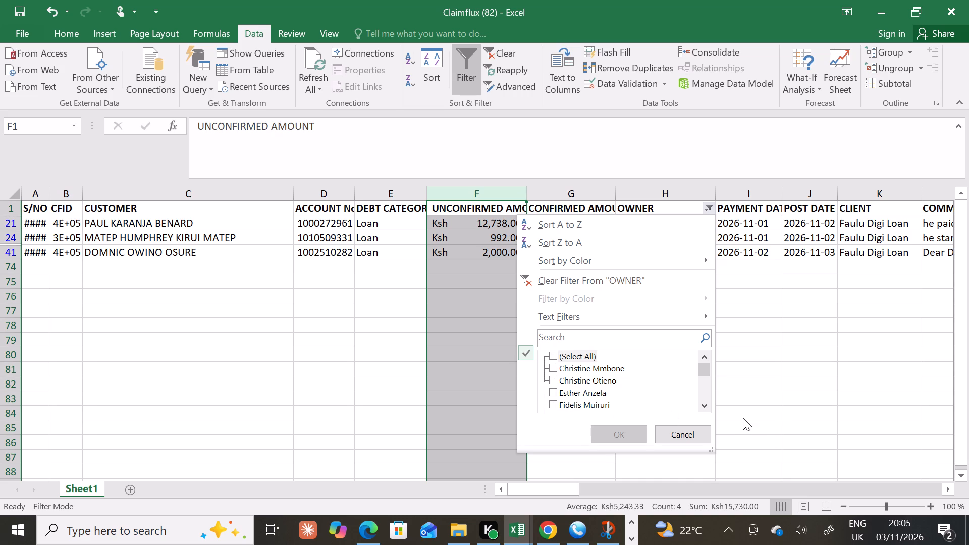
{"action": "double_click", "coordinate": [702, 404]}
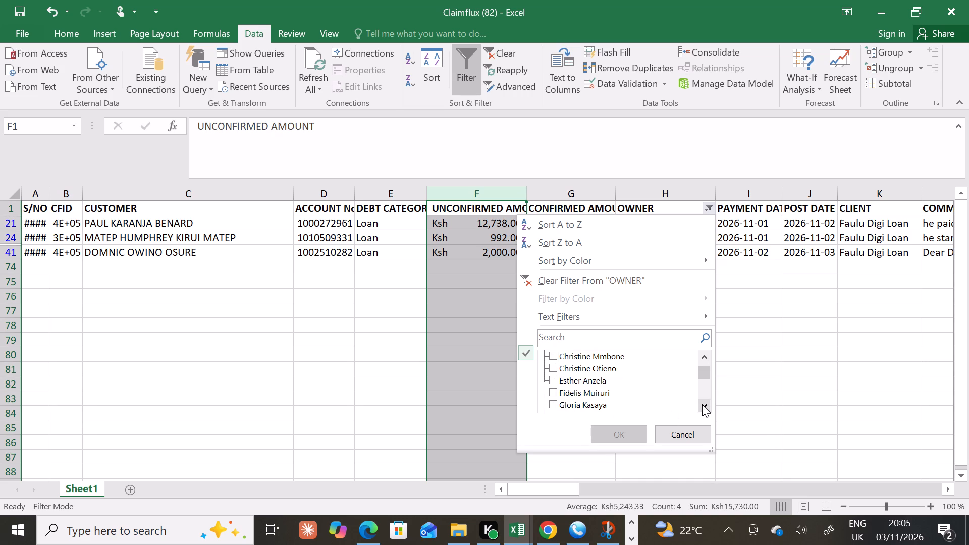
{"action": "left_click", "coordinate": [702, 404]}
{"action": "left_click", "coordinate": [702, 404]}
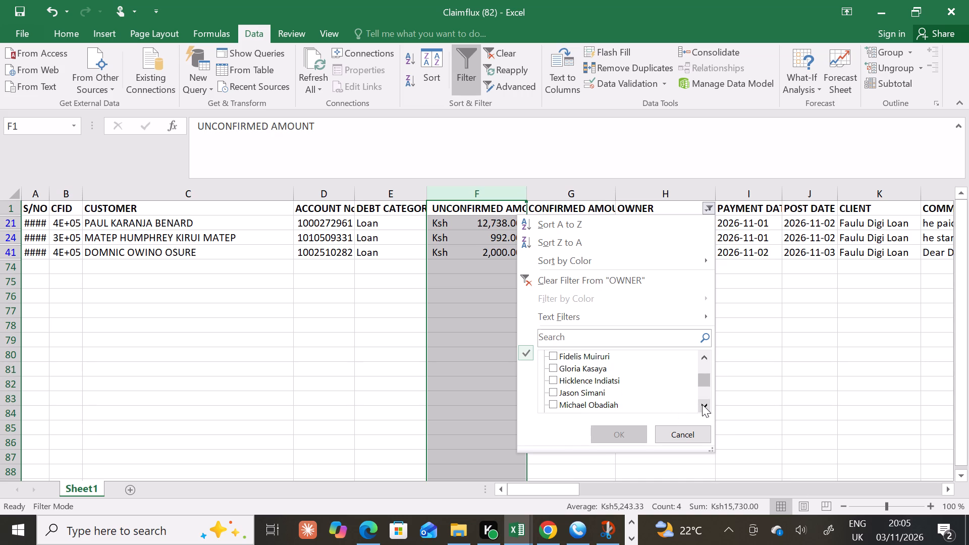
{"action": "left_click", "coordinate": [702, 404]}
{"action": "left_click", "coordinate": [702, 404]}
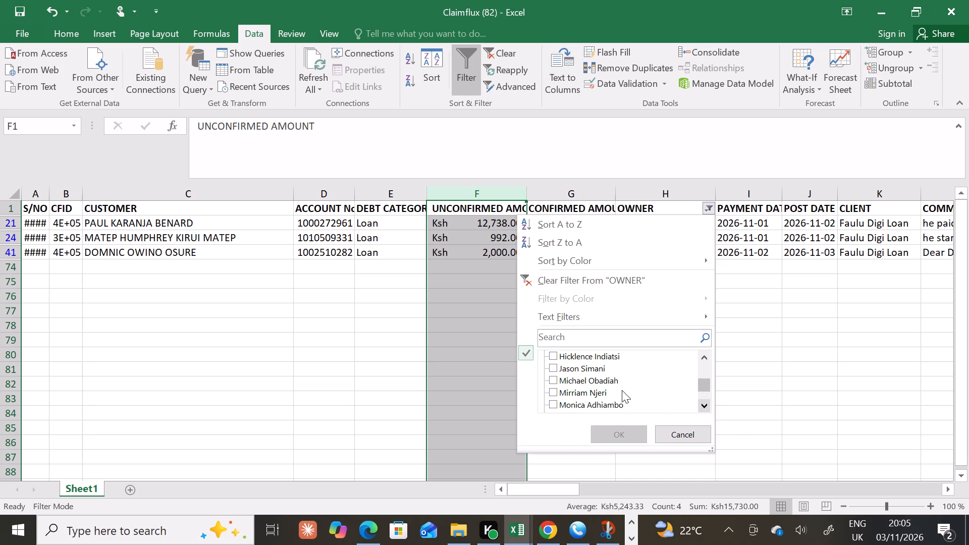
{"action": "left_click", "coordinate": [600, 395]}
{"action": "left_click", "coordinate": [599, 433]}
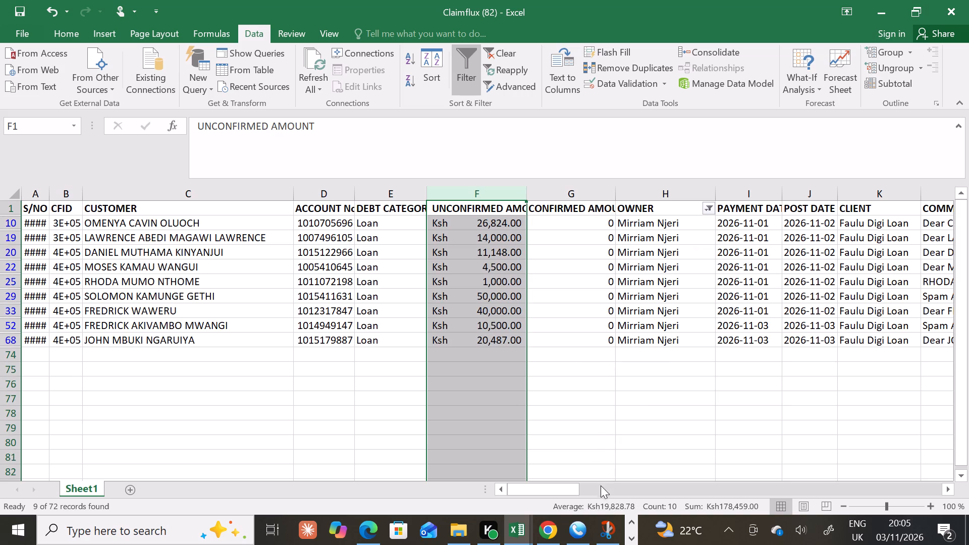
{"action": "left_click", "coordinate": [514, 533]}
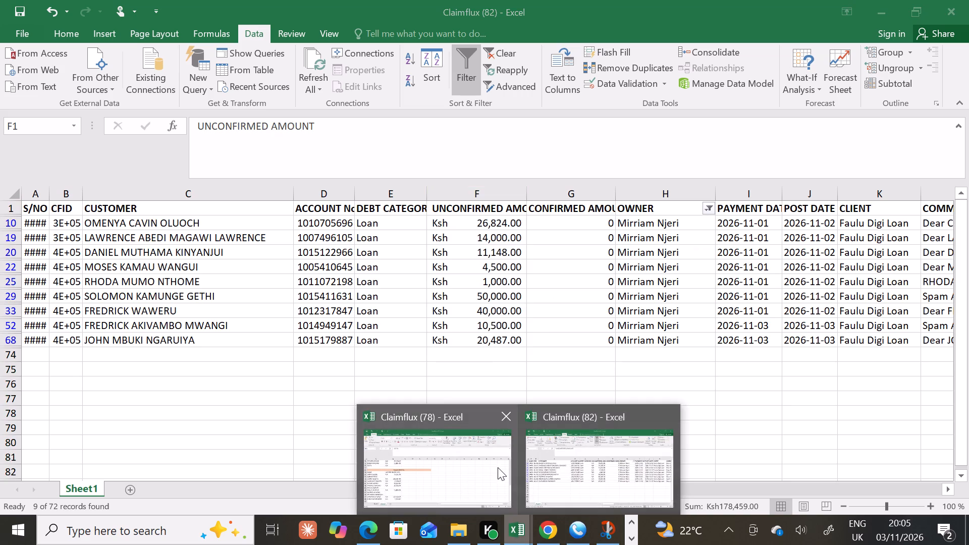
{"action": "left_click", "coordinate": [492, 464]}
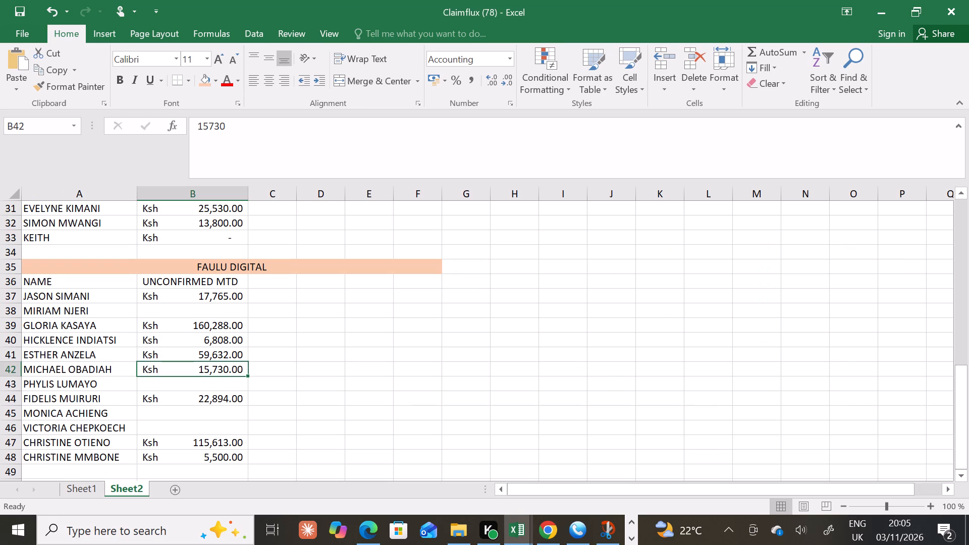
{"action": "left_click", "coordinate": [187, 312]}
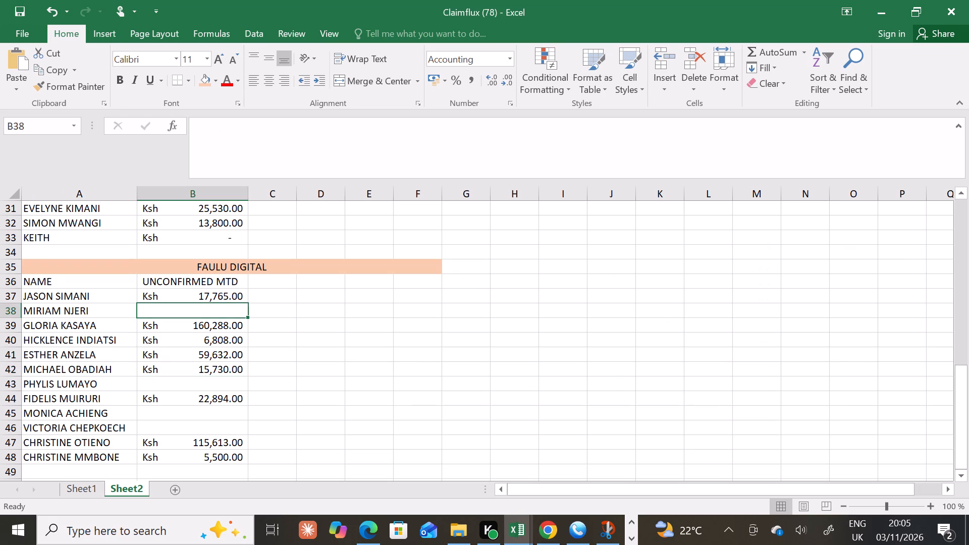
{"action": "type", "text": "178,"}
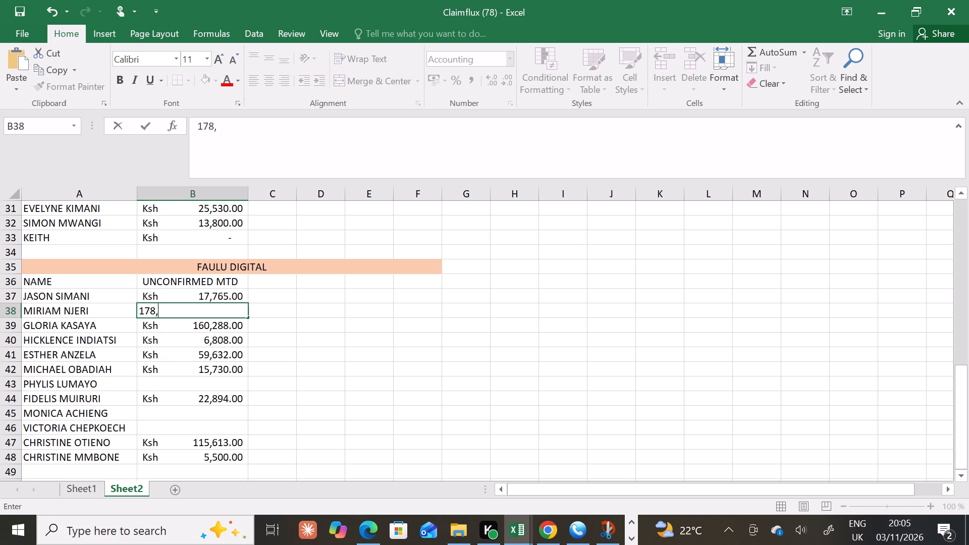
{"action": "type", "text": "45"}
{"action": "key", "text": "9"}
{"action": "left_click", "coordinate": [527, 537]}
{"action": "left_click", "coordinate": [568, 496]}
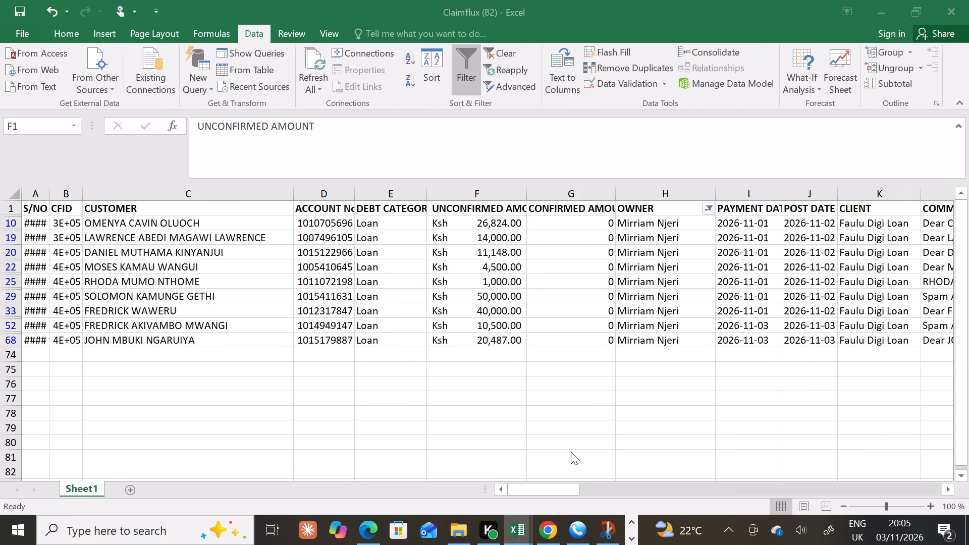
{"action": "left_click", "coordinate": [706, 212]}
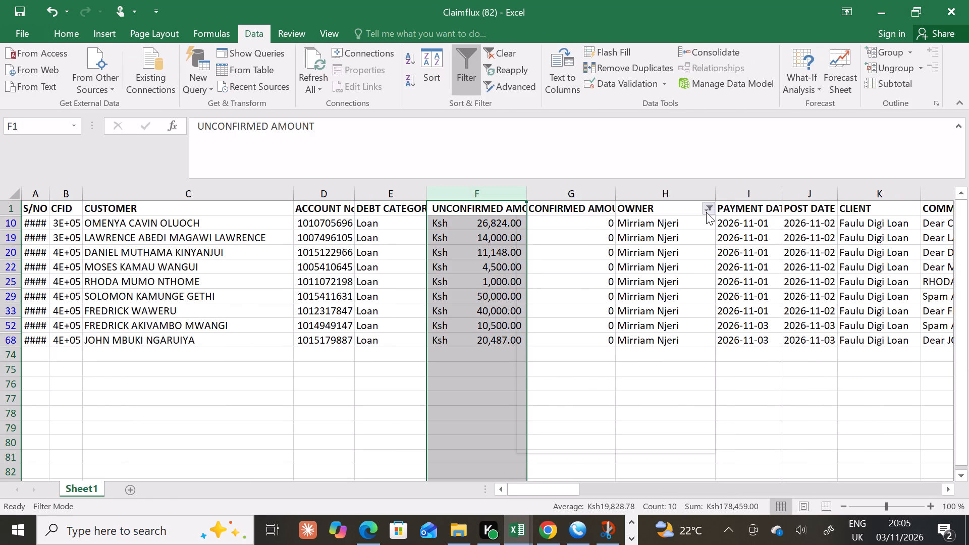
{"action": "left_click", "coordinate": [558, 356]}
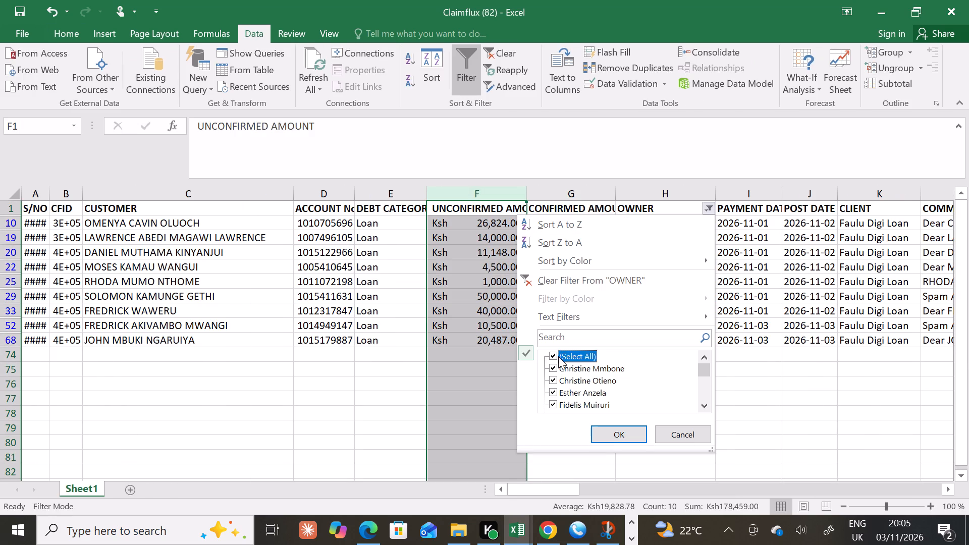
{"action": "left_click", "coordinate": [556, 356]}
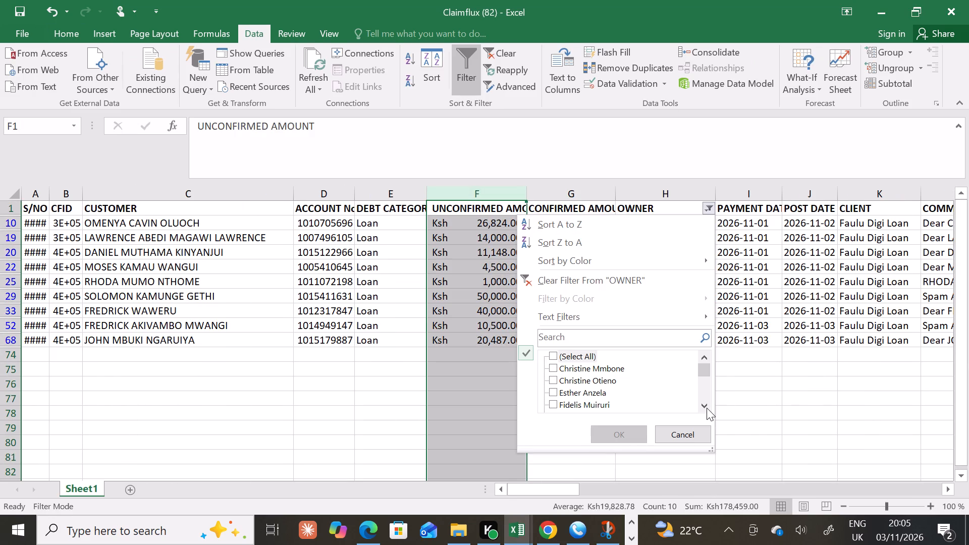
{"action": "left_click", "coordinate": [707, 408]}
{"action": "triple_click", "coordinate": [707, 408]}
{"action": "left_click", "coordinate": [707, 408]}
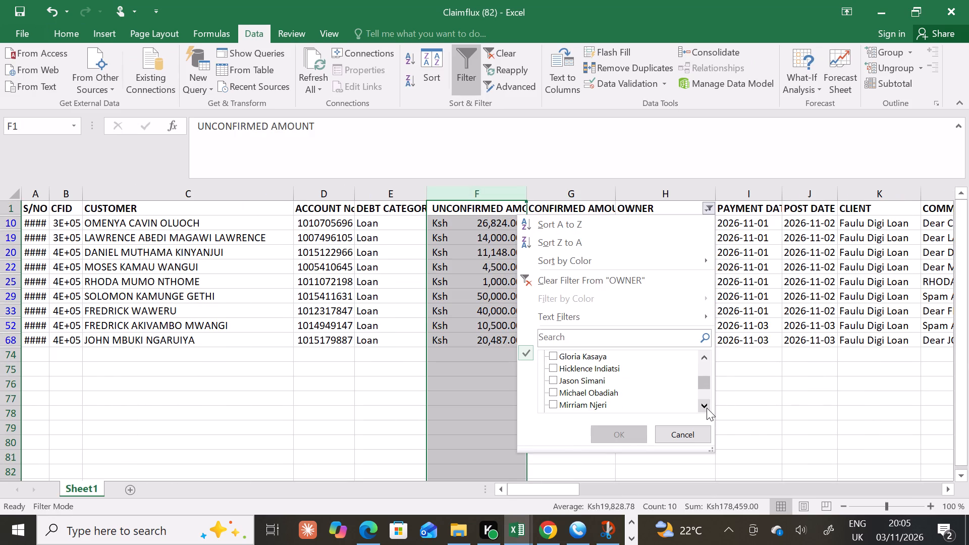
{"action": "left_click", "coordinate": [707, 408]}
{"action": "left_click", "coordinate": [634, 407]}
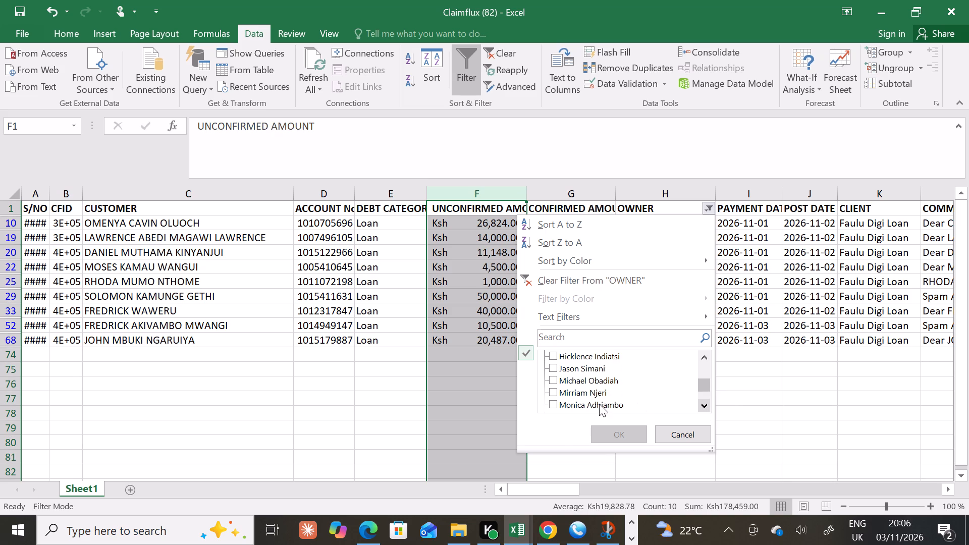
{"action": "left_click", "coordinate": [599, 404]}
{"action": "left_click", "coordinate": [618, 441]}
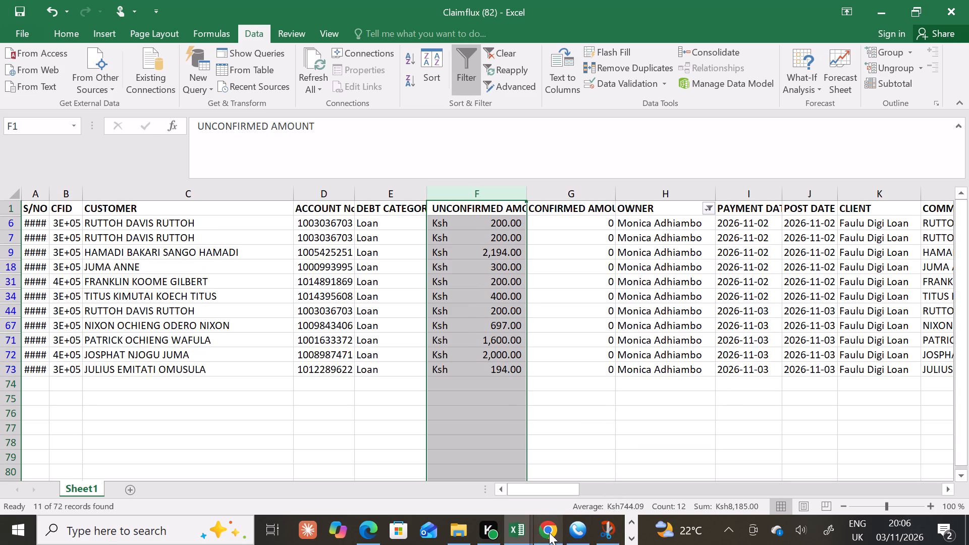
{"action": "left_click", "coordinate": [526, 530]}
{"action": "left_click", "coordinate": [489, 480]}
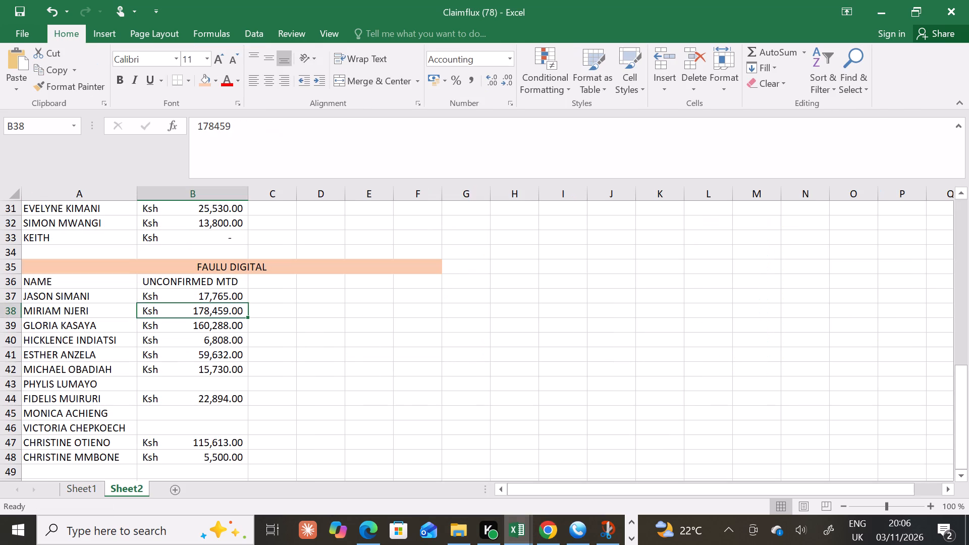
{"action": "left_click", "coordinate": [176, 417]}
{"action": "key", "text": "8"}
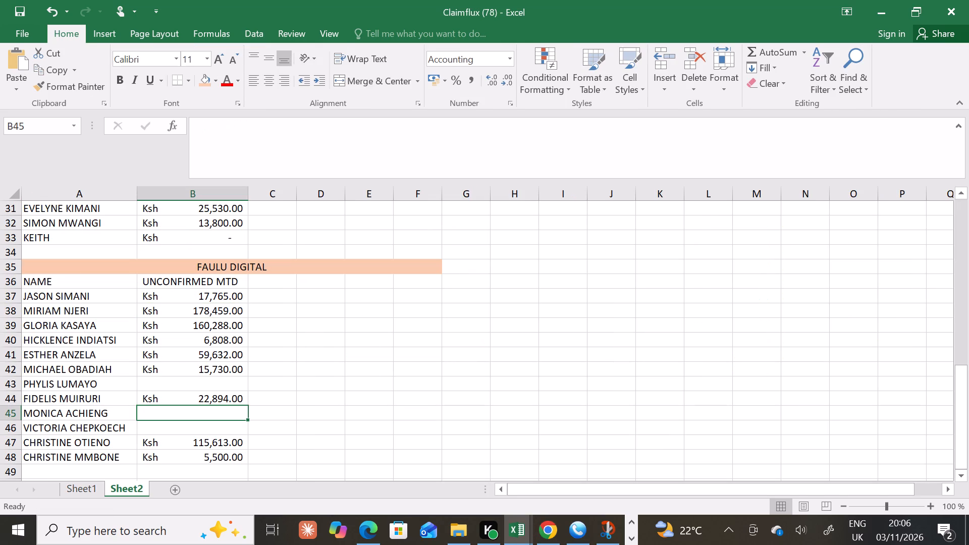
{"action": "type", "text": "185"}
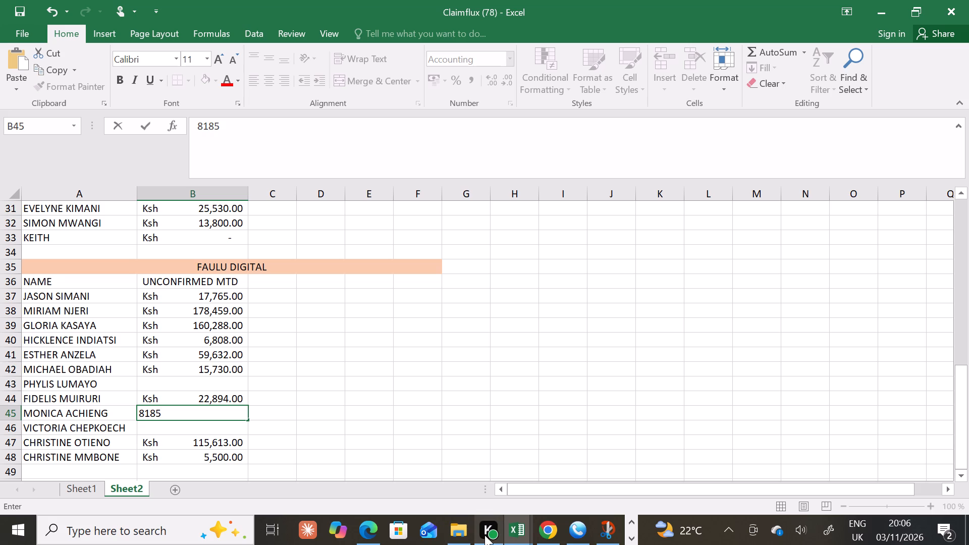
{"action": "left_click", "coordinate": [514, 534]}
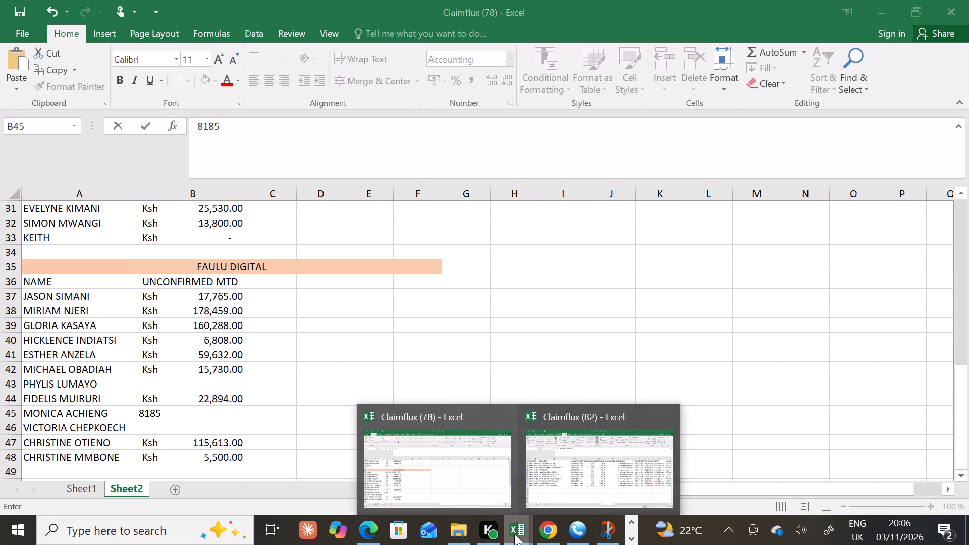
{"action": "left_click", "coordinate": [537, 470]}
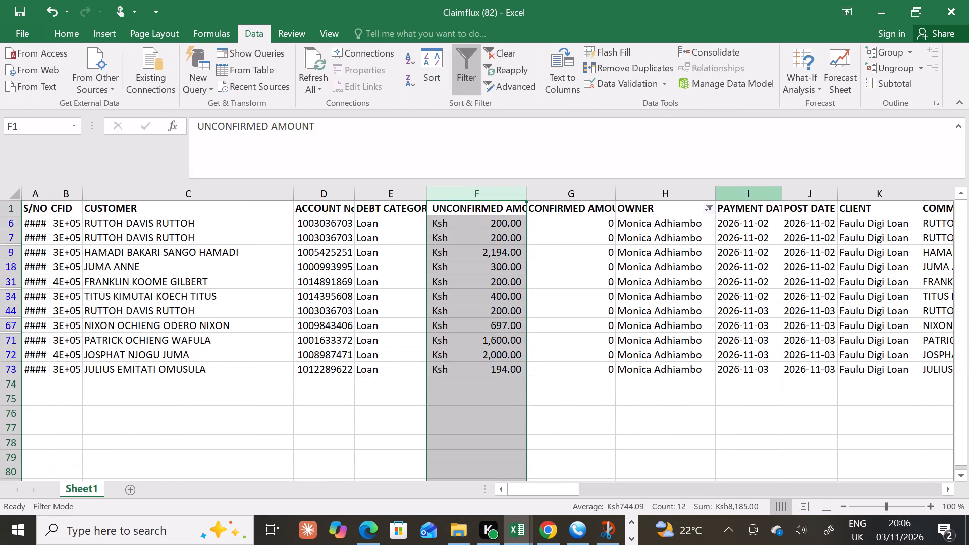
{"action": "left_click", "coordinate": [713, 210]}
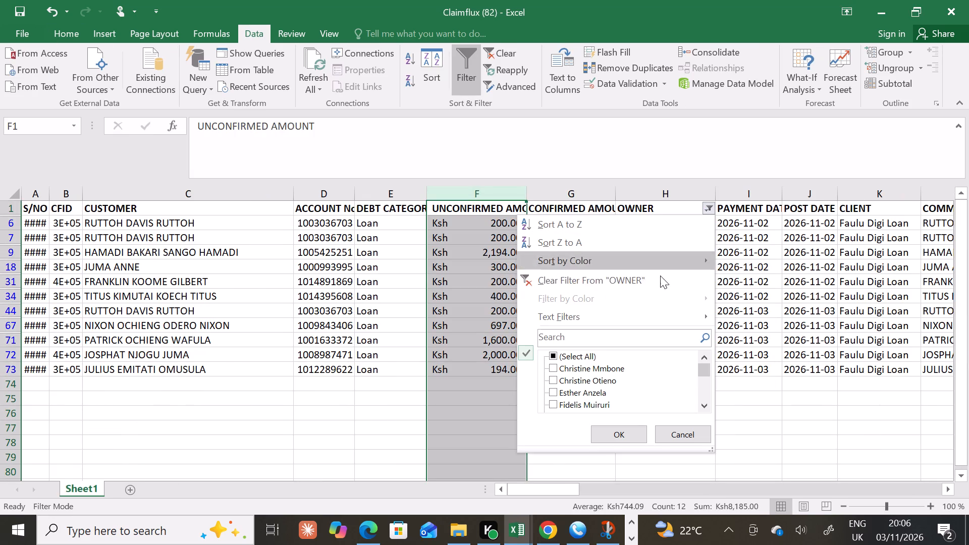
{"action": "left_click", "coordinate": [581, 350]}
{"action": "double_click", "coordinate": [574, 356]}
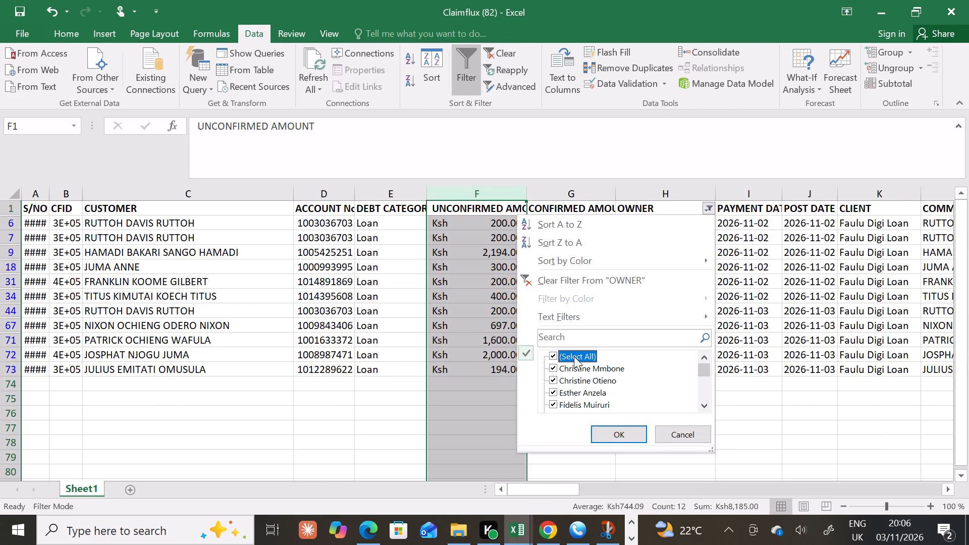
{"action": "left_click", "coordinate": [563, 356]}
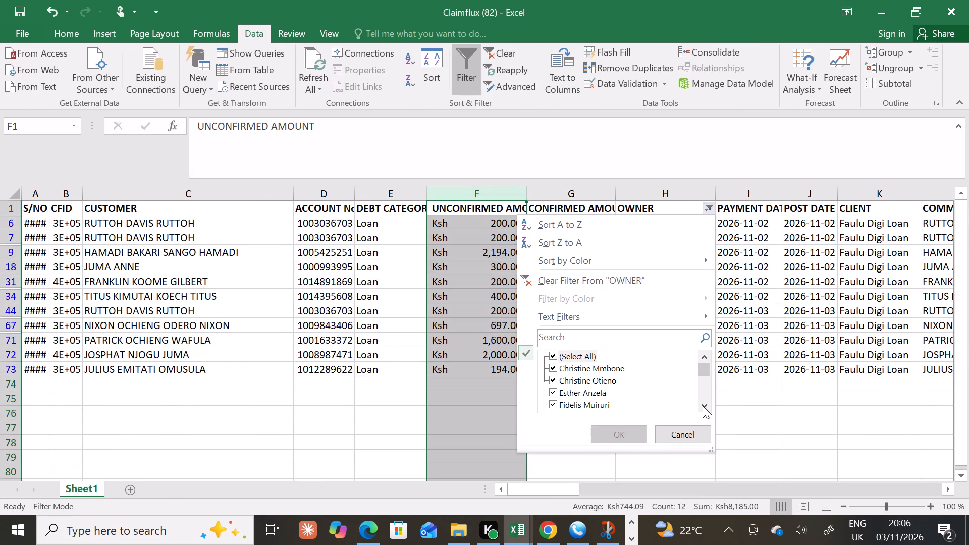
{"action": "left_click", "coordinate": [703, 406]}
{"action": "left_click", "coordinate": [703, 406]}
{"action": "triple_click", "coordinate": [703, 406]}
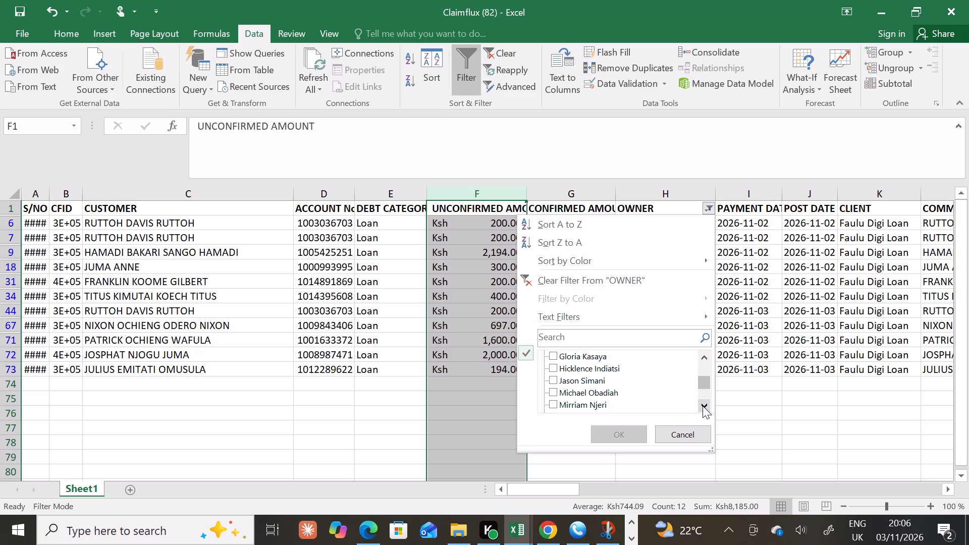
{"action": "left_click", "coordinate": [703, 406]}
{"action": "left_click", "coordinate": [703, 406]}
{"action": "left_click", "coordinate": [702, 403]}
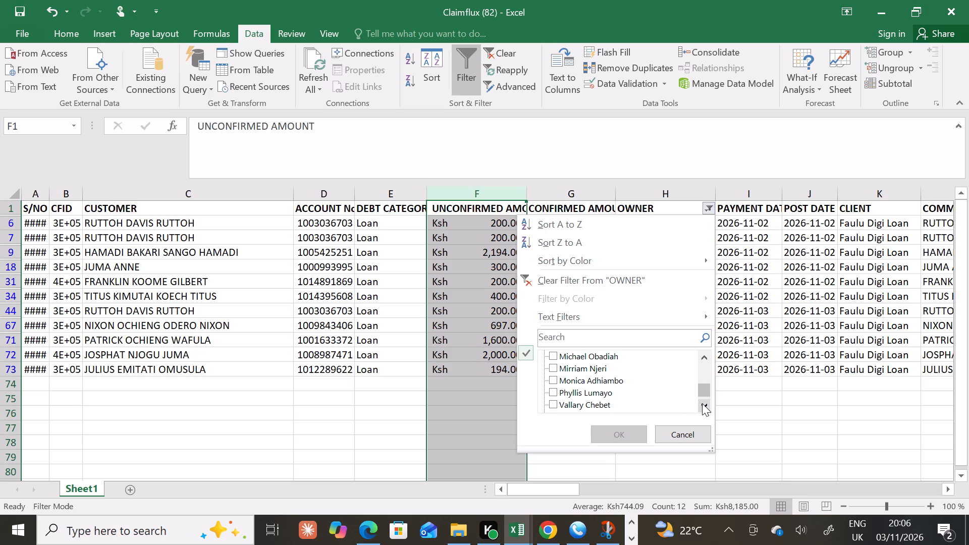
{"action": "left_click", "coordinate": [590, 395]}
{"action": "left_click", "coordinate": [615, 430]}
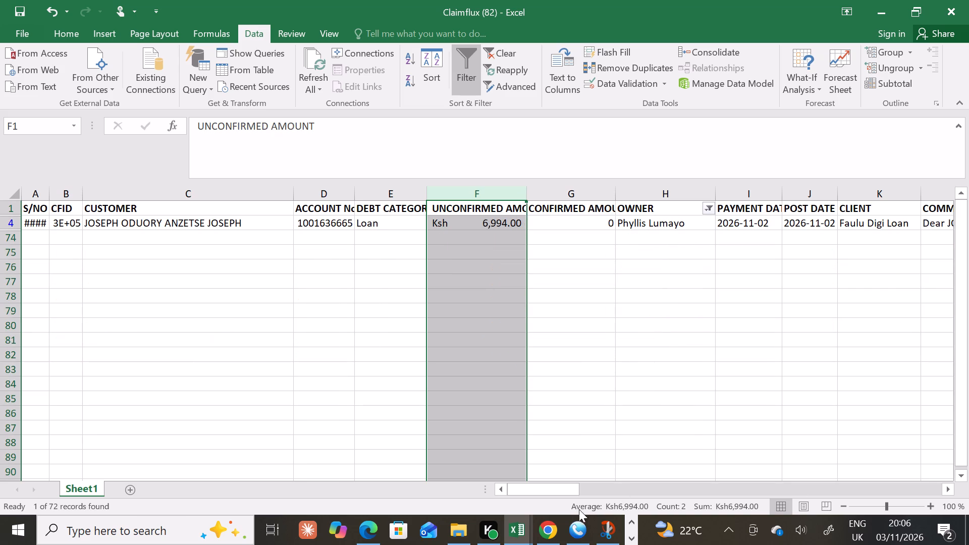
{"action": "left_click", "coordinate": [507, 529]}
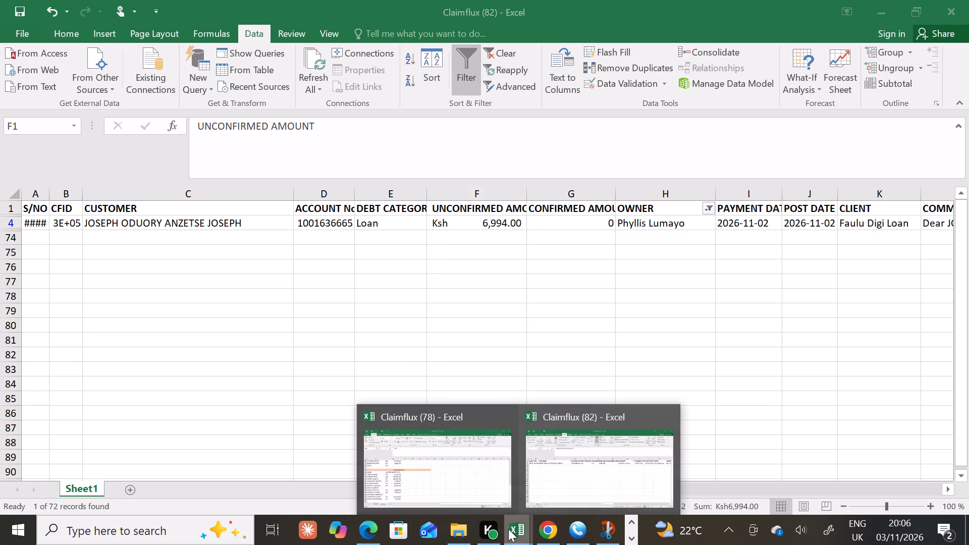
{"action": "left_click", "coordinate": [442, 476]}
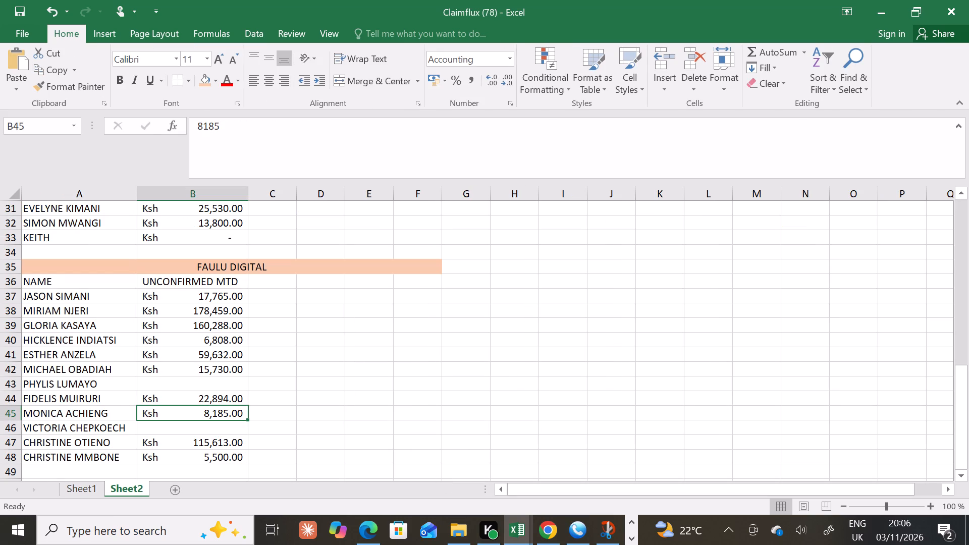
{"action": "left_click", "coordinate": [202, 379]}
{"action": "type", "text": "6994"}
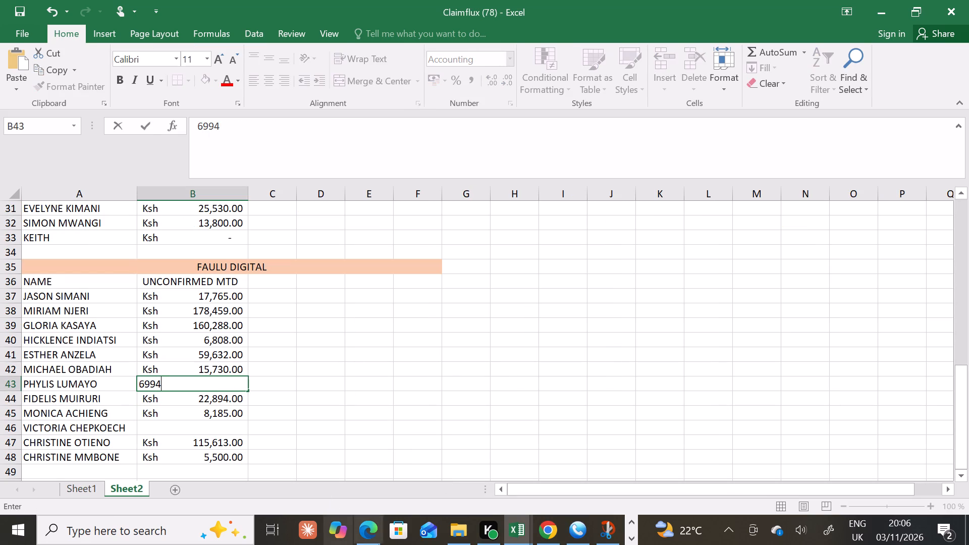
{"action": "left_click", "coordinate": [517, 533]}
{"action": "left_click", "coordinate": [569, 460]}
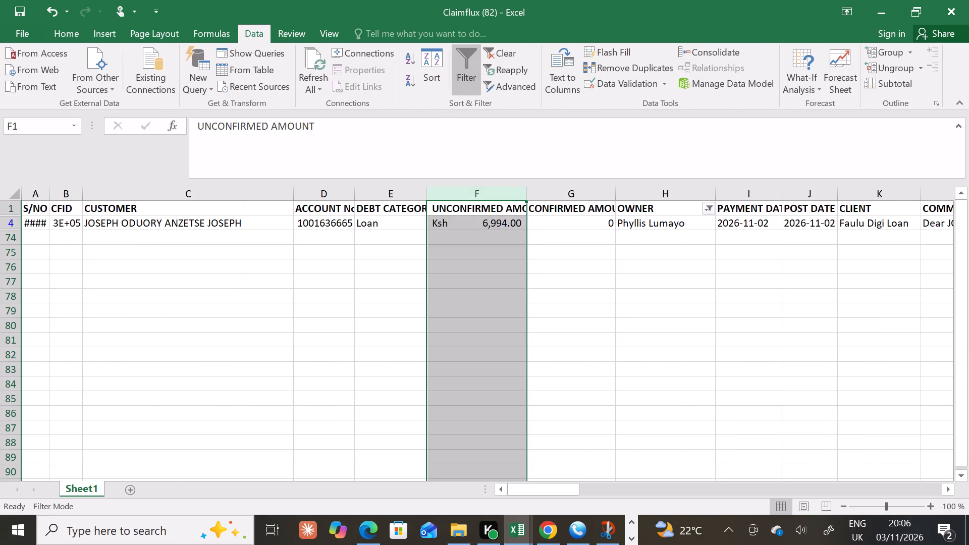
{"action": "left_click", "coordinate": [711, 211]}
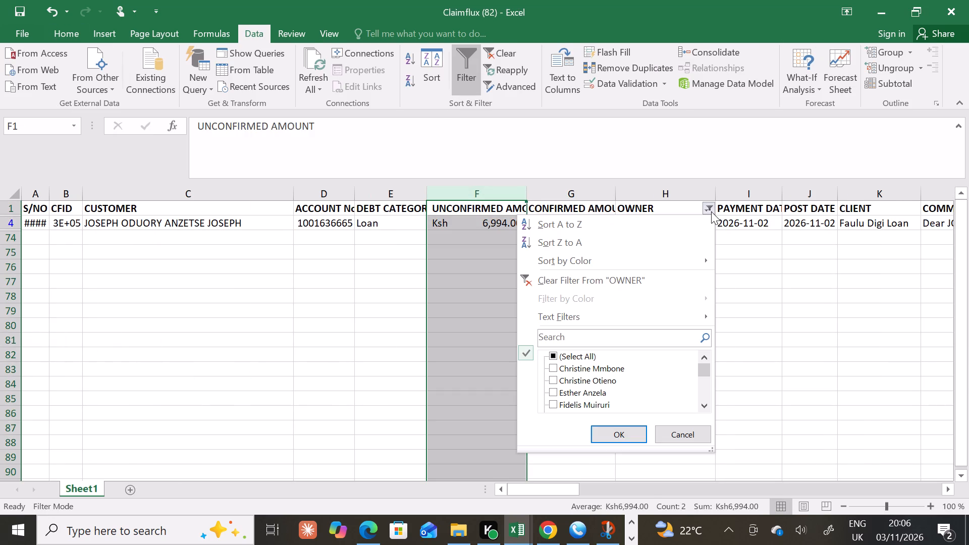
{"action": "left_click", "coordinate": [553, 348]}
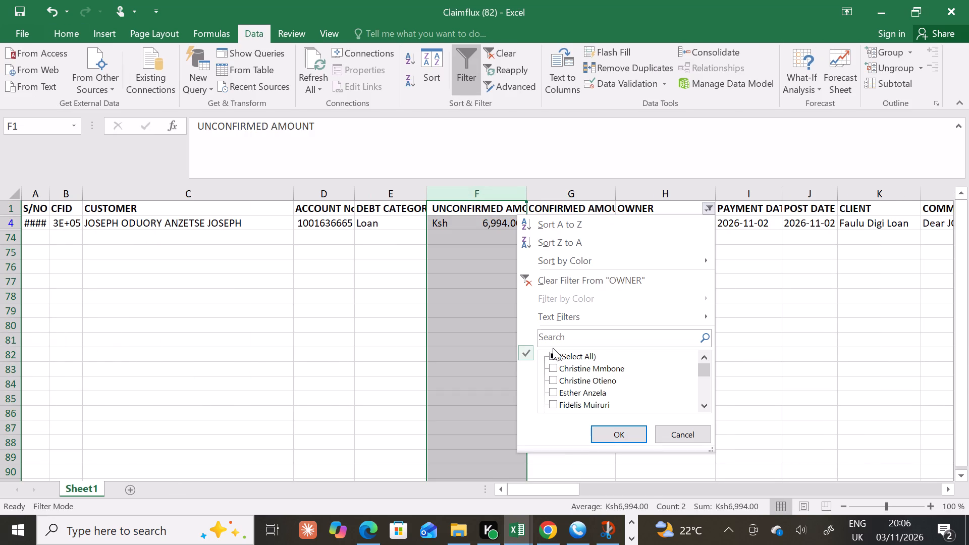
{"action": "left_click", "coordinate": [553, 357]}
{"action": "left_click", "coordinate": [553, 357]}
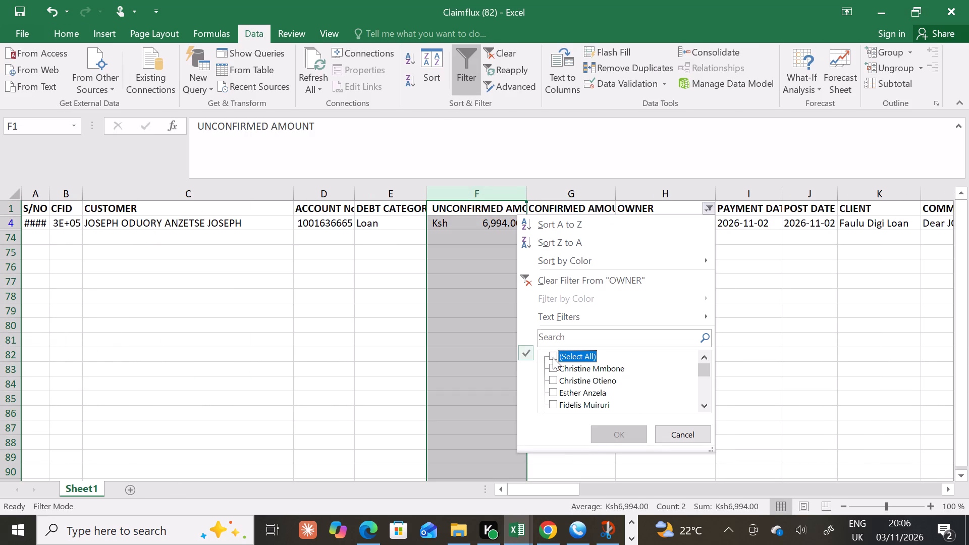
{"action": "left_click", "coordinate": [703, 404]}
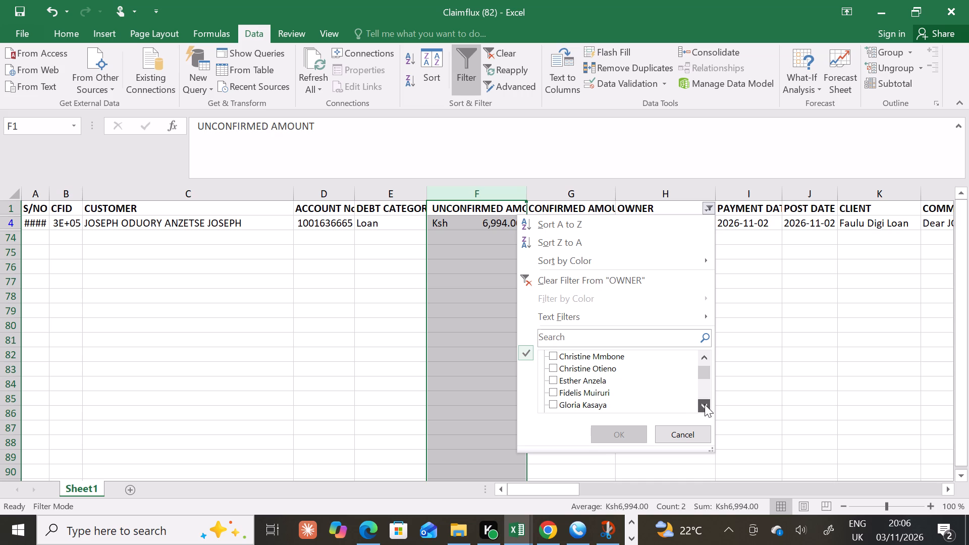
{"action": "triple_click", "coordinate": [705, 404]}
{"action": "double_click", "coordinate": [705, 404]}
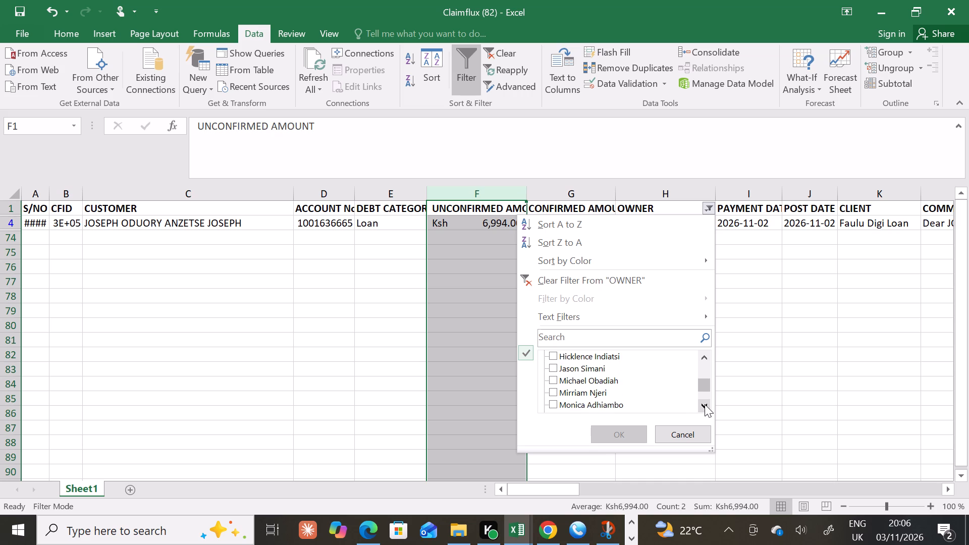
{"action": "double_click", "coordinate": [705, 404]}
{"action": "left_click", "coordinate": [705, 404]}
{"action": "left_click", "coordinate": [705, 404]}
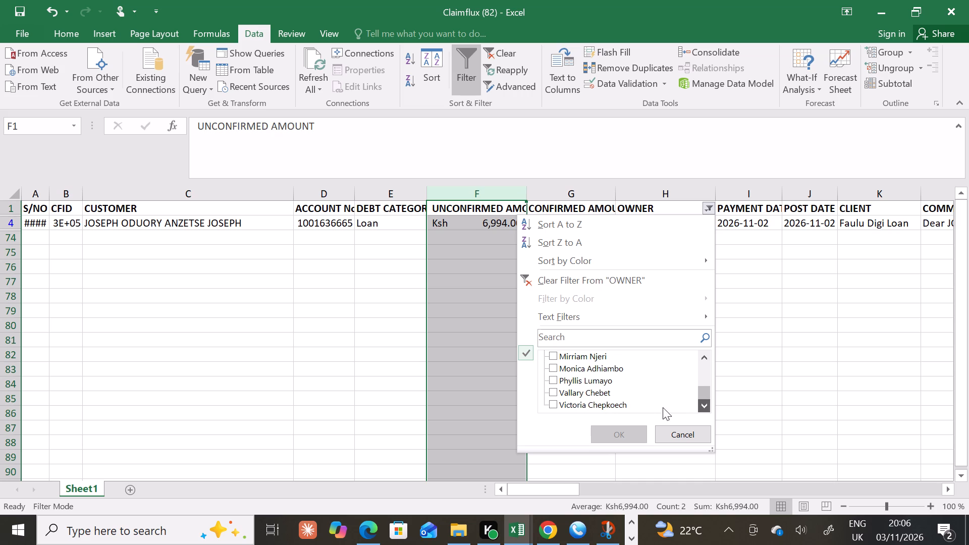
{"action": "left_click", "coordinate": [614, 407]}
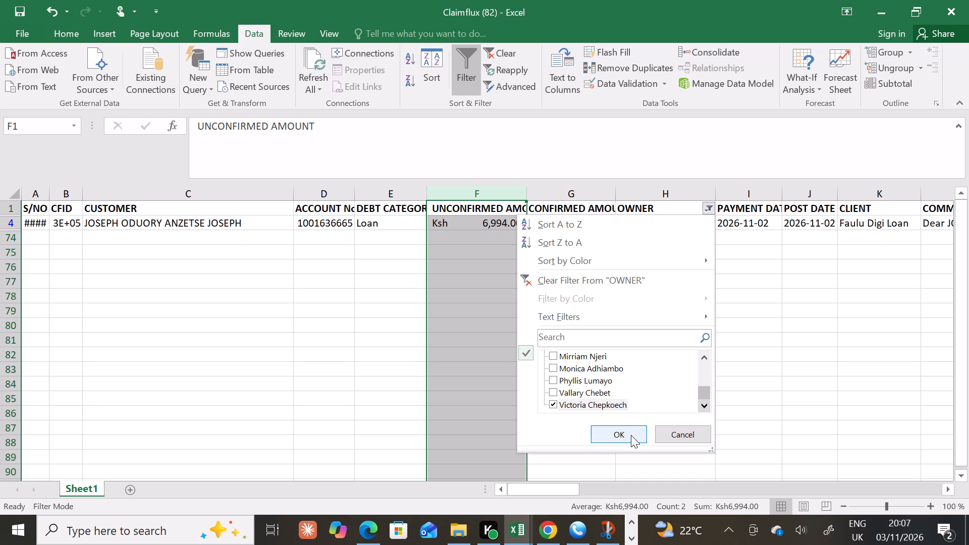
{"action": "left_click", "coordinate": [631, 435]}
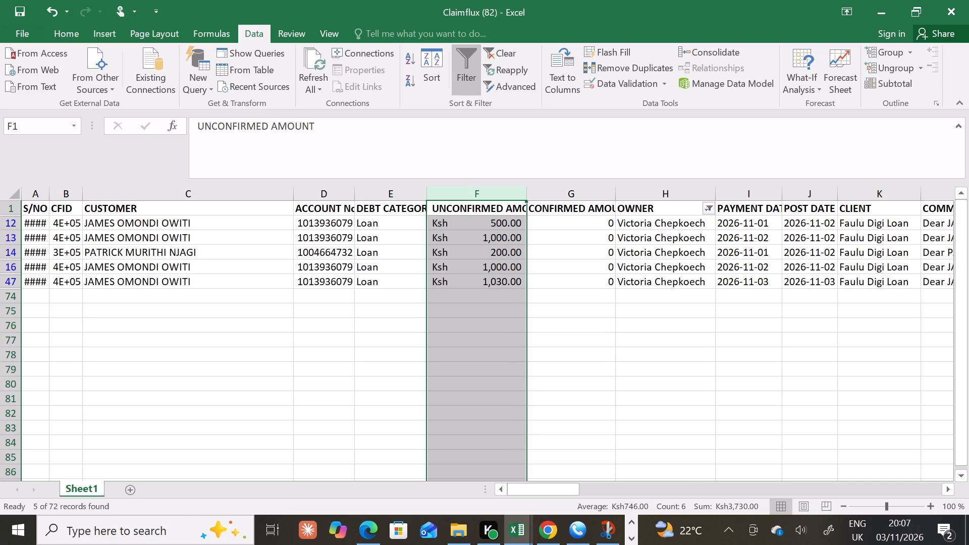
{"action": "left_click", "coordinate": [522, 536]}
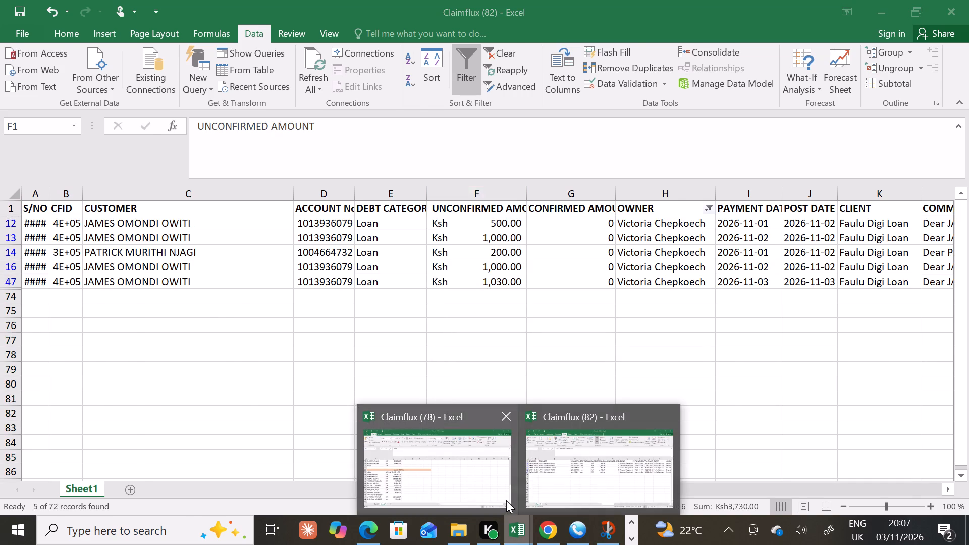
{"action": "left_click", "coordinate": [506, 500]}
{"action": "left_click", "coordinate": [183, 427]}
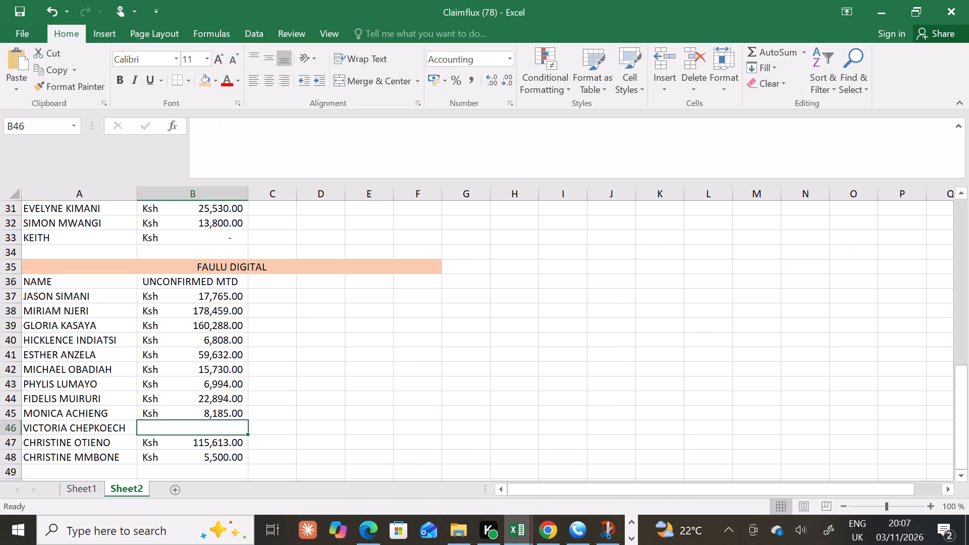
{"action": "key", "text": "3"}
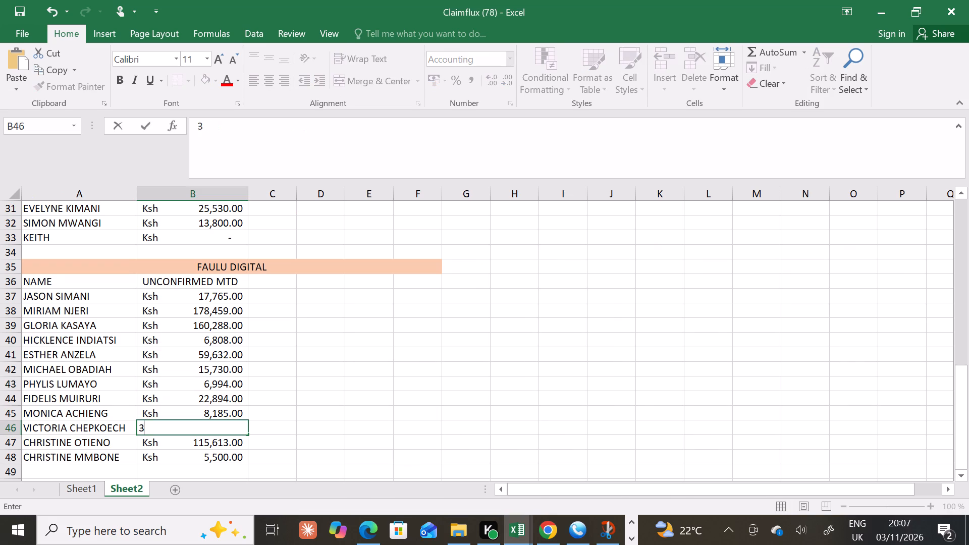
{"action": "type", "text": "730"}
{"action": "left_click", "coordinate": [346, 414]}
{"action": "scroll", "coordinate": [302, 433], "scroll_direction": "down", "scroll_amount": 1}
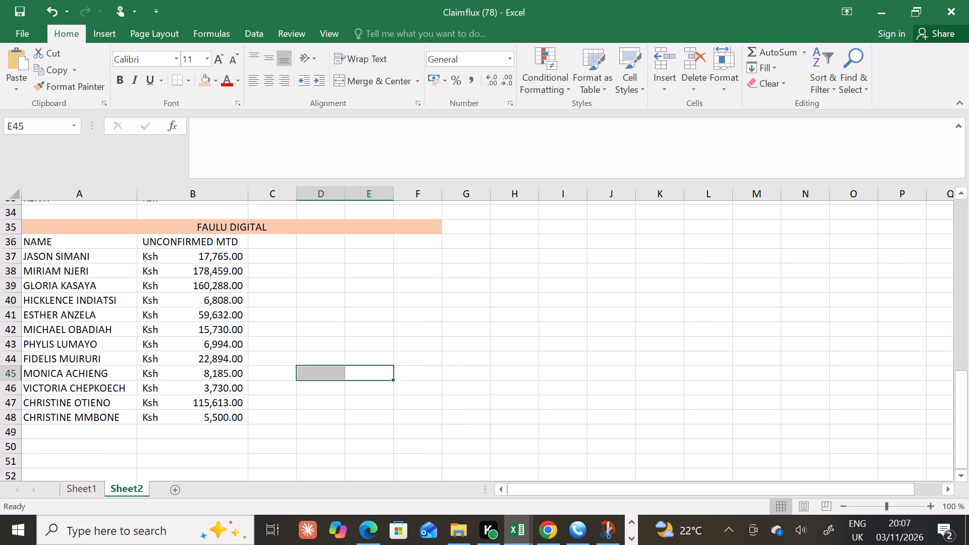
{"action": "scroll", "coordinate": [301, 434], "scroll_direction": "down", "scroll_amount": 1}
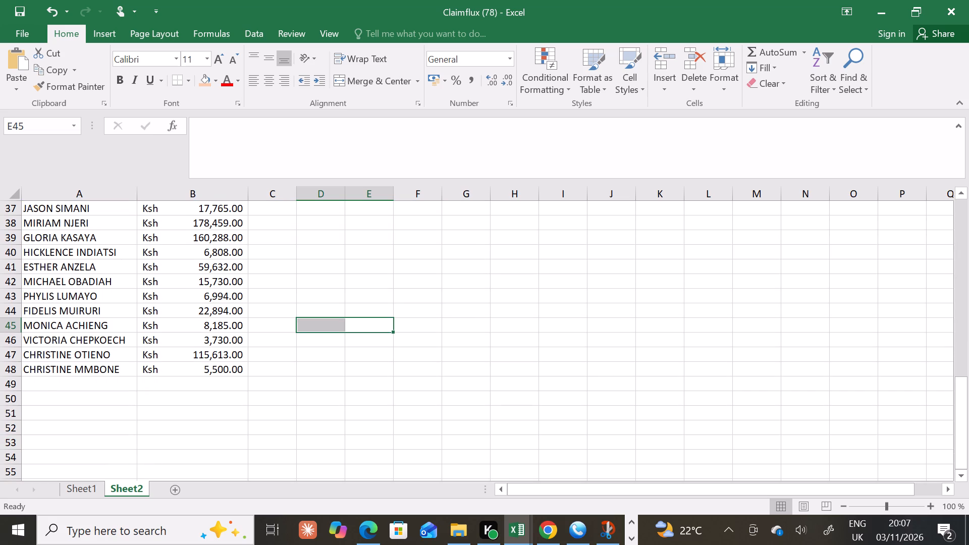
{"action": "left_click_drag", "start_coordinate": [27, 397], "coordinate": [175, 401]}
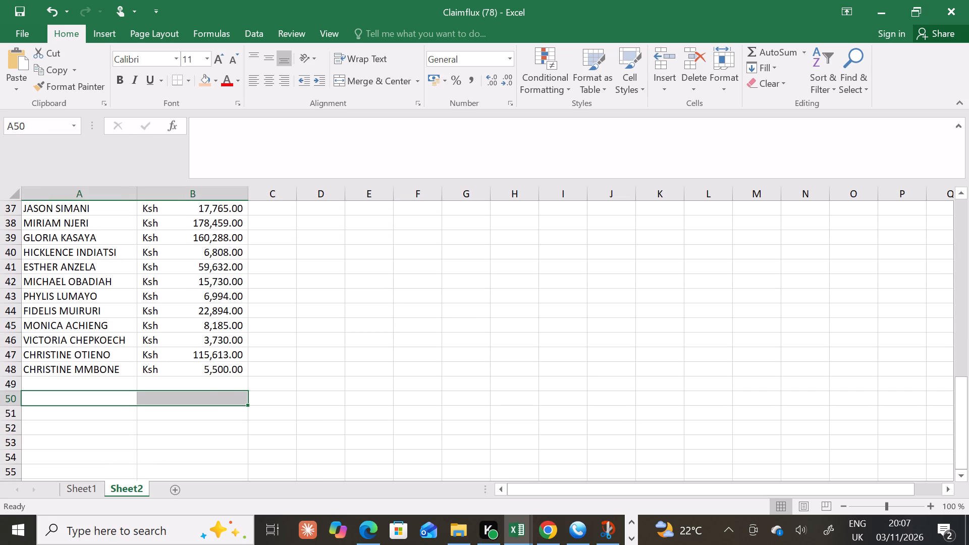
Save the Claimflux (78) workbook in the Downloads folder under the new name MTD PERFORMANCE NOV, as an Excel Workbook.
{"action": "left_click", "coordinate": [25, 39]}
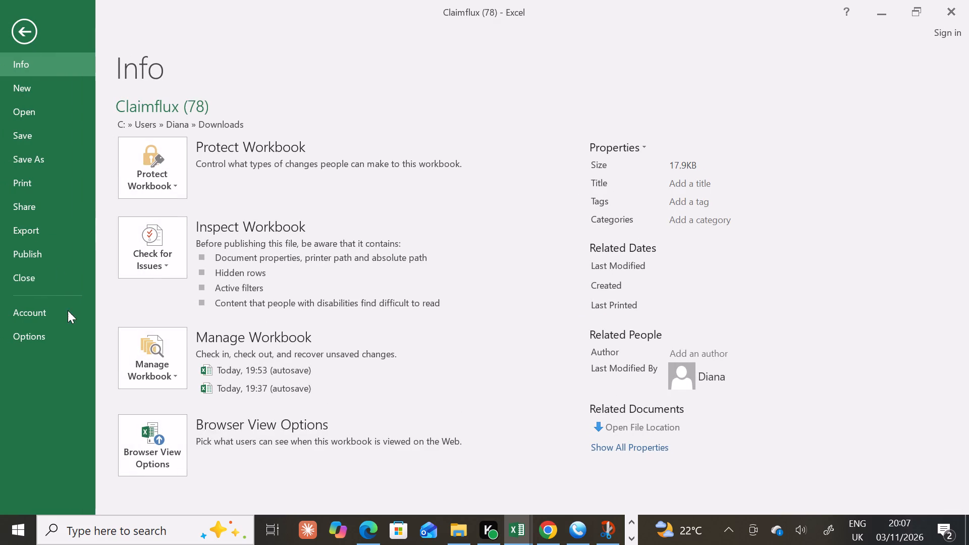
{"action": "left_click", "coordinate": [45, 166]}
{"action": "left_click", "coordinate": [219, 248]}
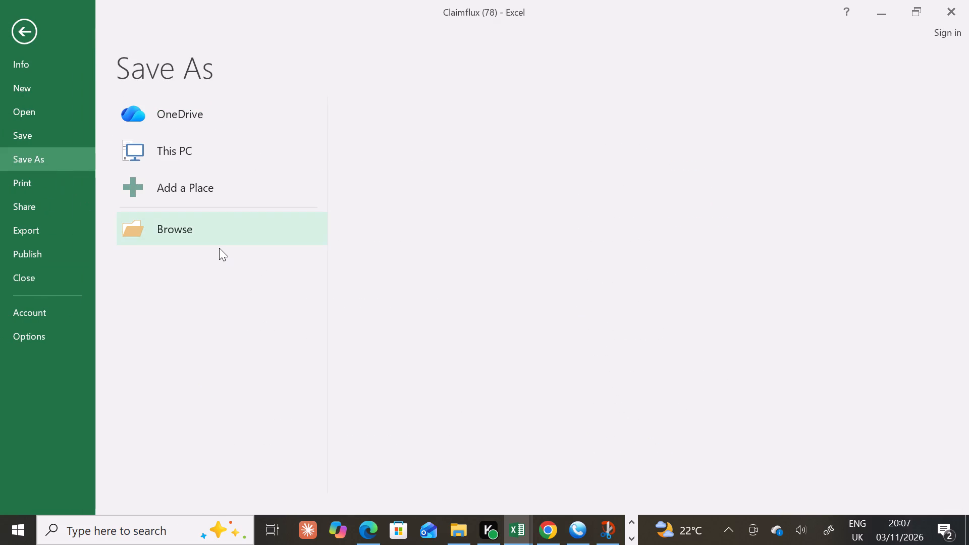
{"action": "left_click", "coordinate": [218, 235]}
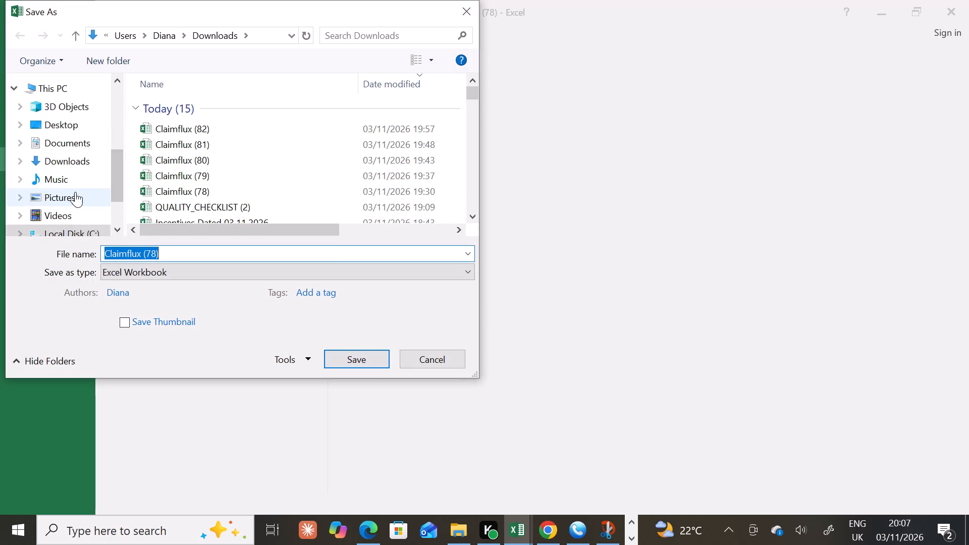
{"action": "left_click", "coordinate": [55, 162]}
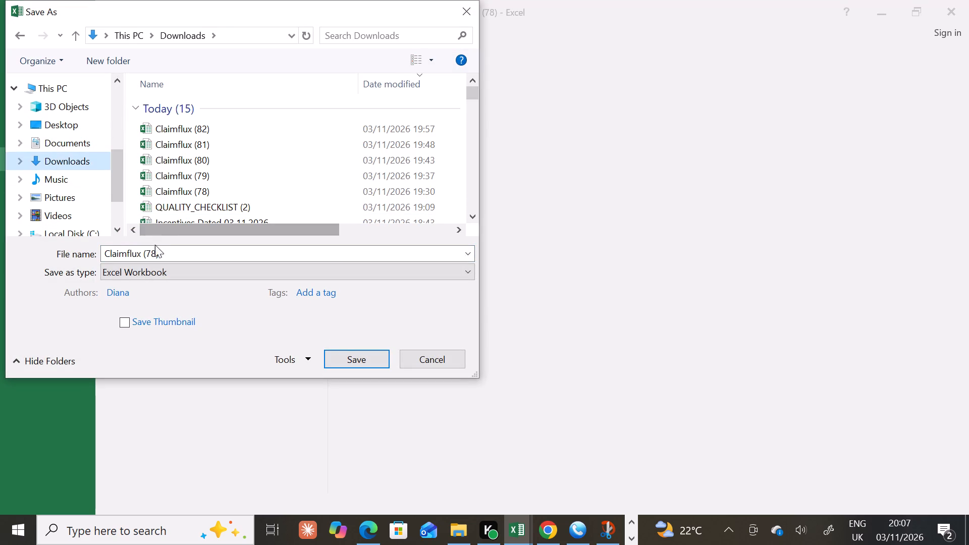
{"action": "left_click", "coordinate": [157, 252]}
{"action": "key", "text": "BackSpace"}
{"action": "type", "text": "MTD"}
{"action": "key", "text": "space"}
{"action": "type", "text": "PERFORMA"}
{"action": "type", "text": "NCE"}
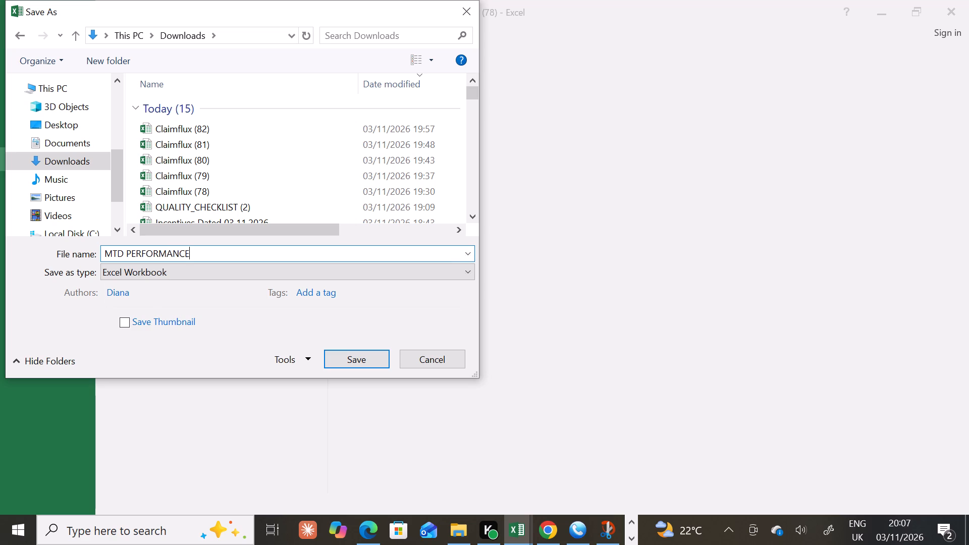
{"action": "key", "text": "space"}
{"action": "type", "text": "NOV"}
{"action": "left_click", "coordinate": [360, 367]}
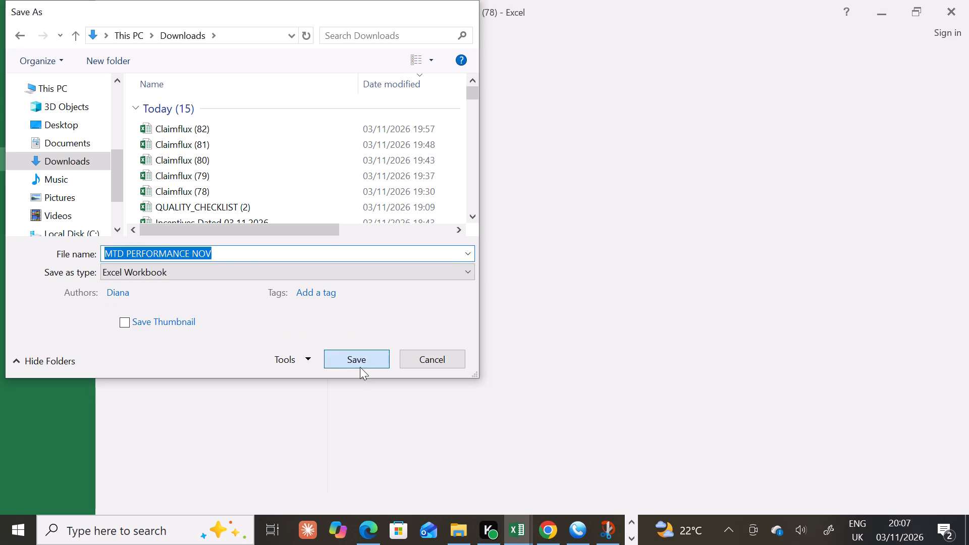